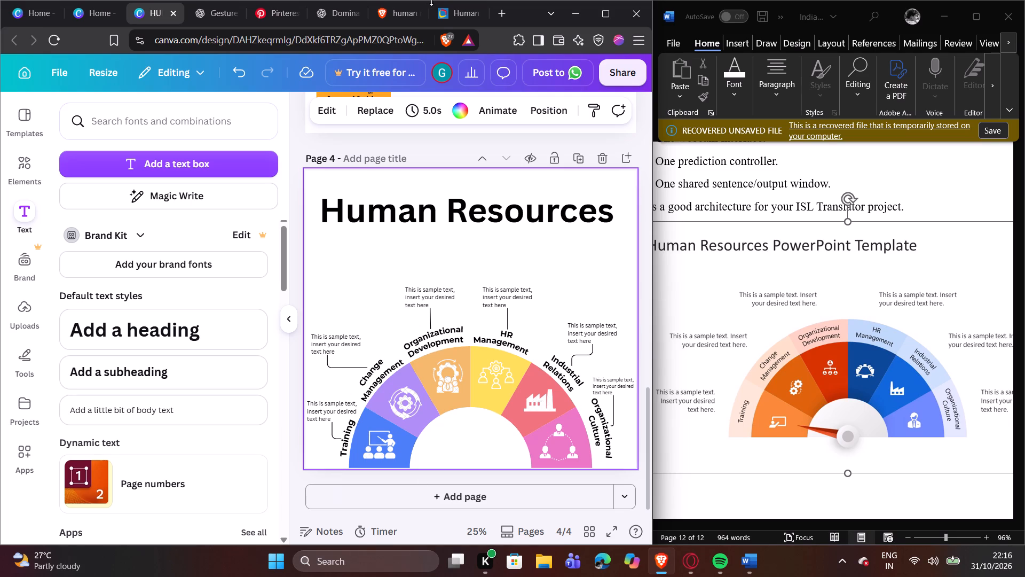
Add a blank fifth page after the Human Resources page of the design.
scroll(502, 393, down, 4)
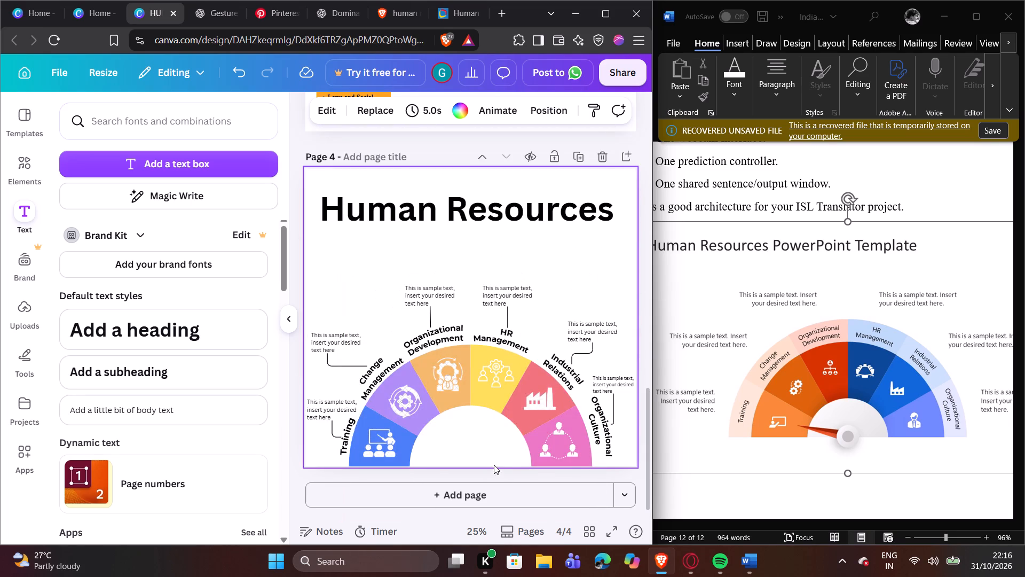
click(496, 477)
click(480, 501)
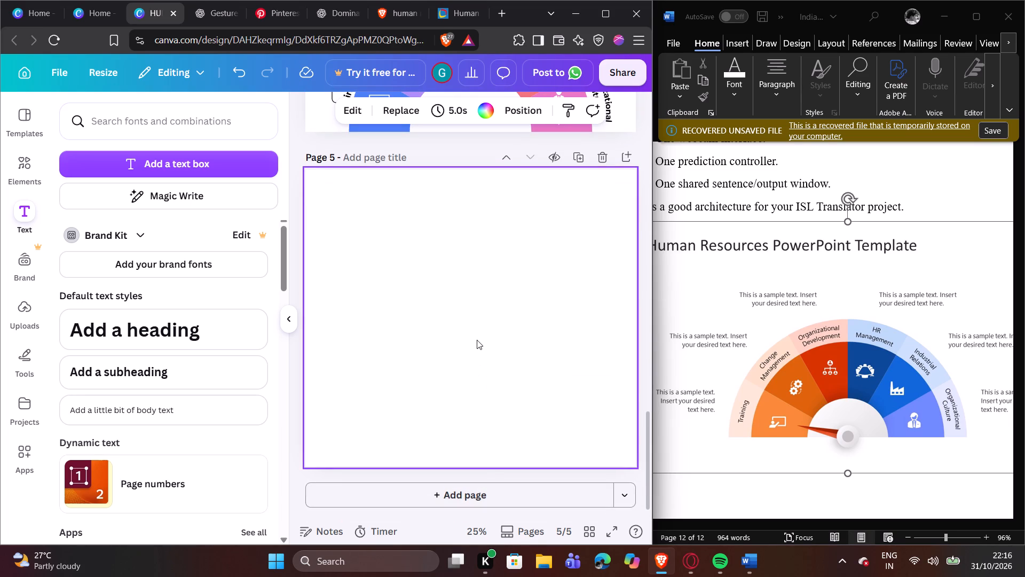
Copy the dreamstime HRM Human Resource Management diagram from the image search results in the other browser tab.
click(405, 8)
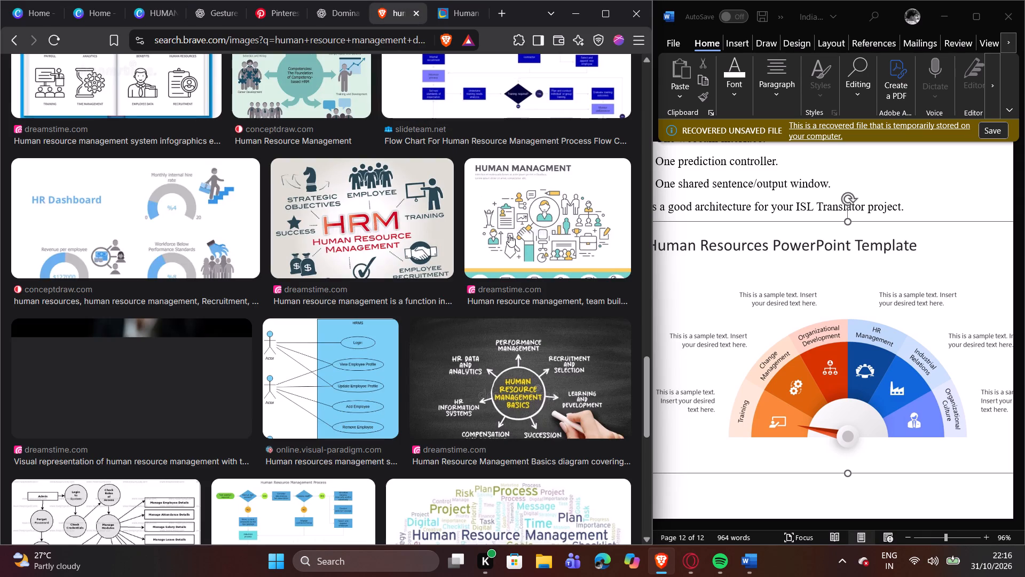
click(353, 192)
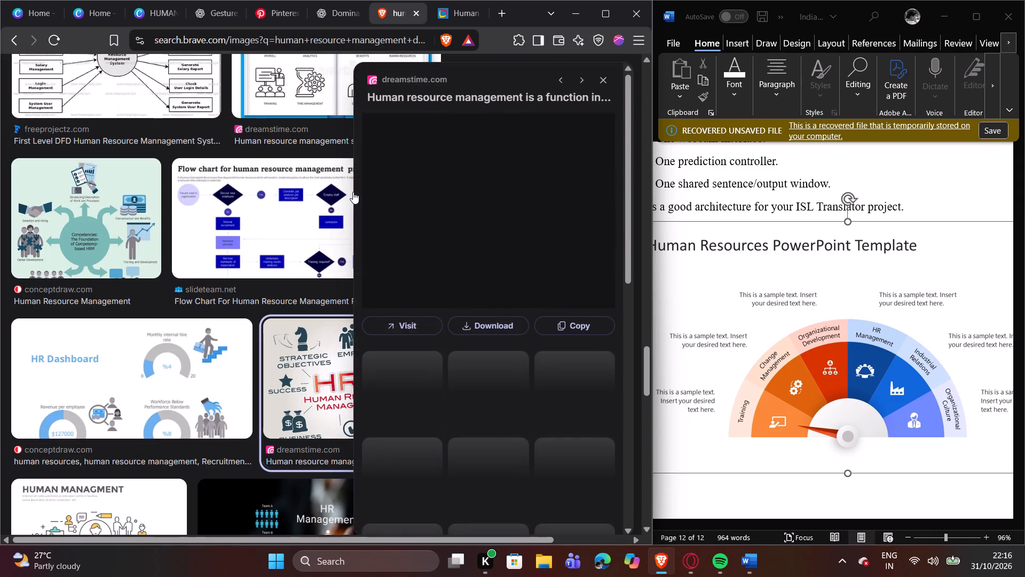
right_click(463, 190)
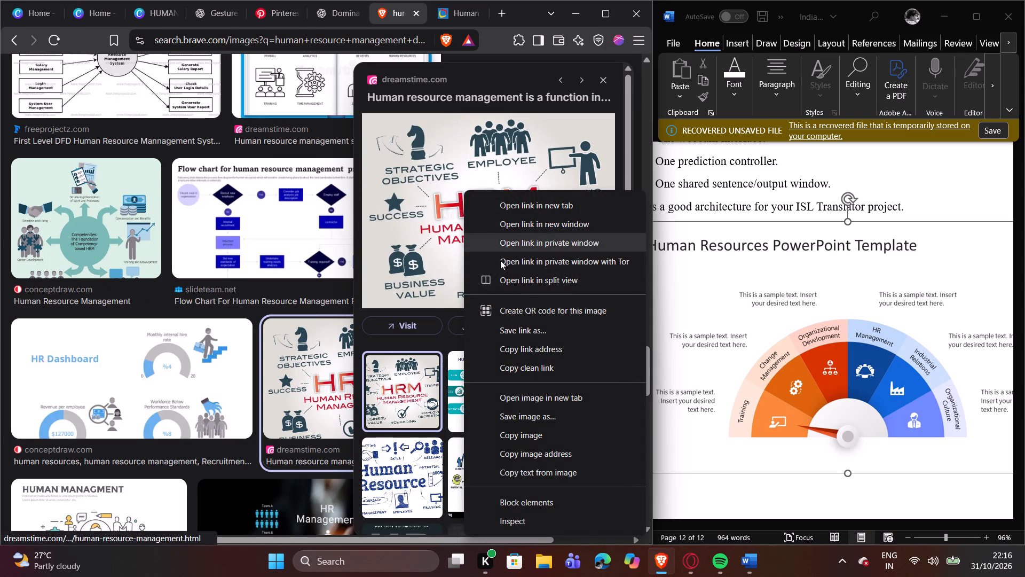
click(529, 433)
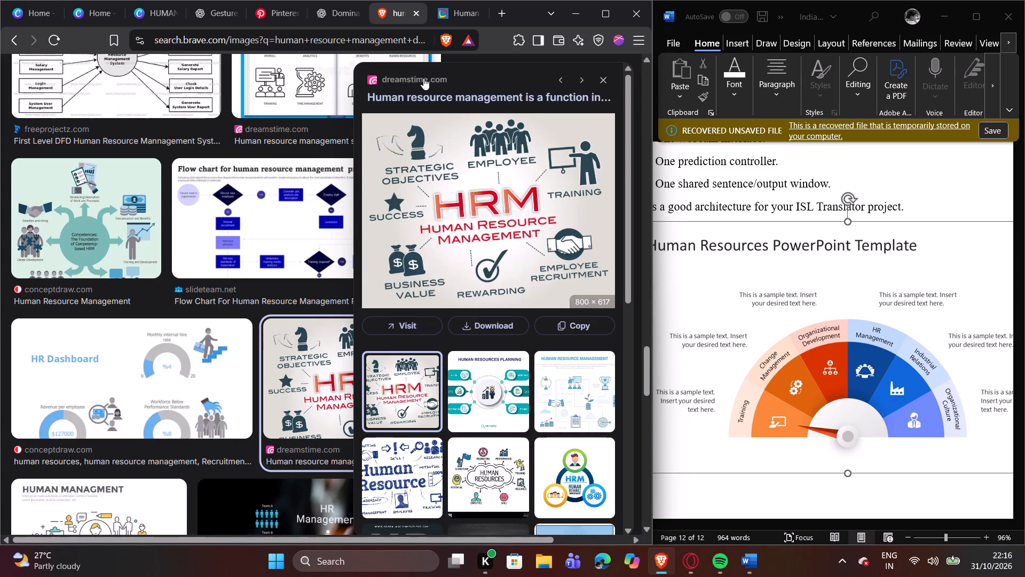
Reopen the HUMAN RESOURCES INFORMATION SYSTEM design from the Canva home page and select its blank page 5.
click(172, 13)
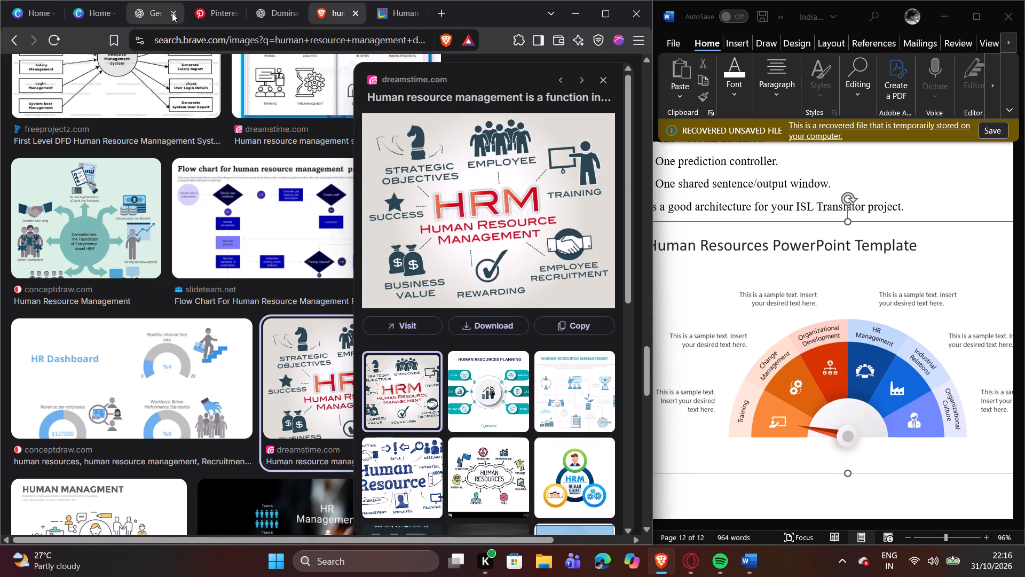
click(96, 16)
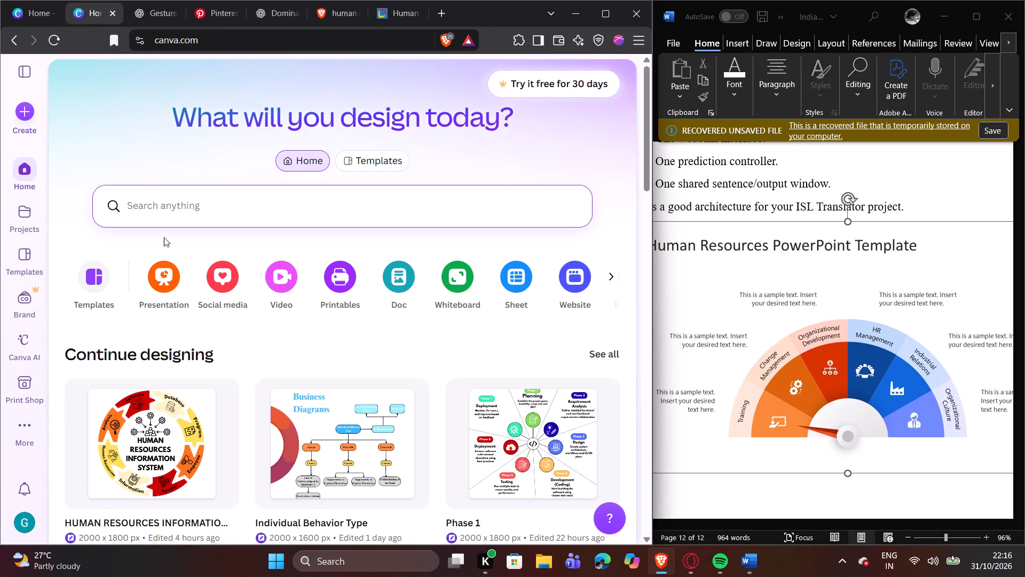
click(61, 39)
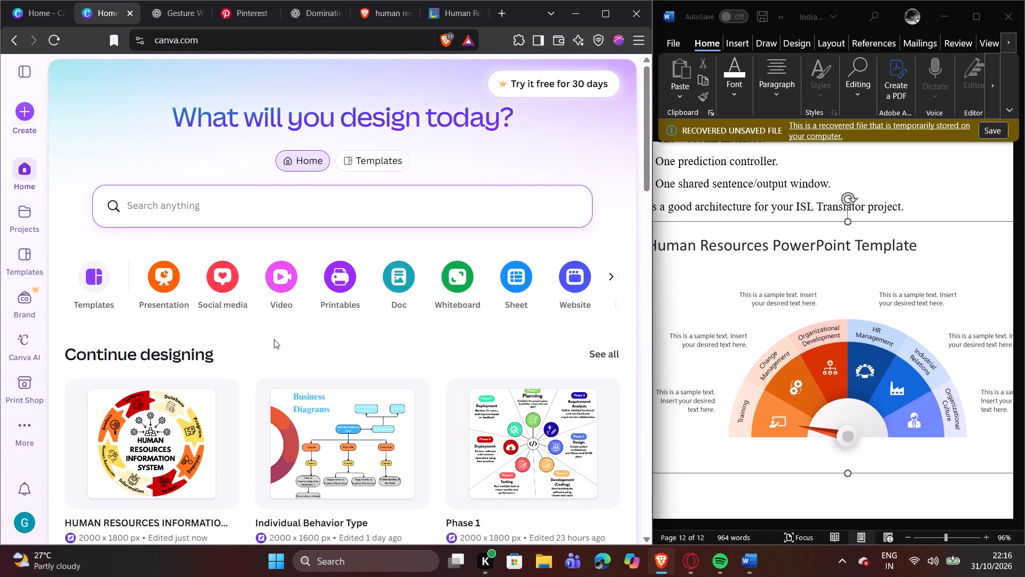
scroll(271, 339, down, 2)
click(169, 313)
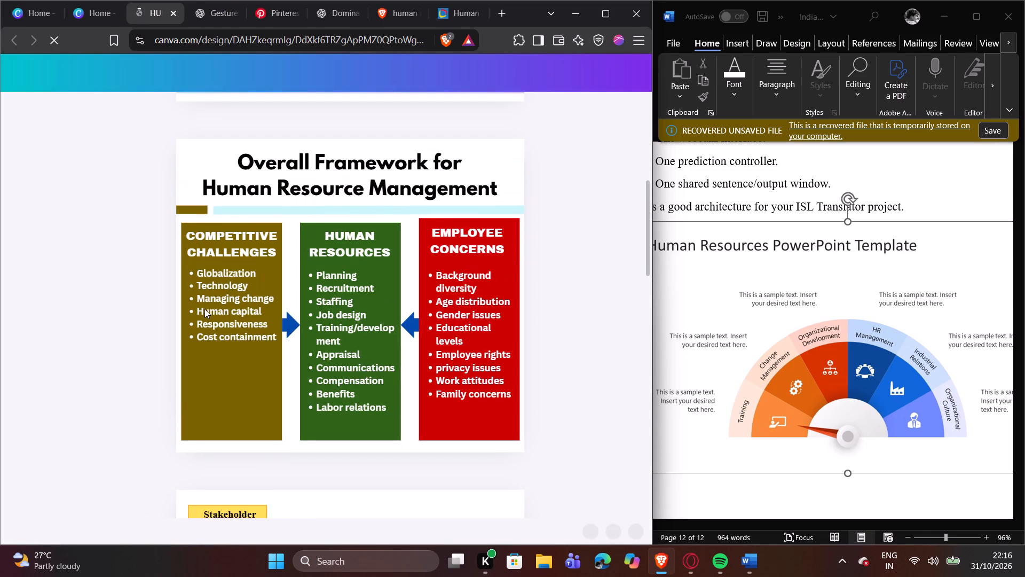
scroll(292, 331, down, 15)
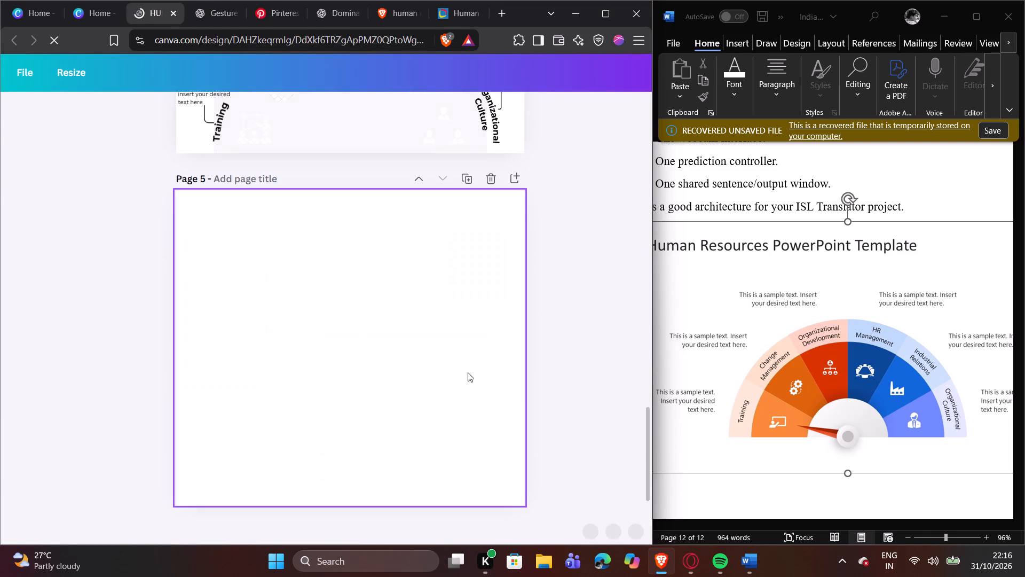
scroll(453, 353, up, 4)
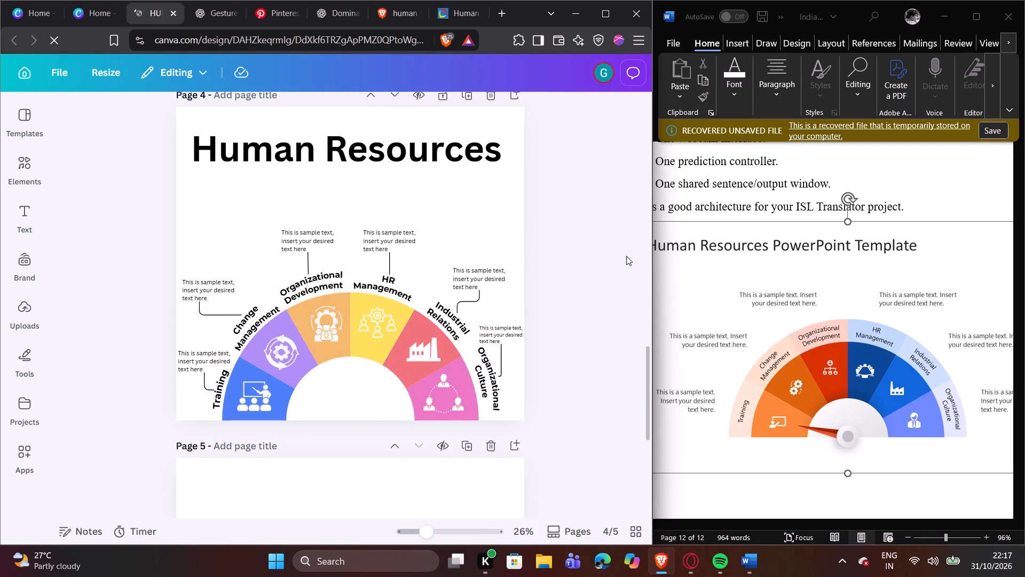
click(626, 256)
scroll(515, 159, up, 1)
click(442, 162)
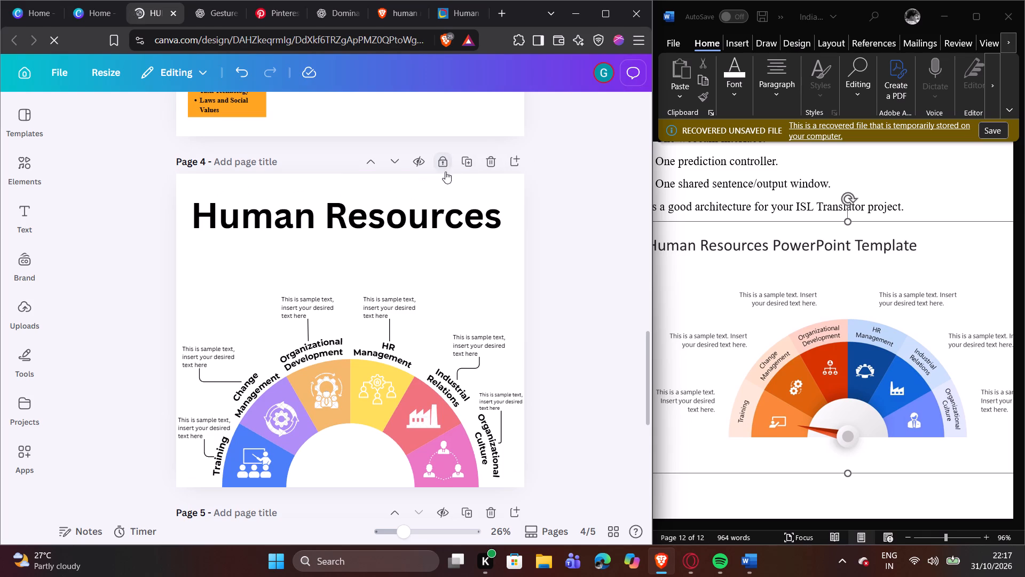
scroll(596, 307, down, 4)
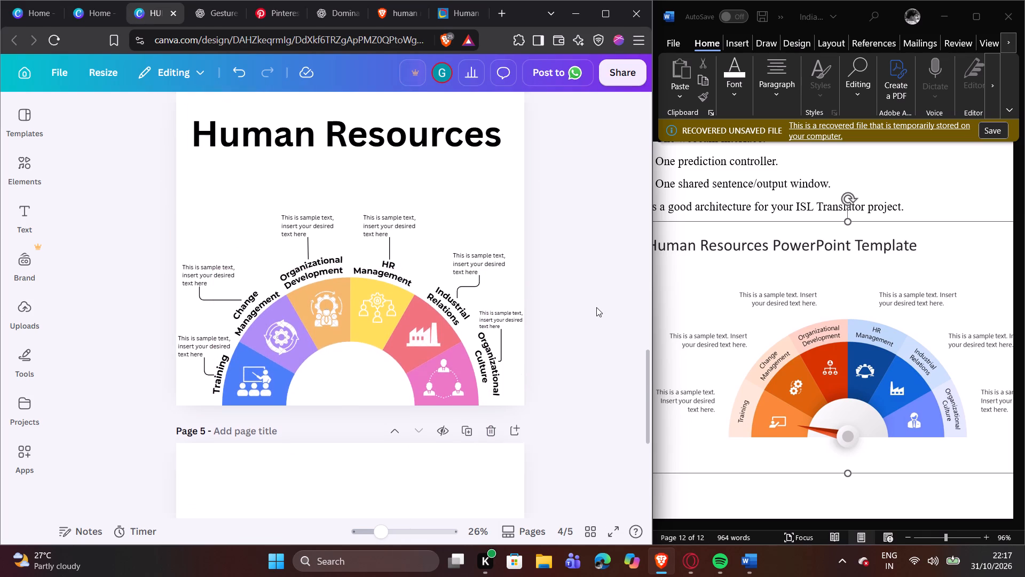
scroll(538, 320, down, 3)
click(407, 333)
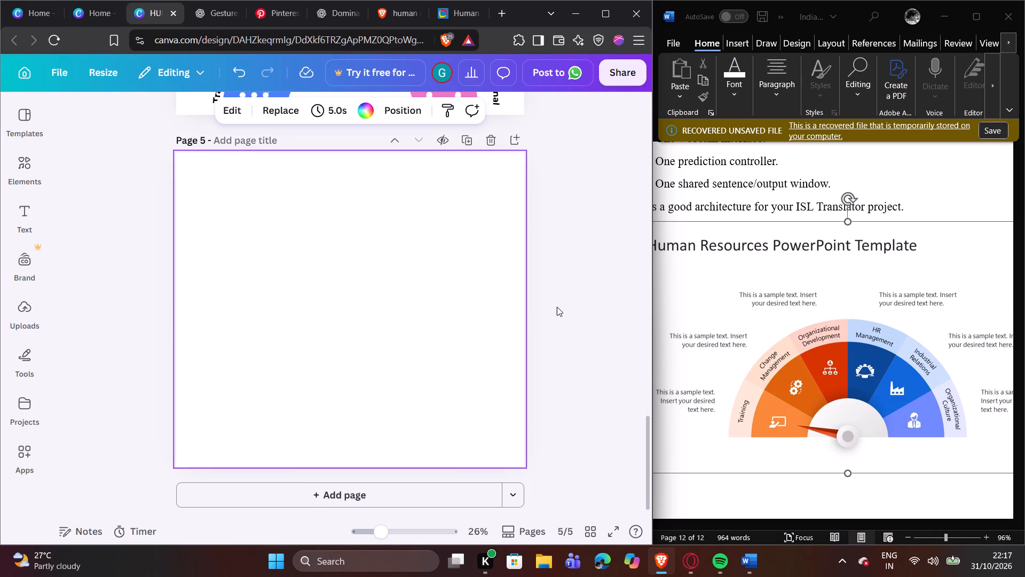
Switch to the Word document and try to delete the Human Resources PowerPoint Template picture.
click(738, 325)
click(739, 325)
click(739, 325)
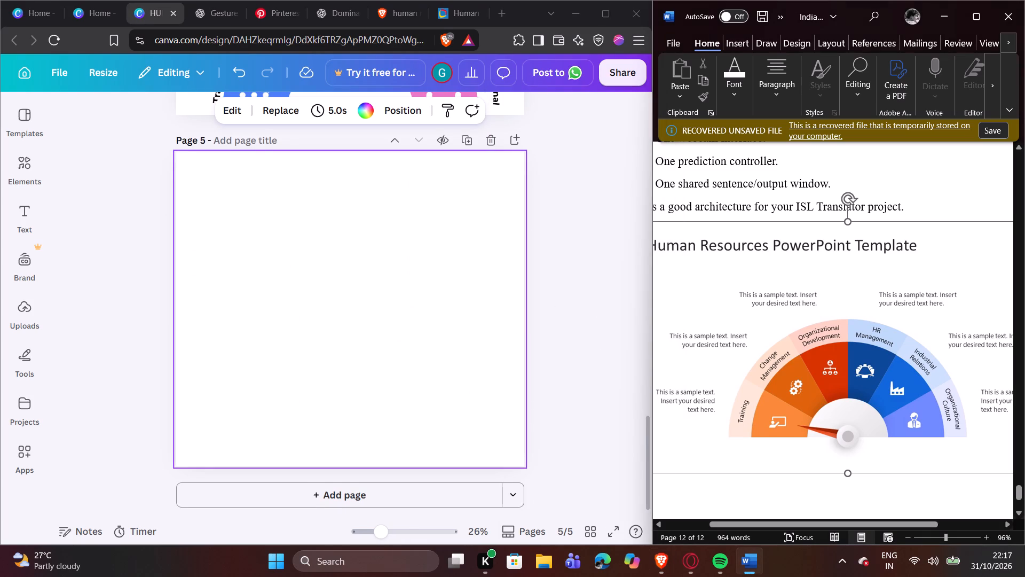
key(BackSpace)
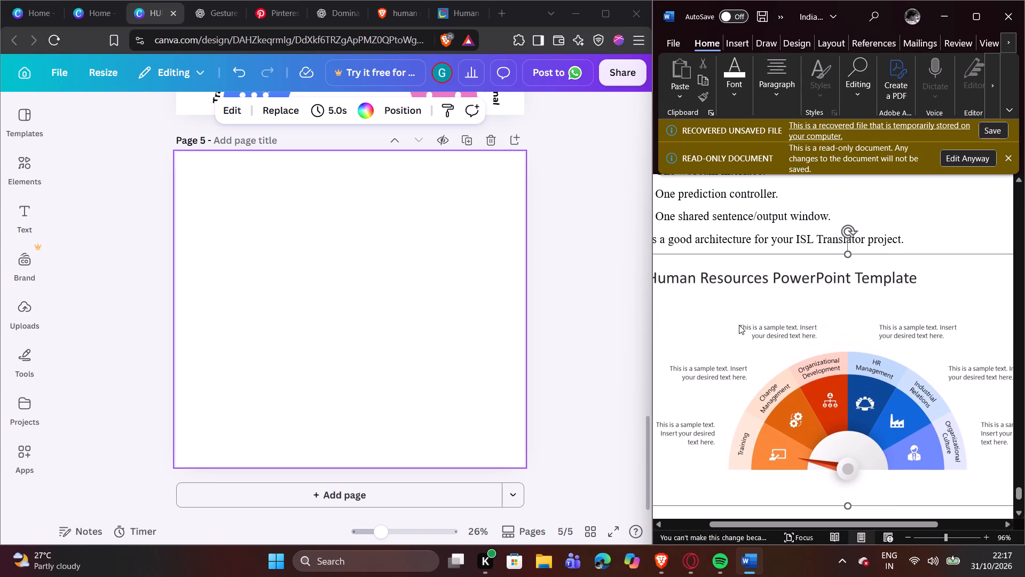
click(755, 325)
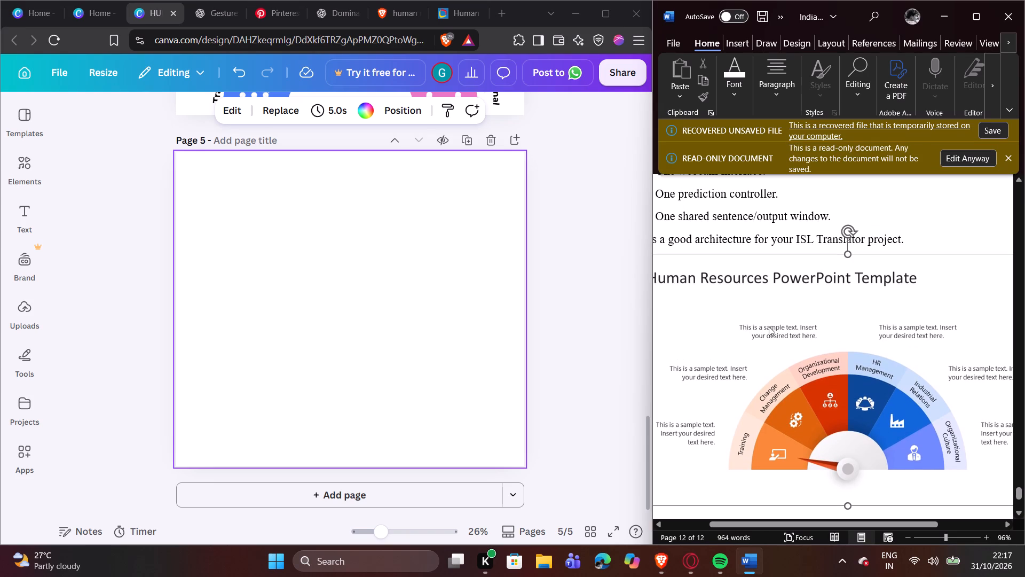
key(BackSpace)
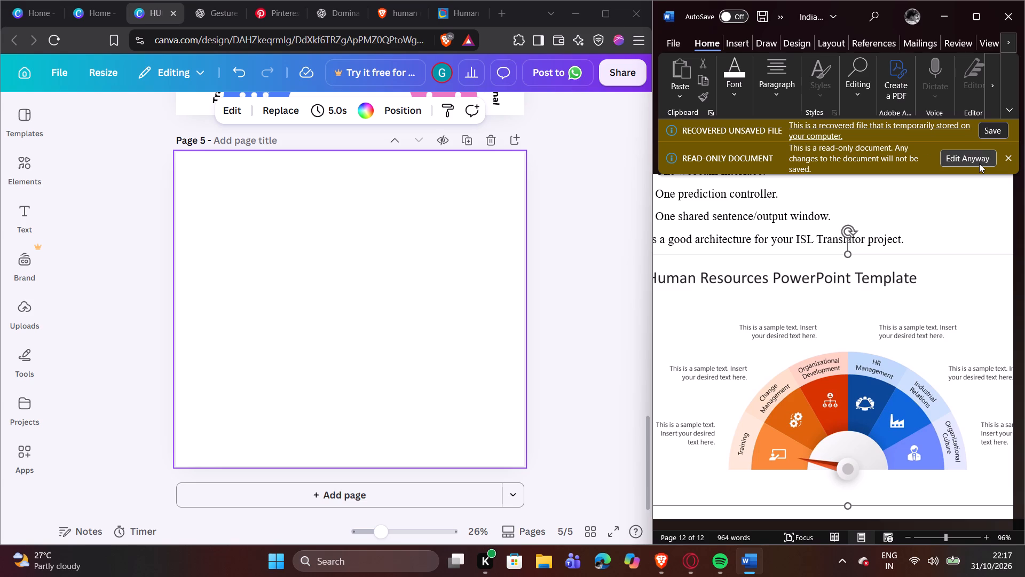
Enable editing of the recovered document and save it as Indian Sign Language (AutoRecovered) in the personal OneDrive Documents folder.
click(979, 163)
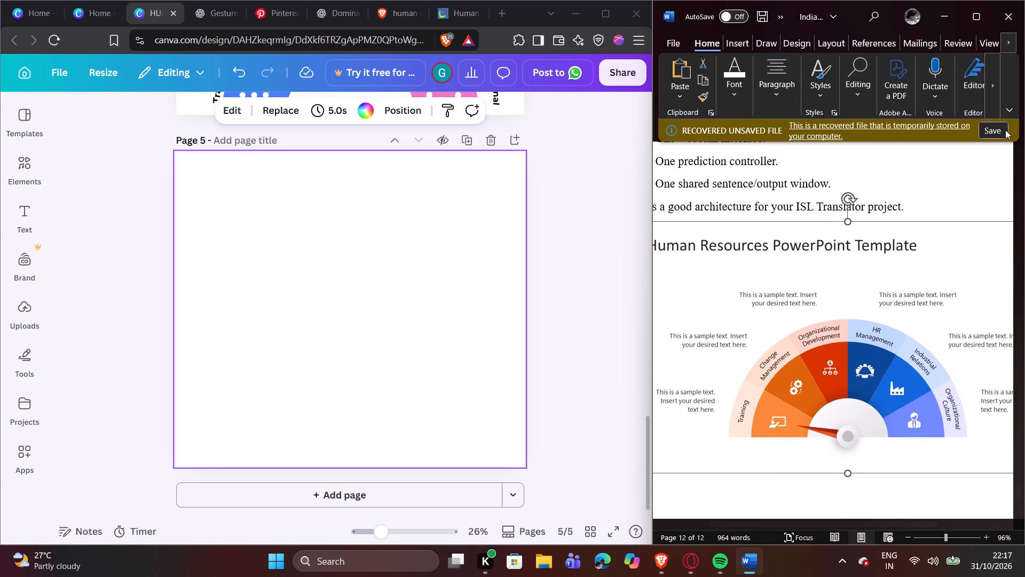
click(1005, 130)
click(941, 360)
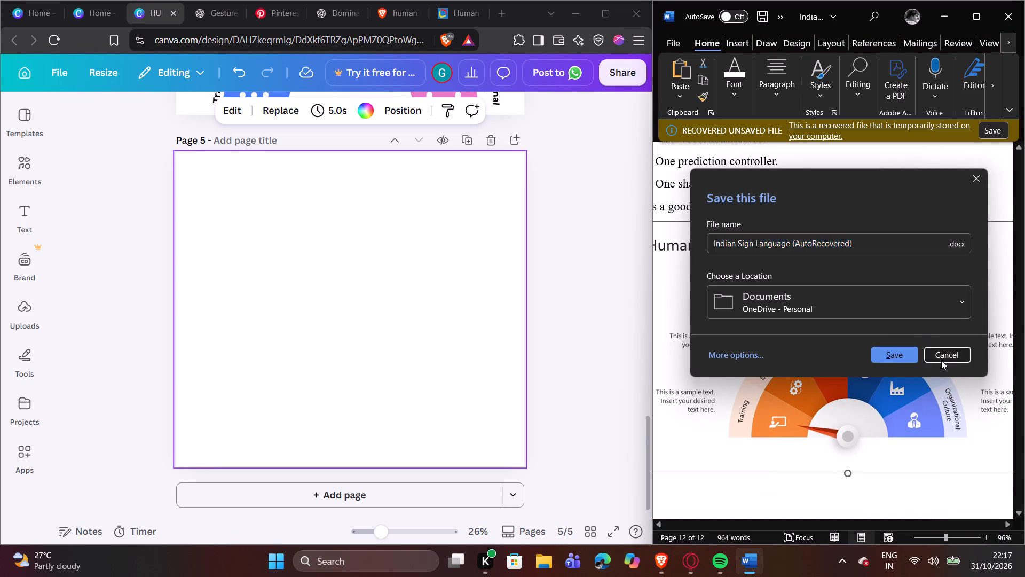
click(994, 131)
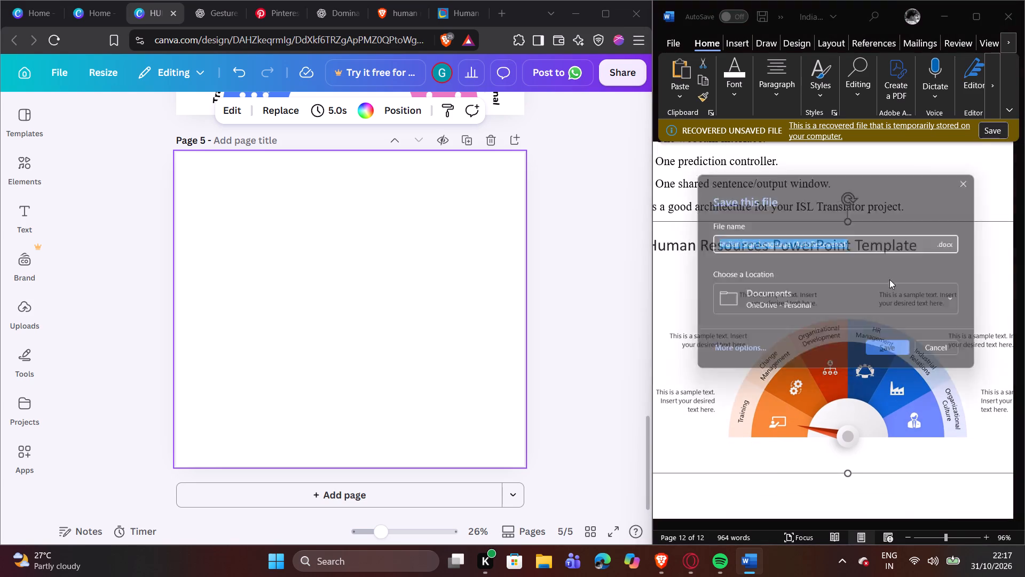
click(882, 361)
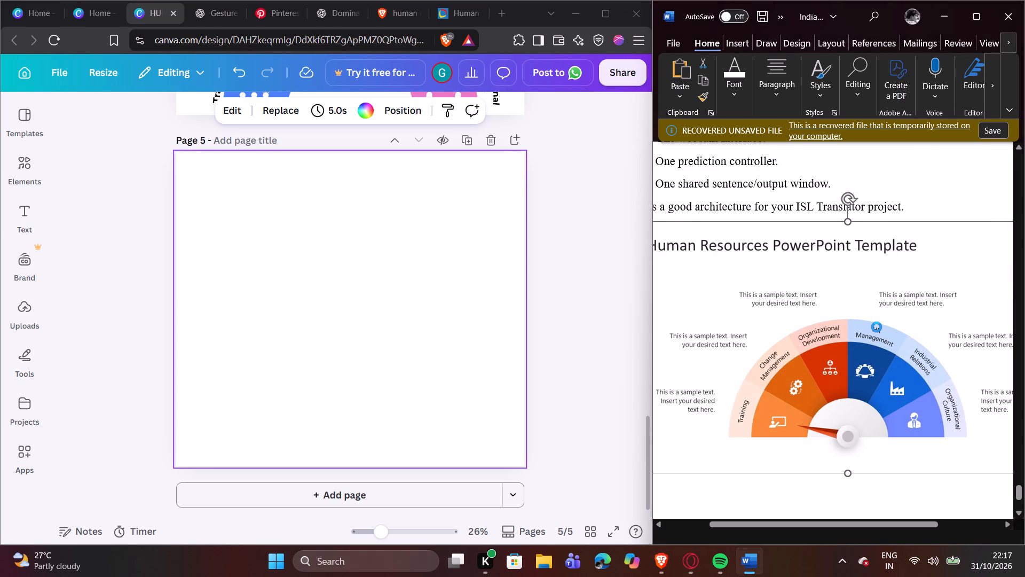
Replace the Human Resources PowerPoint Template picture at the end of the document with the copied HRM diagram.
click(864, 302)
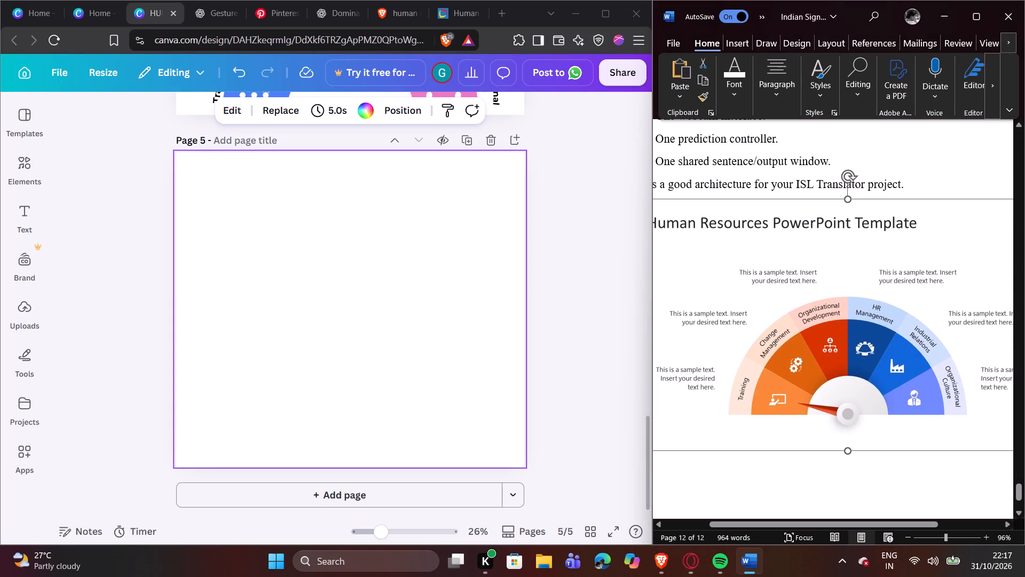
key(BackSpace)
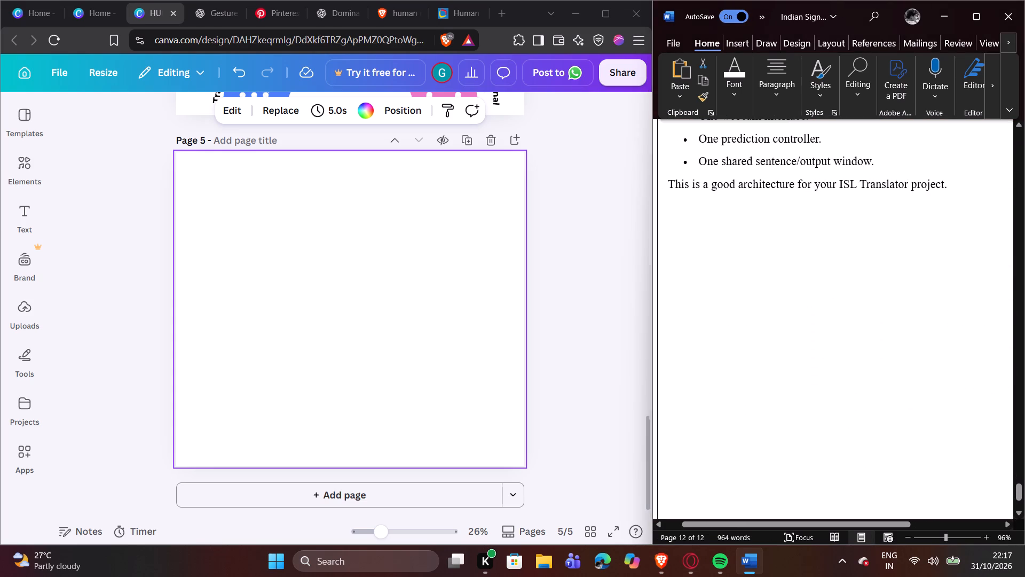
click(697, 226)
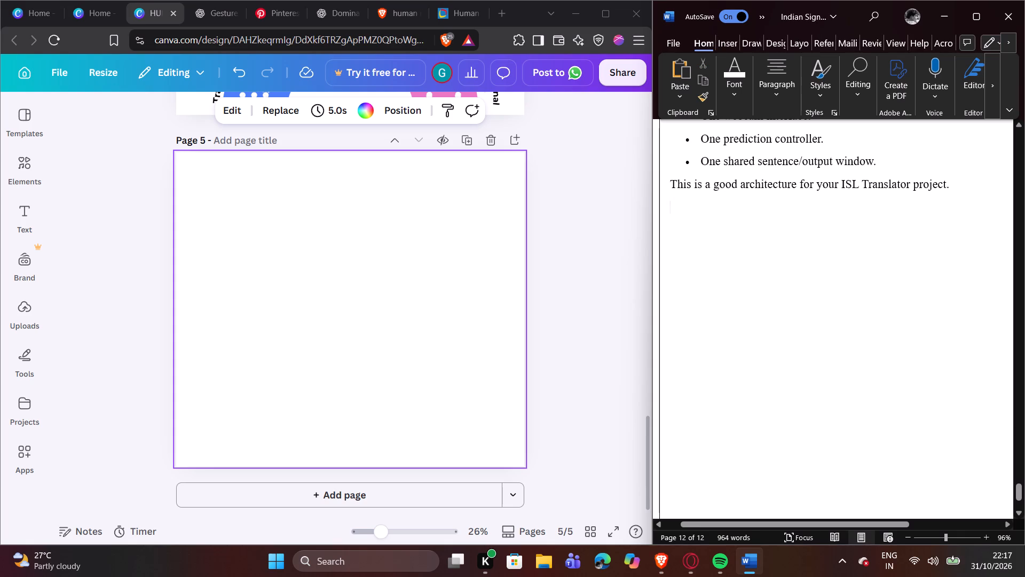
key(ctrl+v)
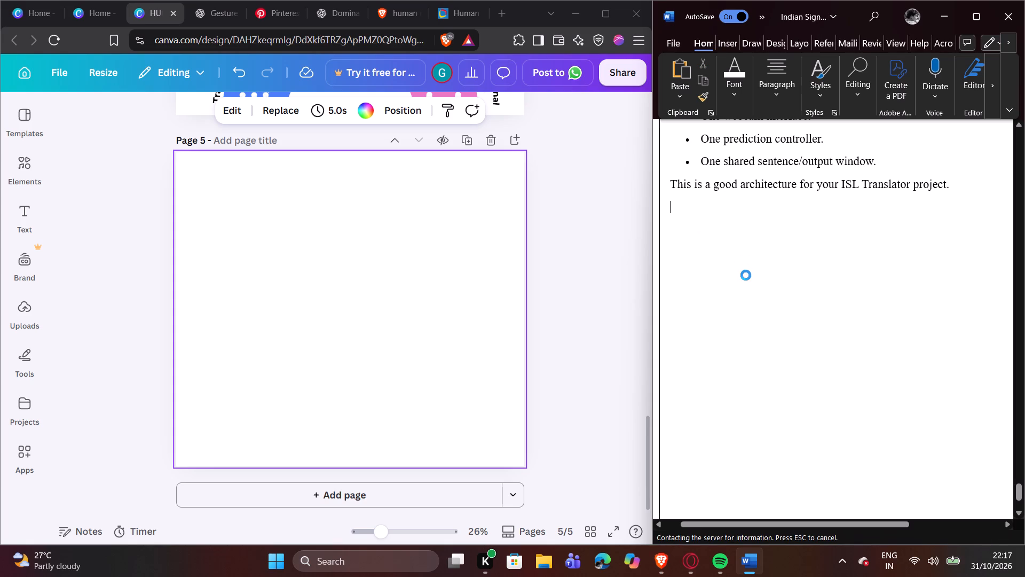
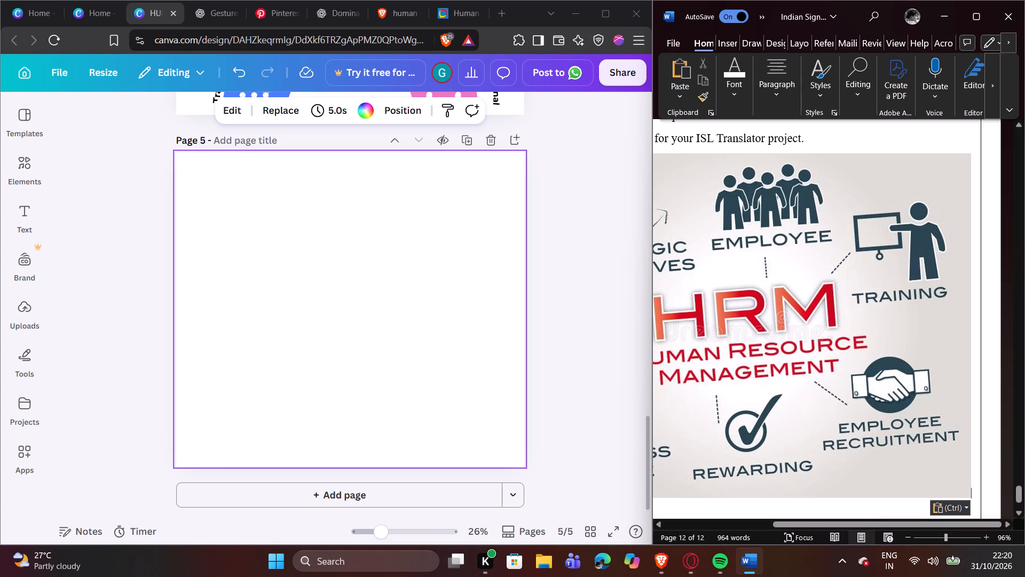
Bring the whole left side of the HRM reference picture into view and add a heading reading HRM to Canva page 5.
drag(810, 524, 727, 521)
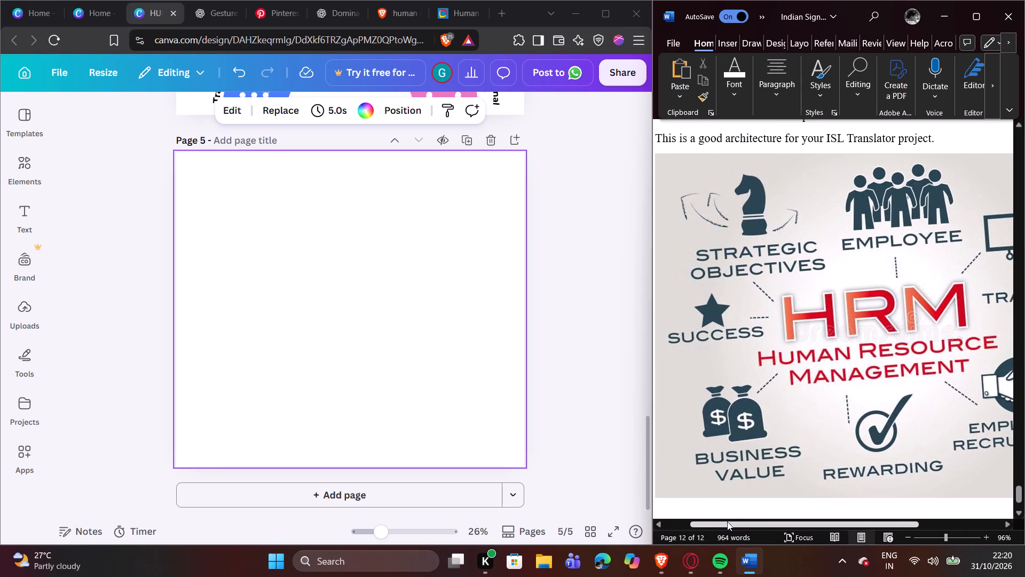
click(23, 173)
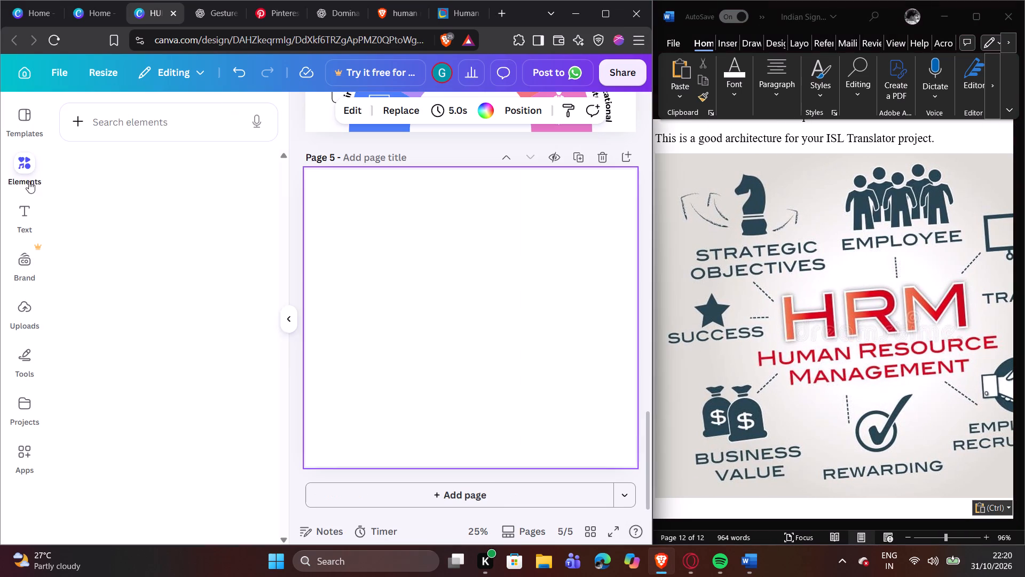
click(13, 212)
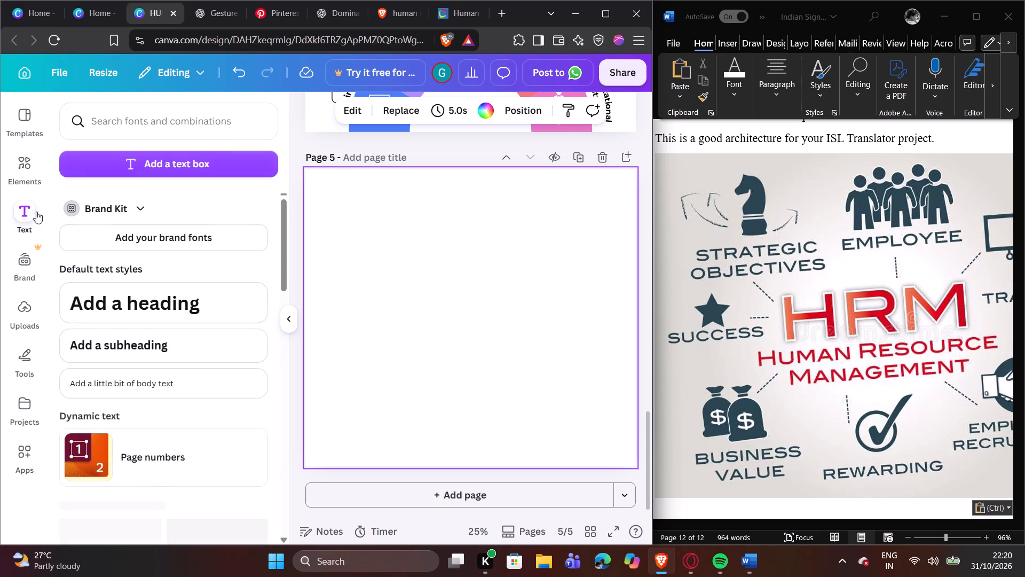
click(130, 322)
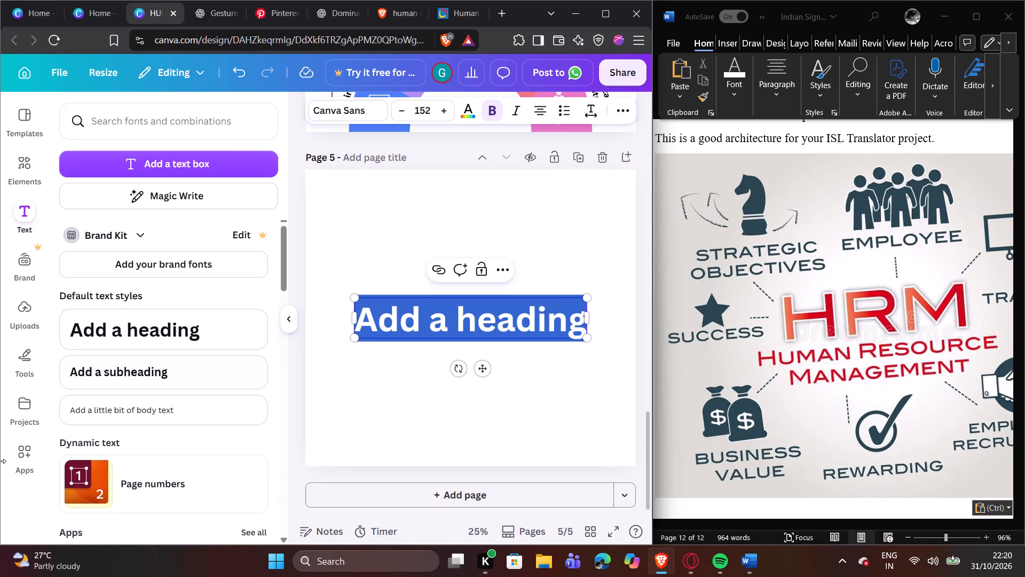
key(shift+h)
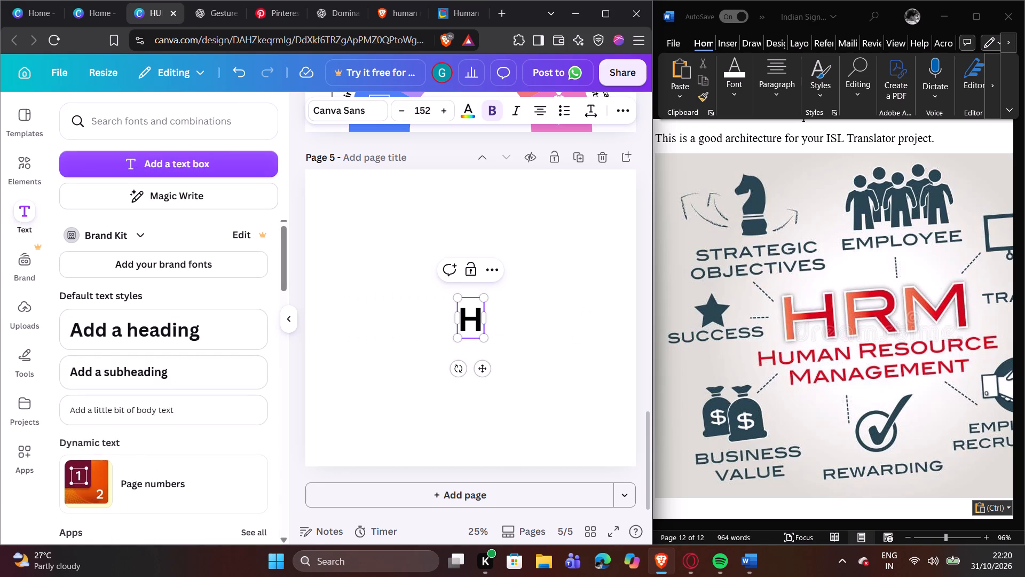
key(shift+r)
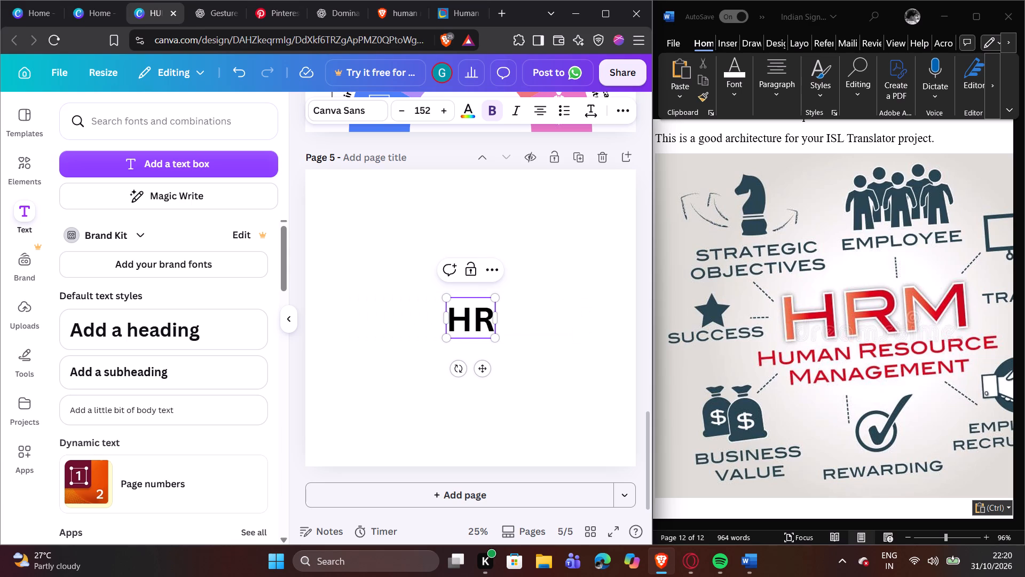
key(shift+m)
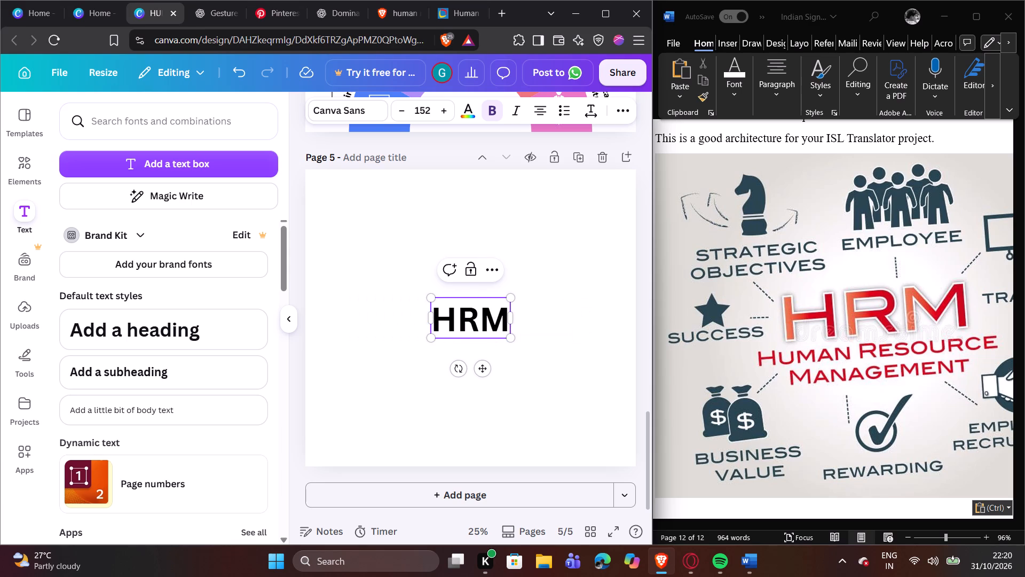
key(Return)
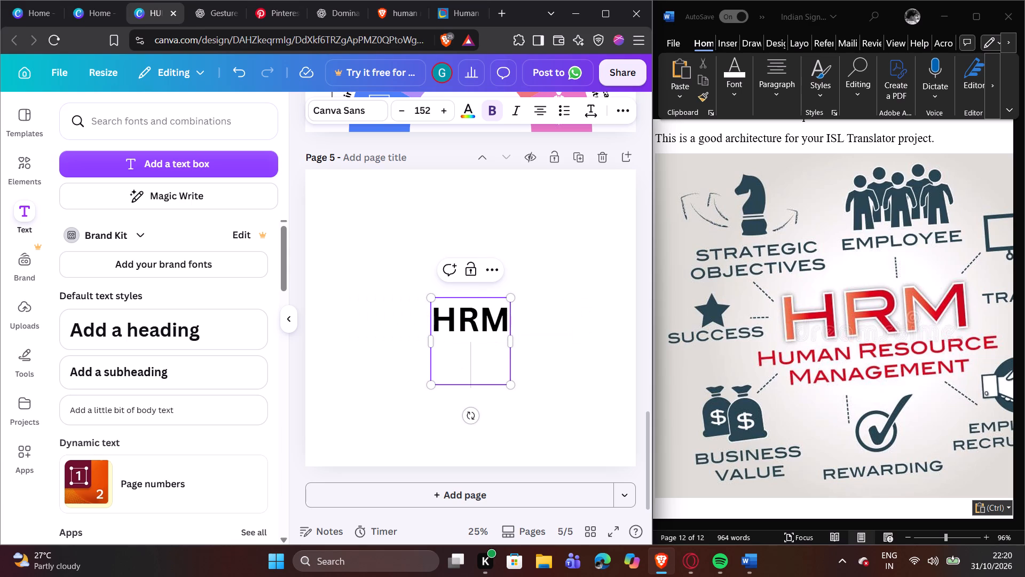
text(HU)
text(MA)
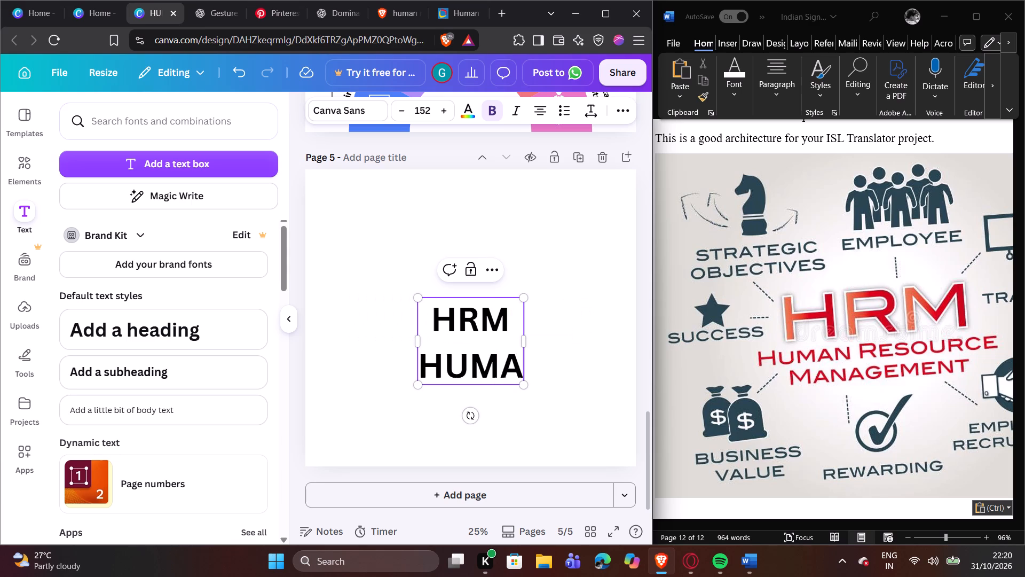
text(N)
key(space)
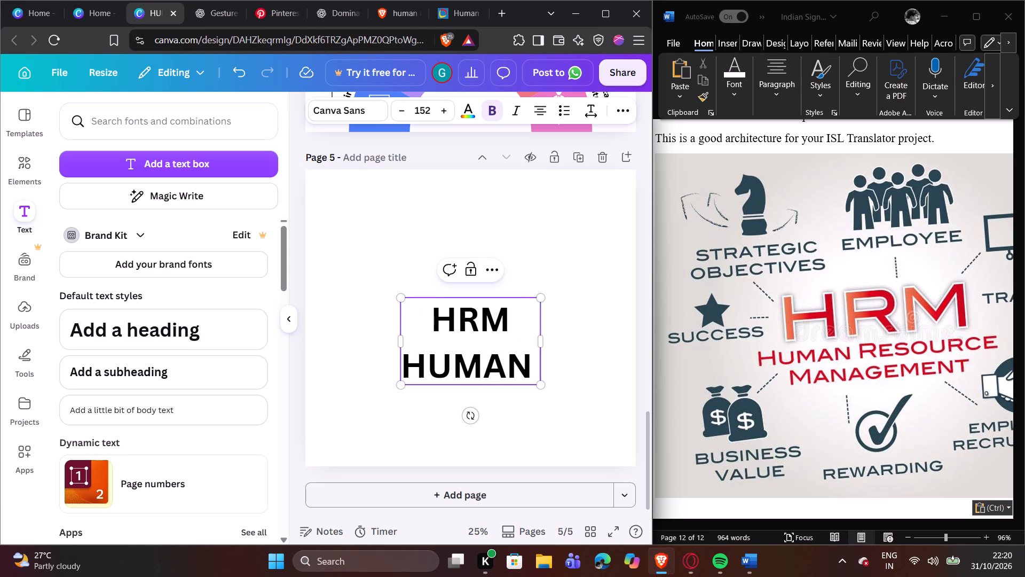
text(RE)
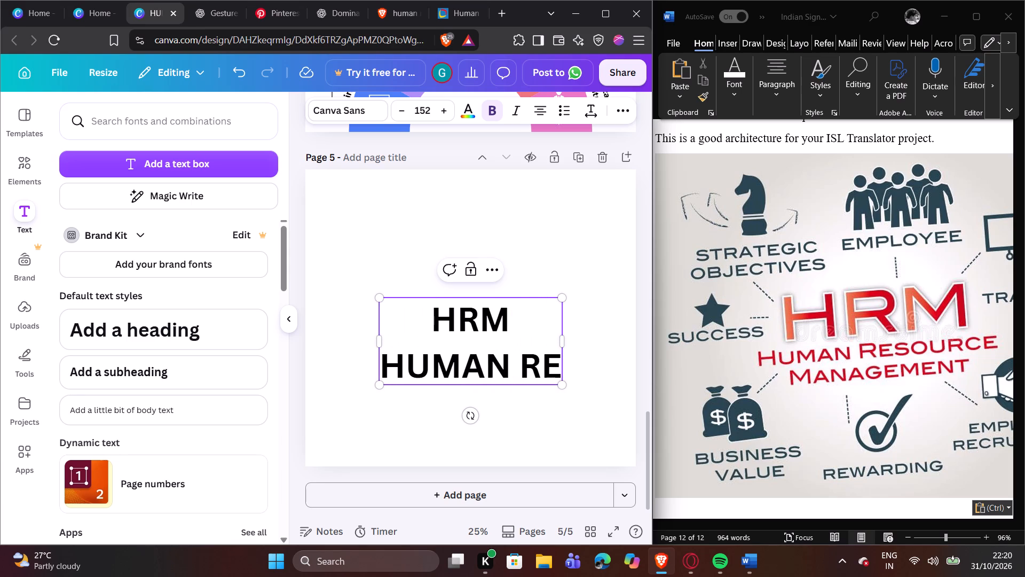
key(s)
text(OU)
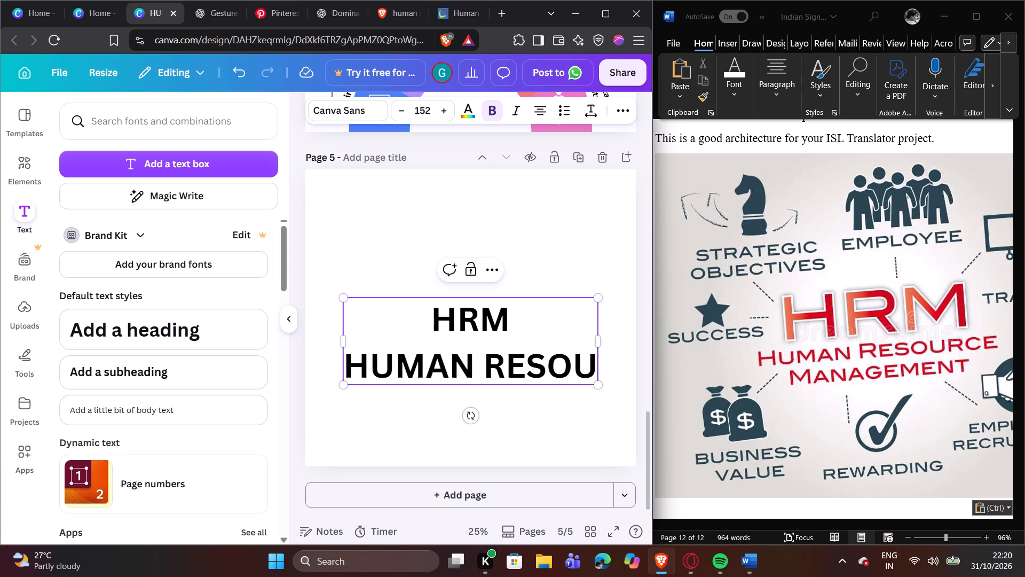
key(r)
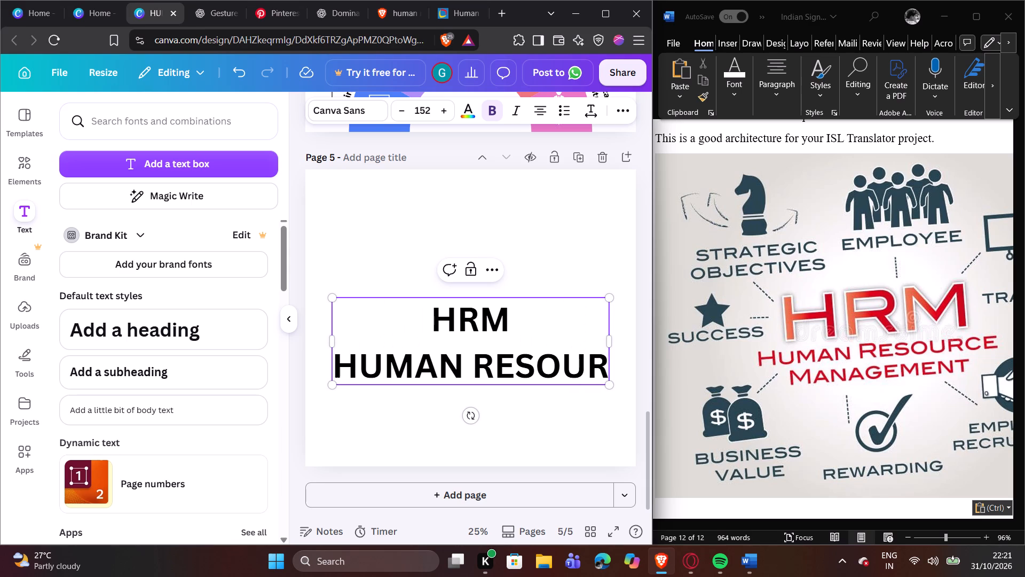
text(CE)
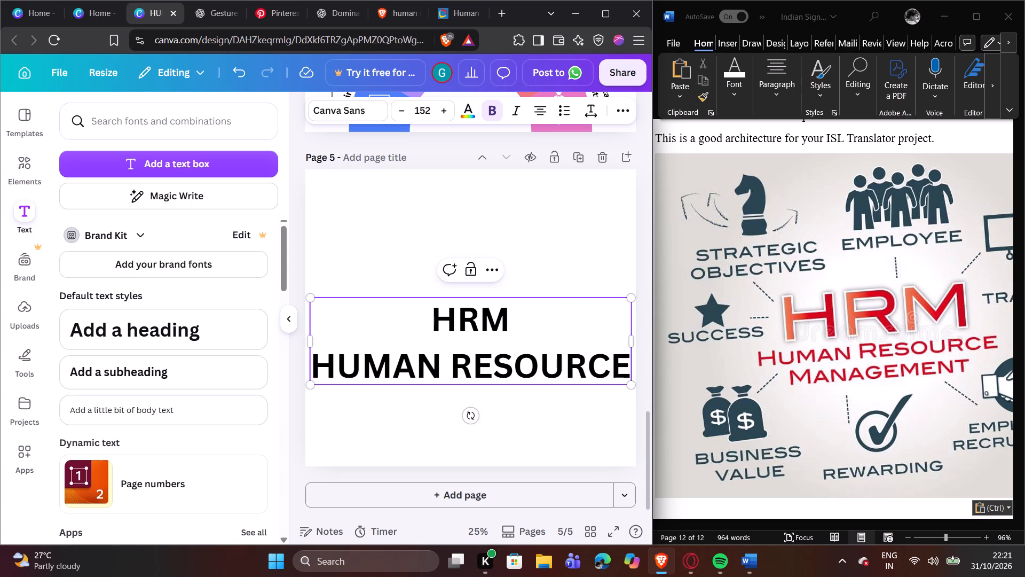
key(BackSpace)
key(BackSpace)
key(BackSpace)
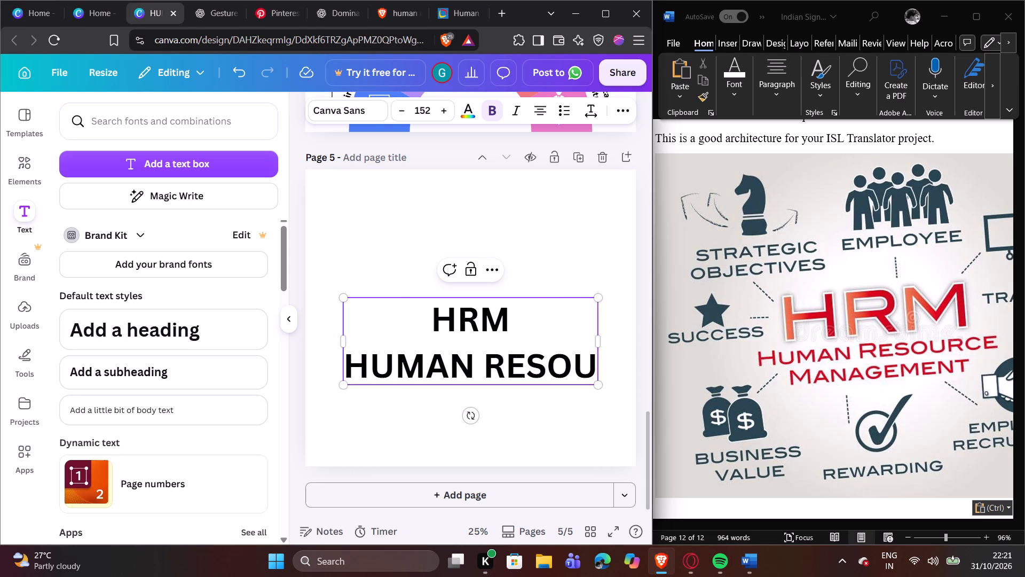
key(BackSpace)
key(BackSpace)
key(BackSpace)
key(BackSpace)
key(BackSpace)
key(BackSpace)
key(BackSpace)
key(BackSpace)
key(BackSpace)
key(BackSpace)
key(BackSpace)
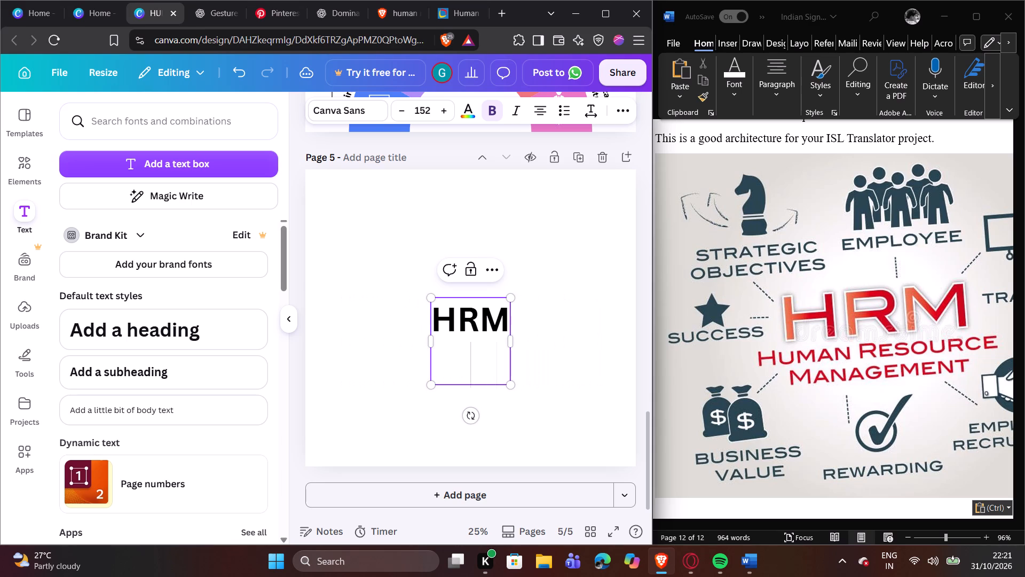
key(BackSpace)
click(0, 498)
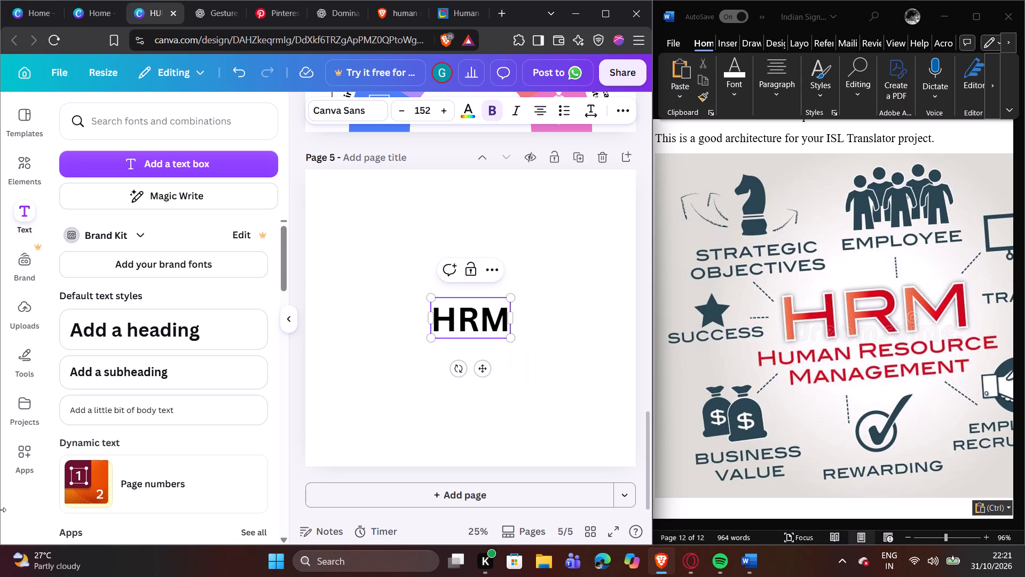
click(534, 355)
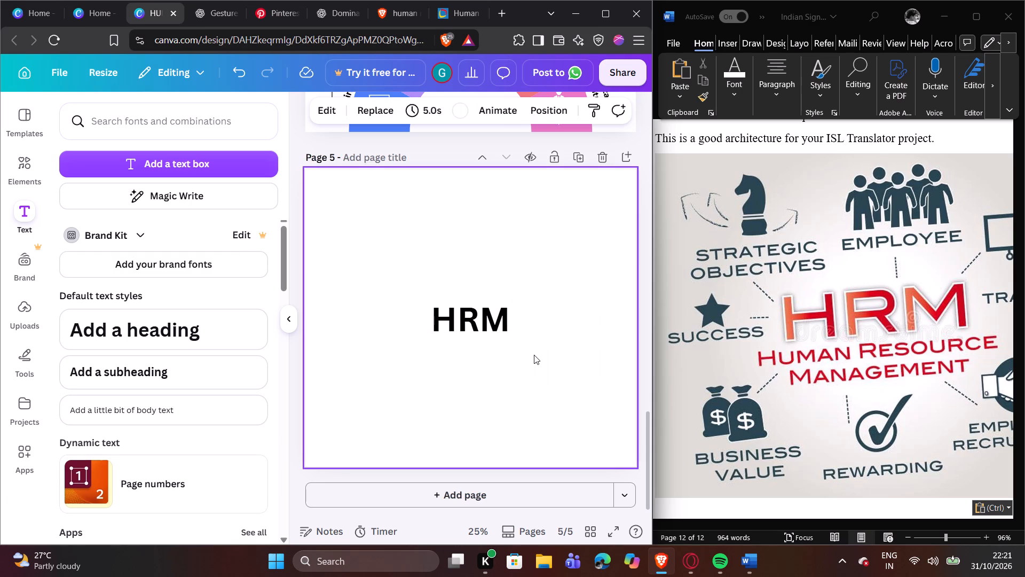
Add a separate heading reading HUMAN RESOURCE on one line and MANAGEMENT on the line below.
click(147, 321)
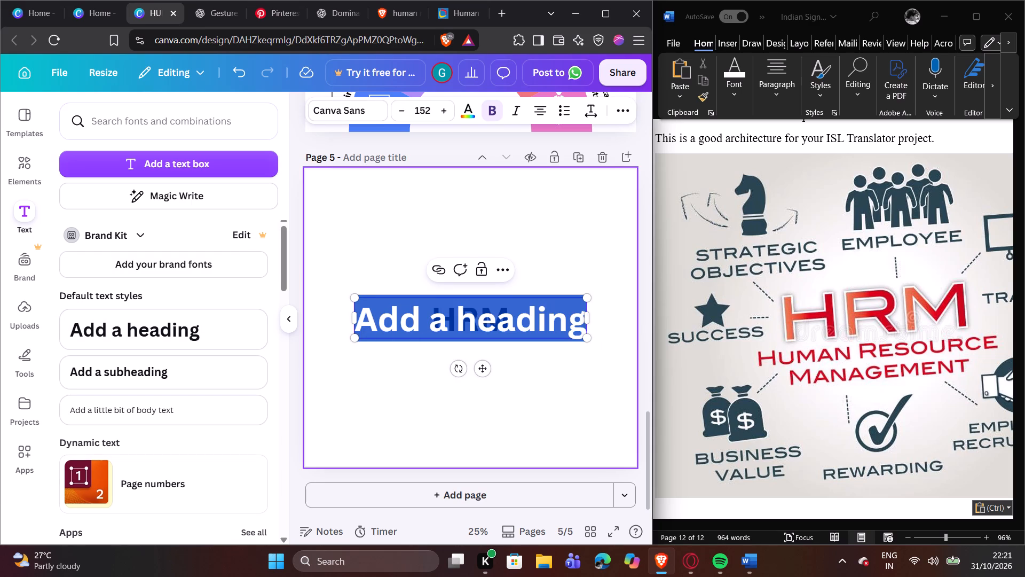
text(HUM)
key(a)
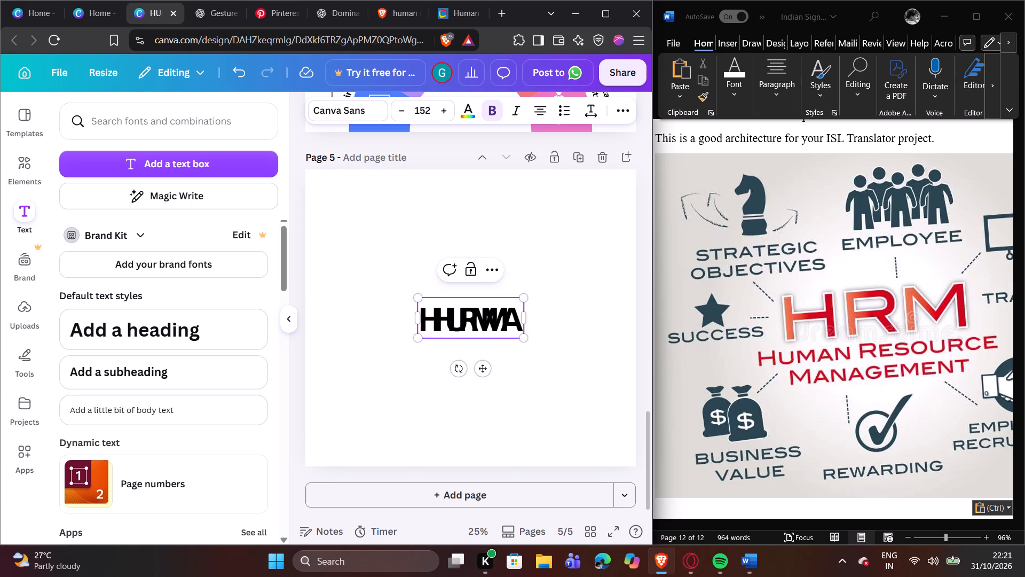
key(n)
key(space)
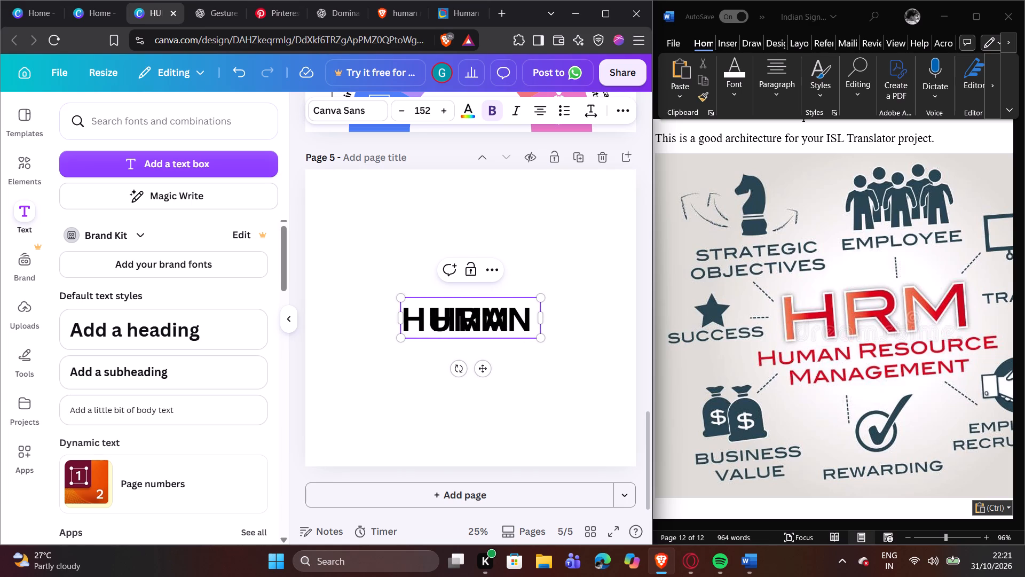
text(RESOU)
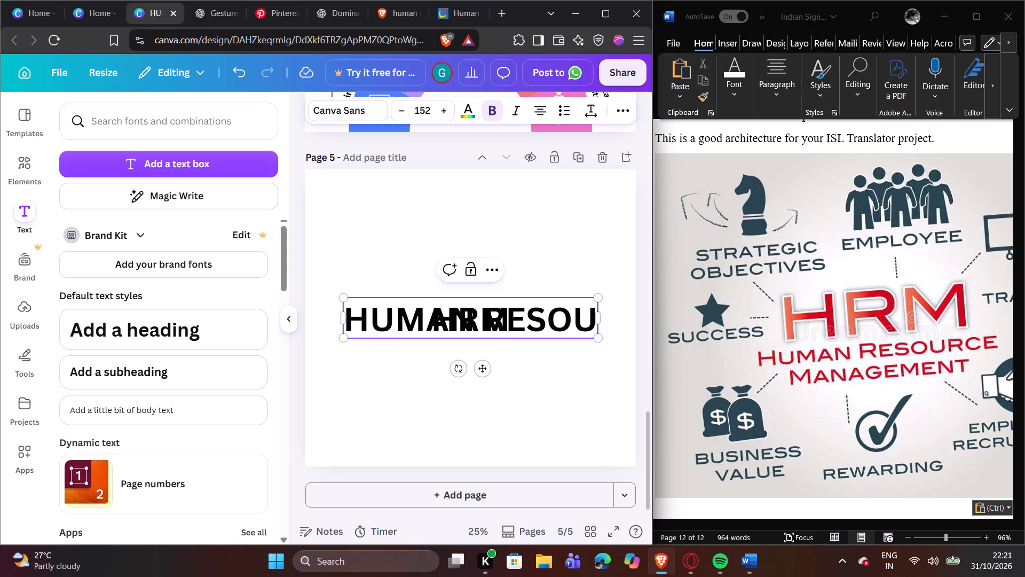
text(RCE)
key(Return)
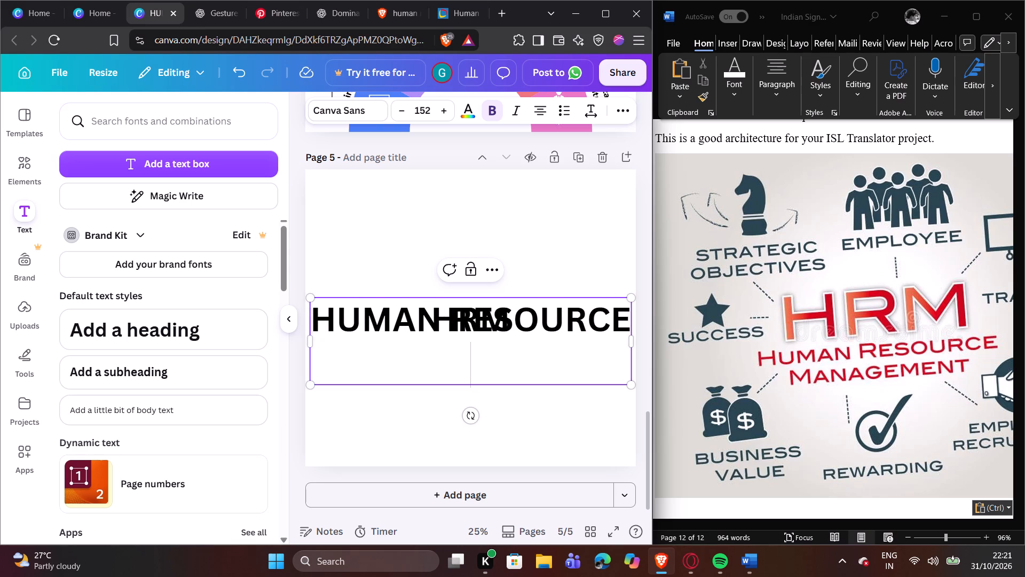
text(MANA)
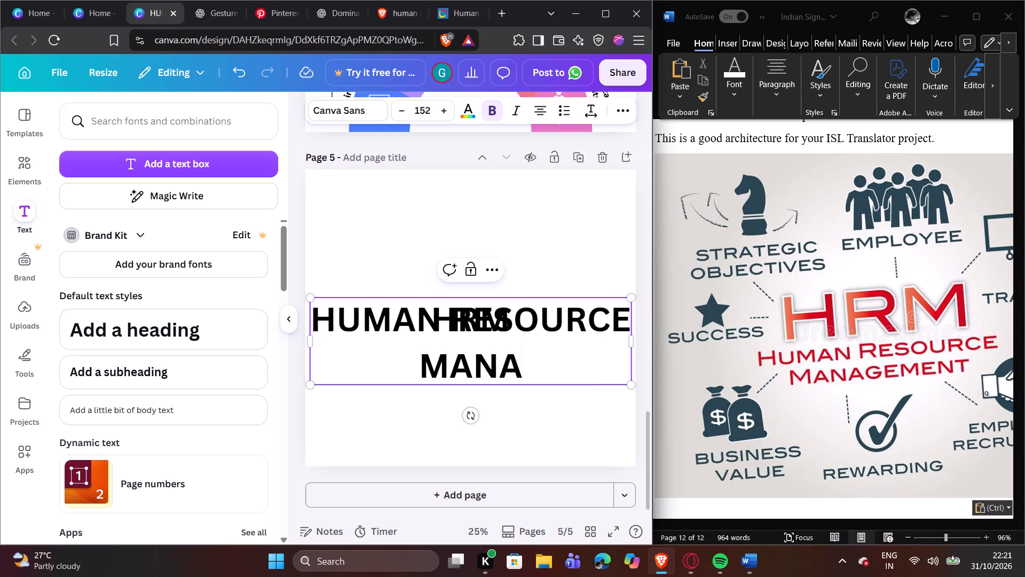
key(g)
key(e)
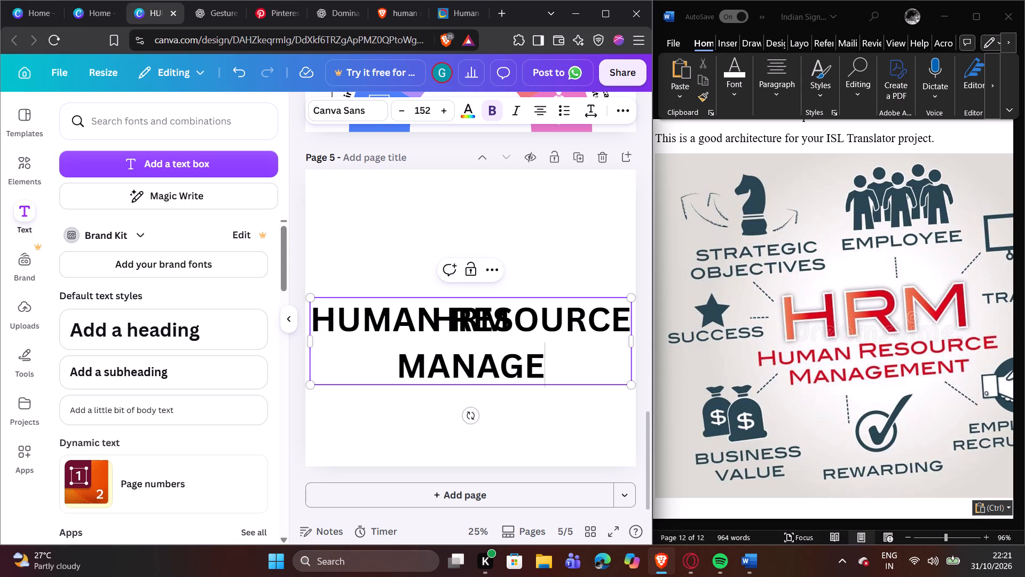
text(MENT)
drag(470, 424, 470, 429)
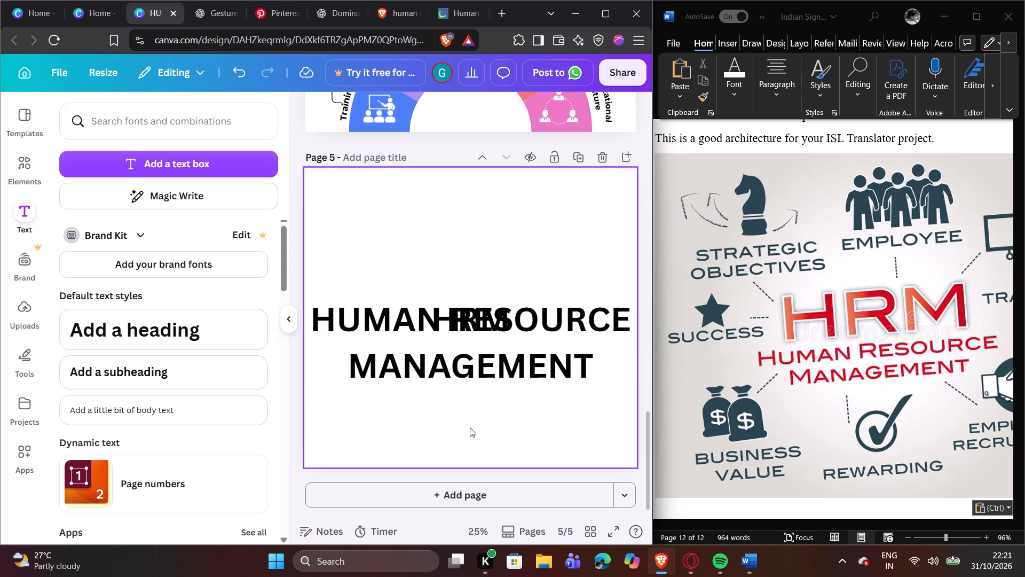
Place the HUMAN RESOURCE MANAGEMENT heading just below HRM, with its text box wide enough for two lines.
click(511, 403)
drag(532, 321, 532, 364)
click(635, 341)
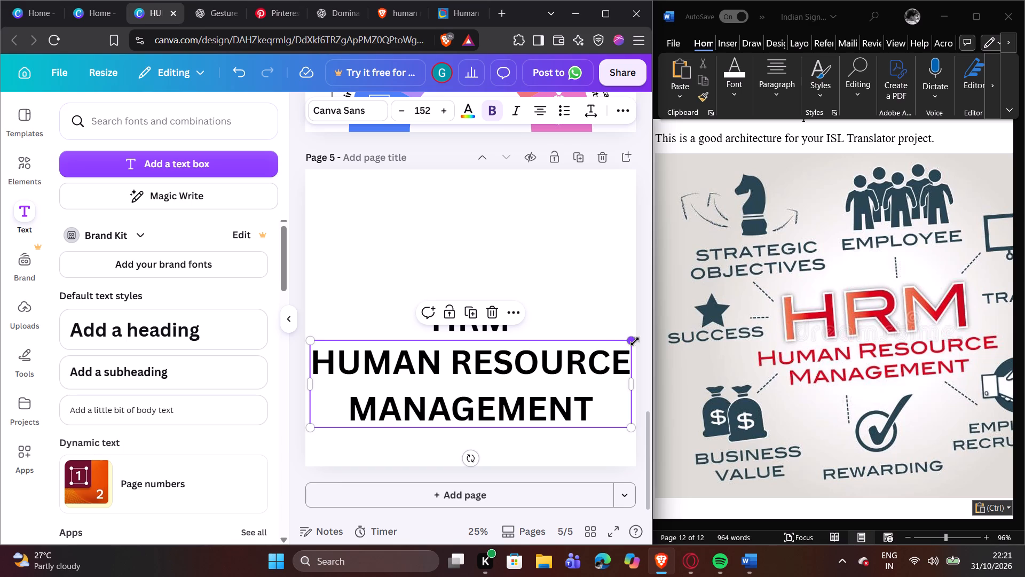
drag(603, 399, 539, 405)
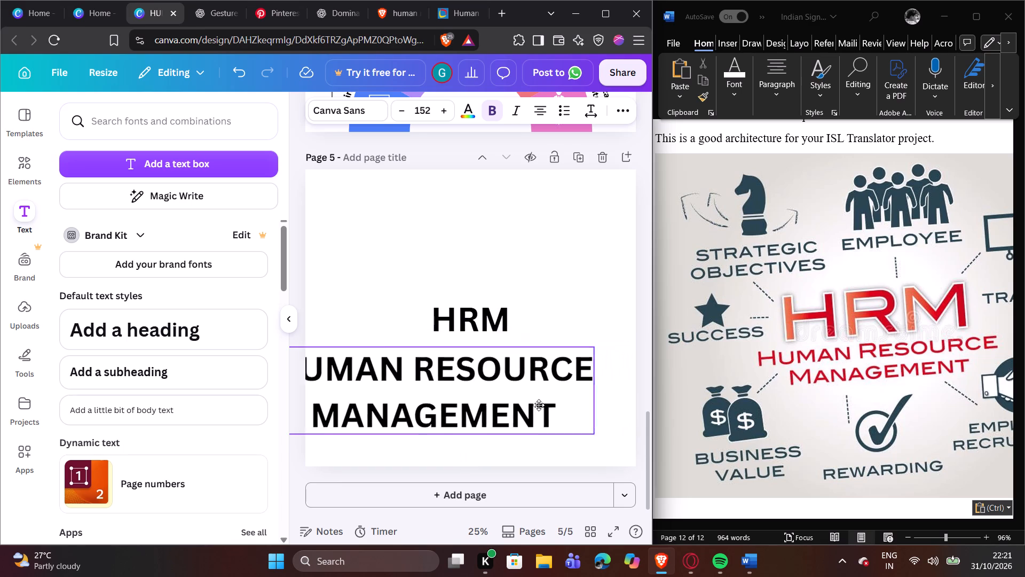
drag(539, 405, 616, 389)
double_click(615, 395)
double_click(609, 398)
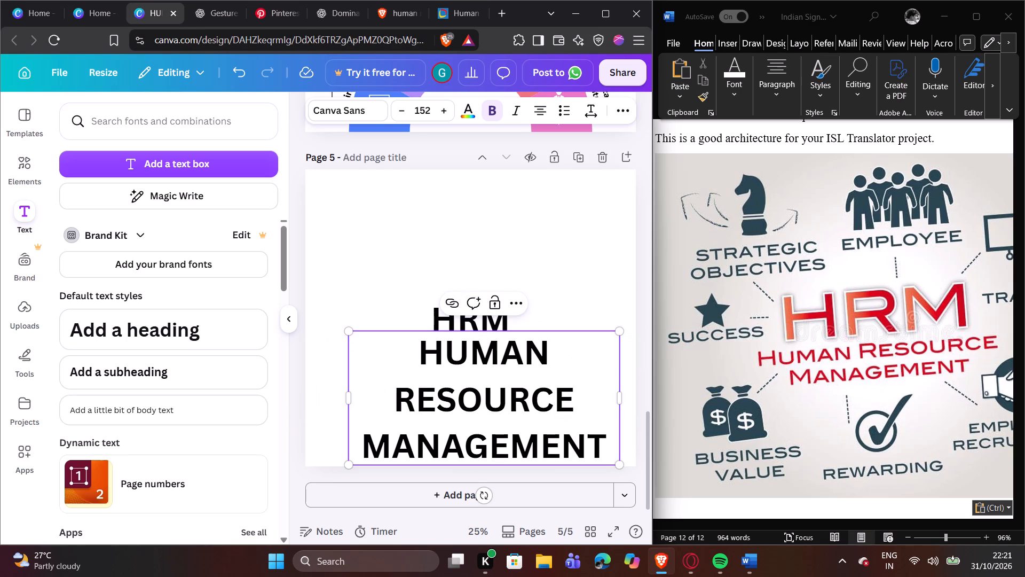
click(587, 313)
click(590, 291)
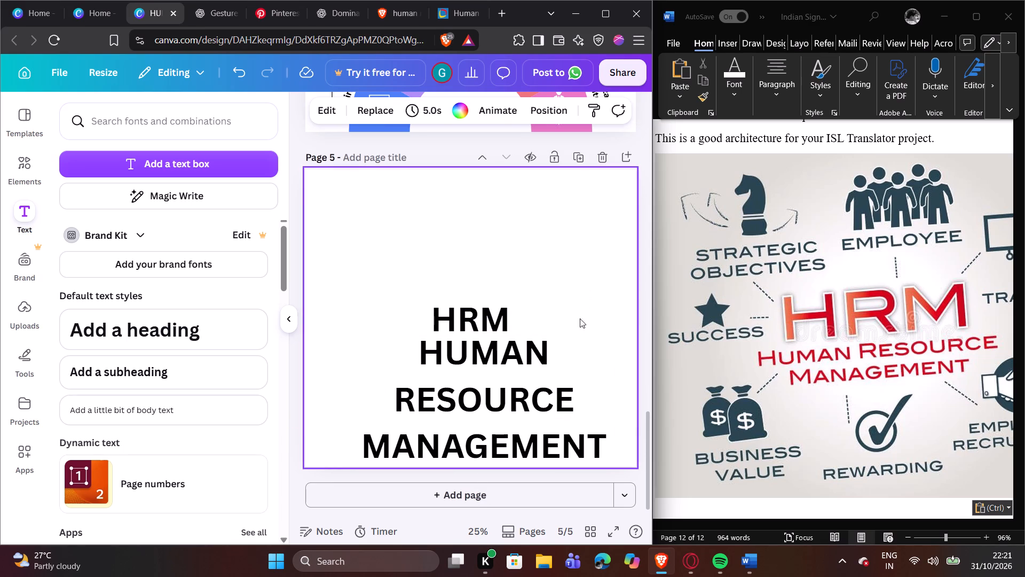
click(388, 402)
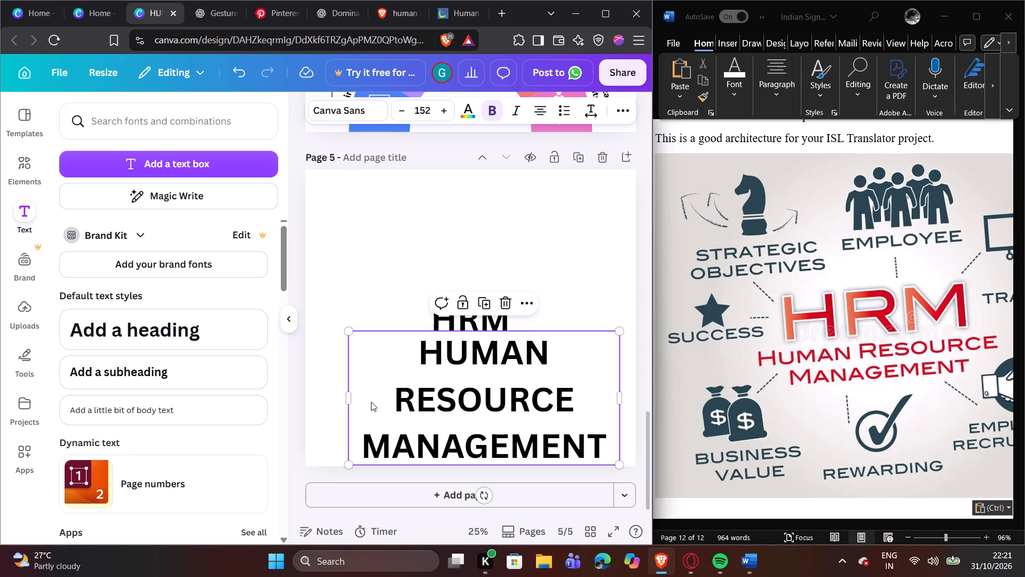
drag(348, 399, 289, 397)
click(482, 246)
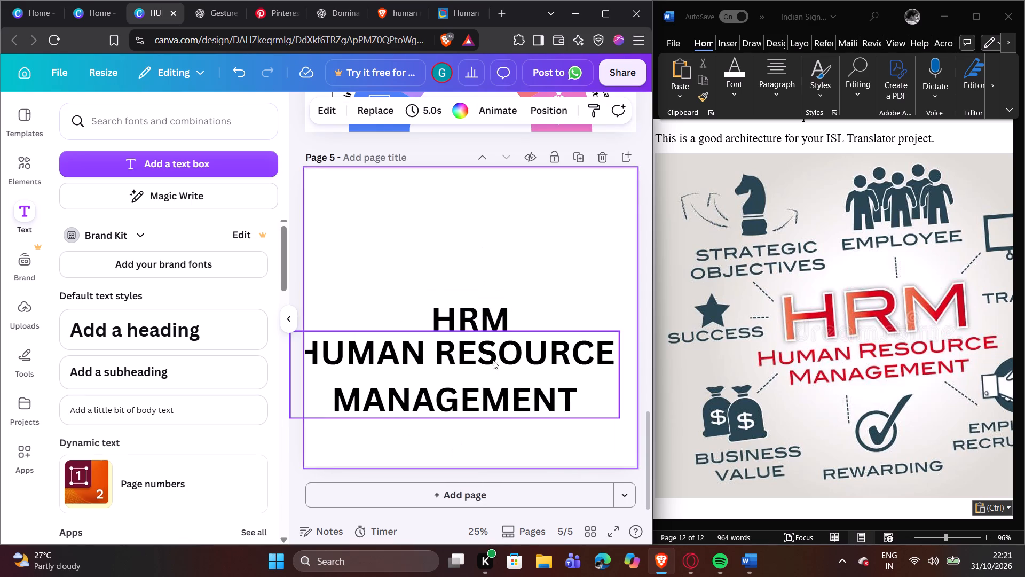
drag(493, 364, 511, 368)
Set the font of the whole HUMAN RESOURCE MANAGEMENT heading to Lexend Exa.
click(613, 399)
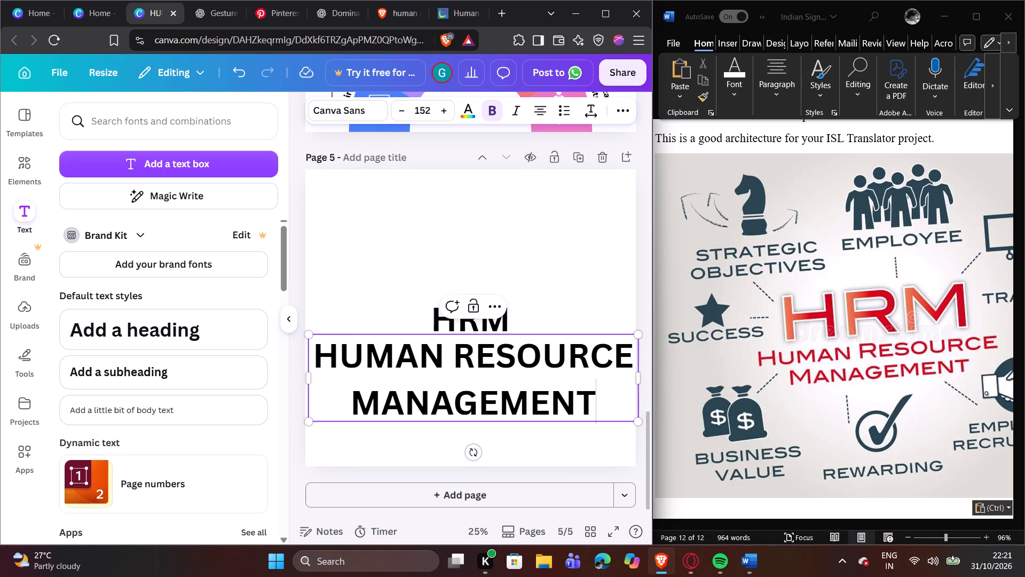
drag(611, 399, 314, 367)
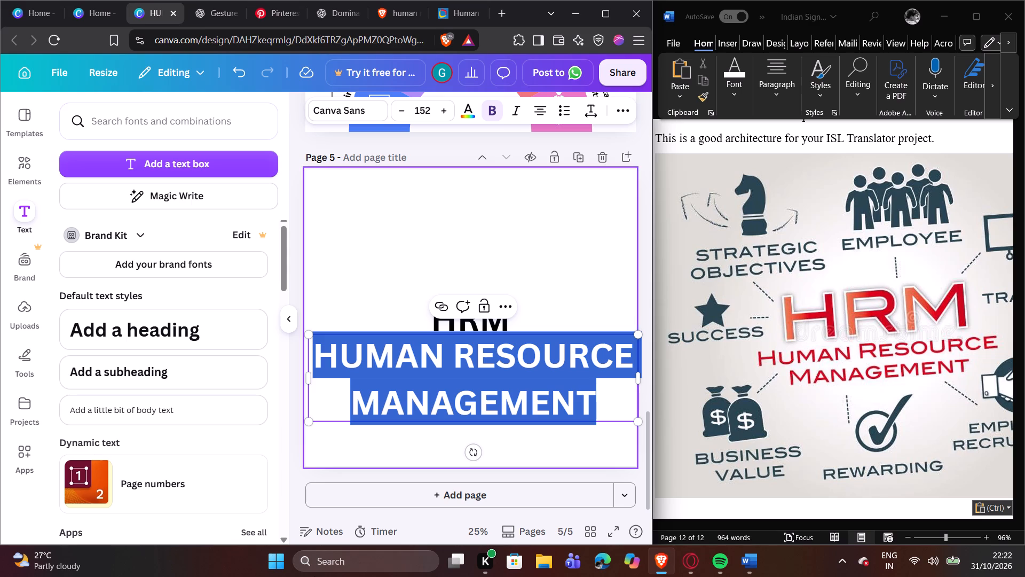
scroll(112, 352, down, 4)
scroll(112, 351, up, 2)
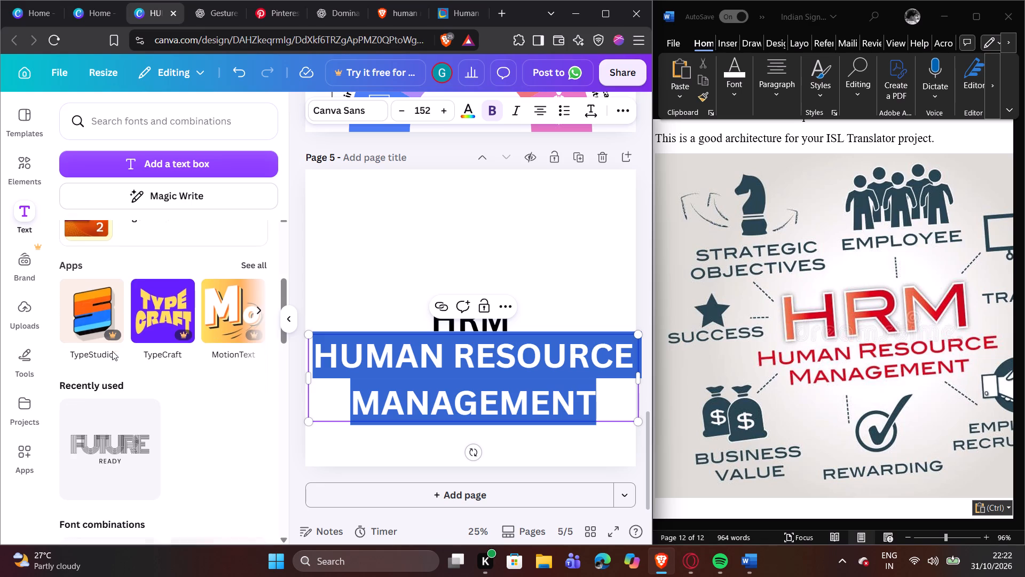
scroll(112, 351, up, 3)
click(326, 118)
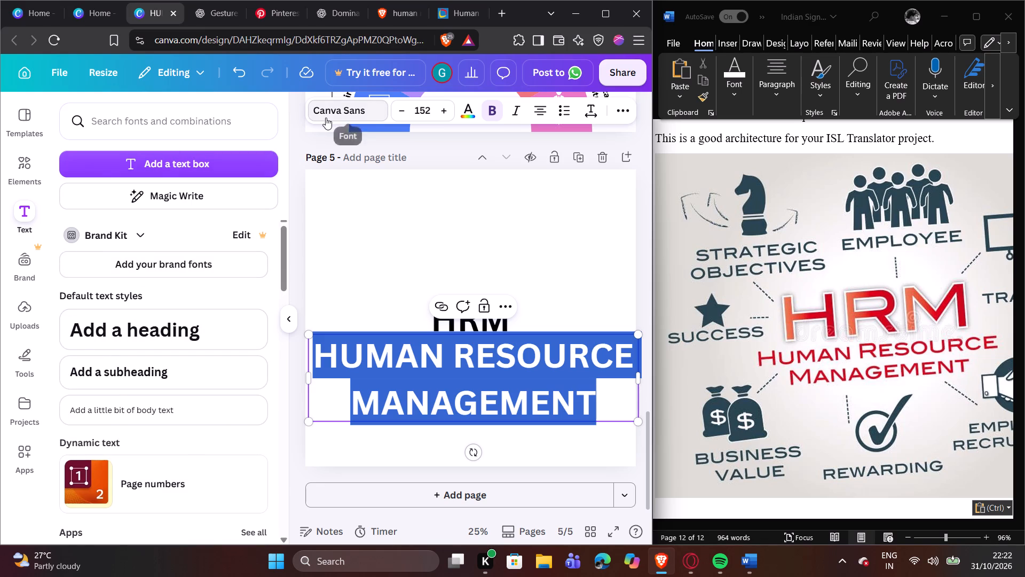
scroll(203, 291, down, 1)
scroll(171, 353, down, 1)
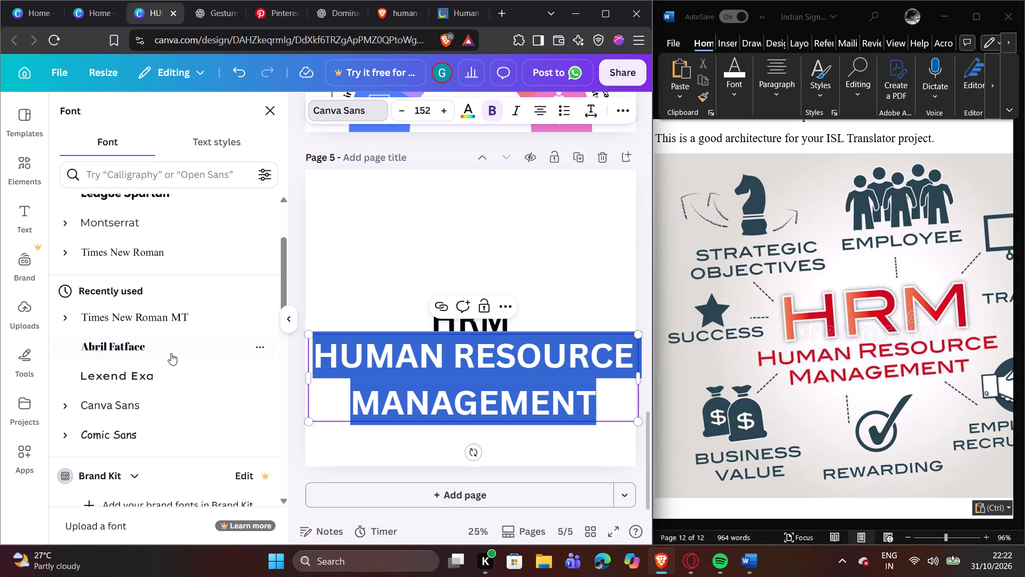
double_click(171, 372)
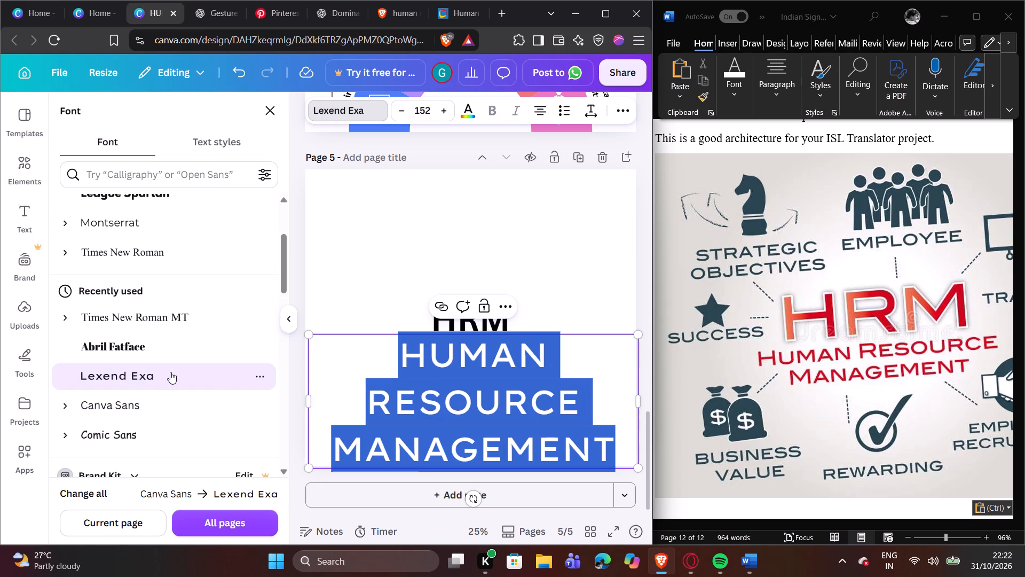
Widen the HUMAN RESOURCE MANAGEMENT text box so the text fits on two lines, and scale it down to font size 114.
drag(305, 400, 298, 401)
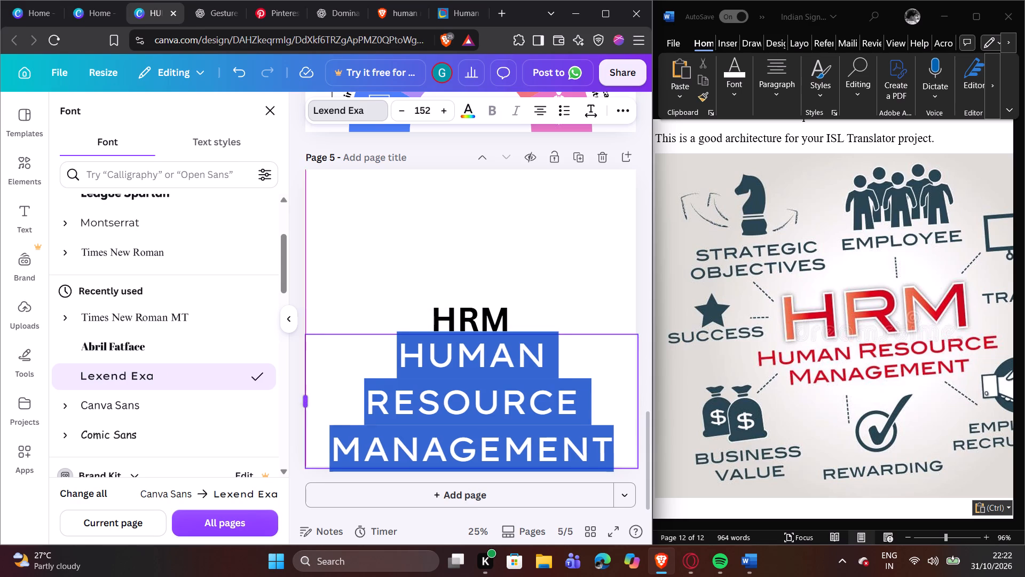
drag(298, 401, 237, 406)
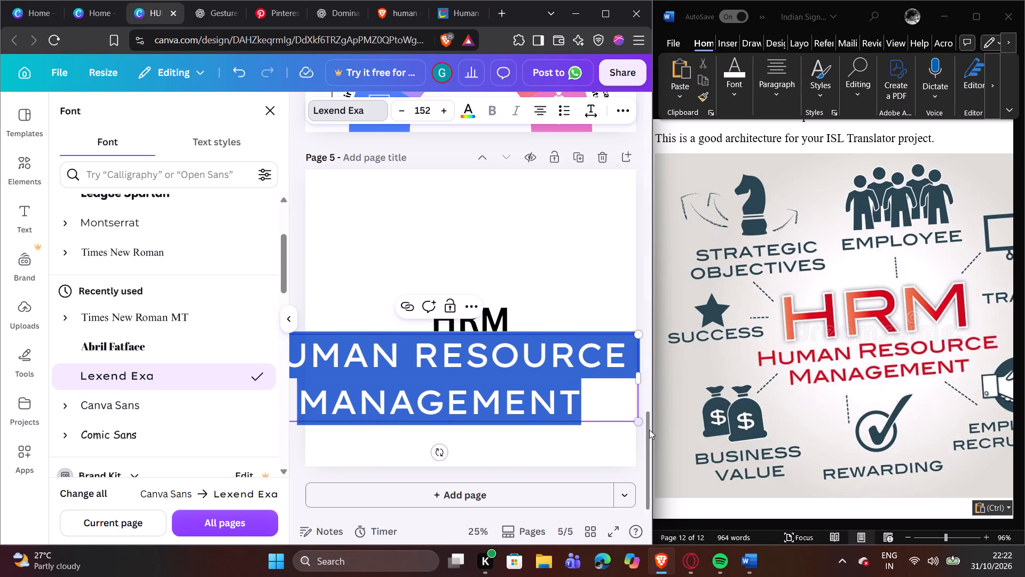
drag(637, 425, 564, 394)
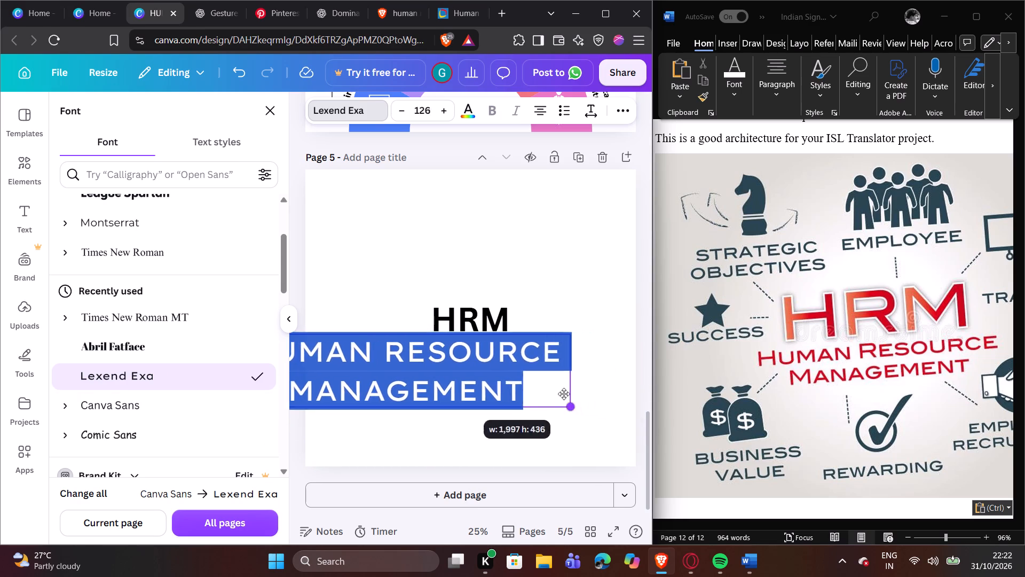
drag(564, 394, 542, 386)
Move the HUMAN RESOURCE MANAGEMENT heading fully onto the page below HRM and scale it down to font size about 80.1.
click(542, 258)
drag(459, 384, 558, 382)
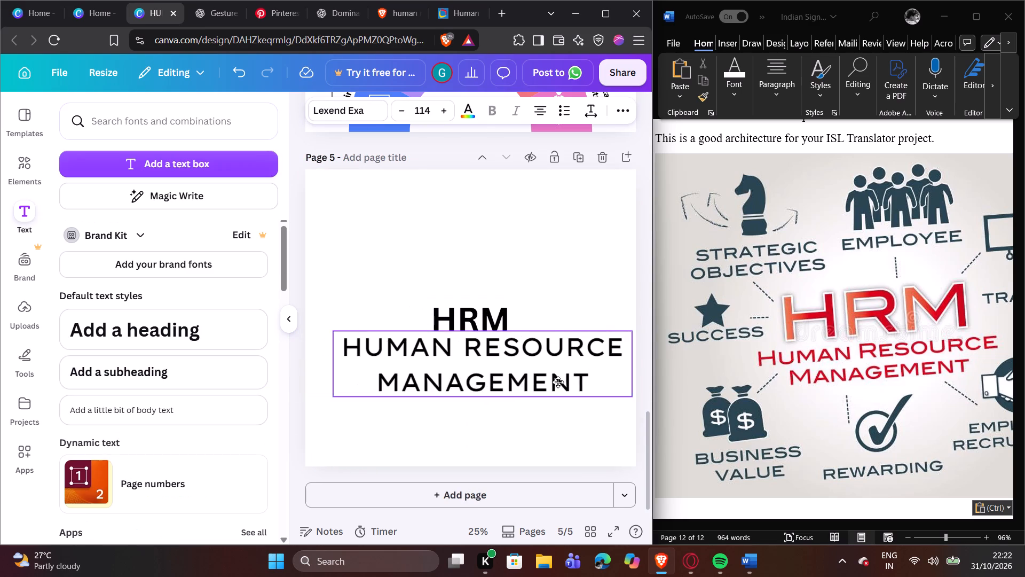
drag(558, 382, 546, 385)
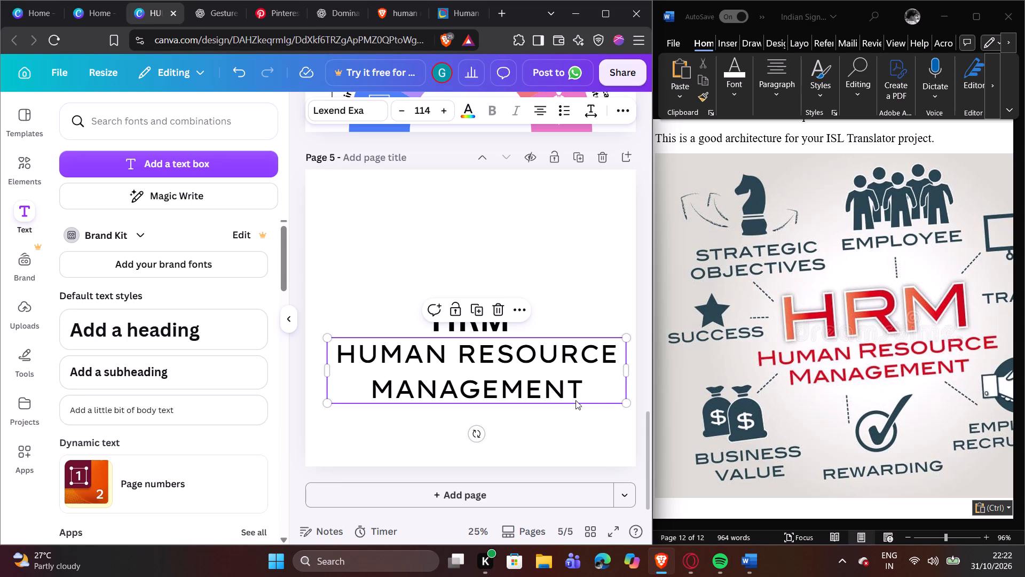
drag(626, 402, 538, 379)
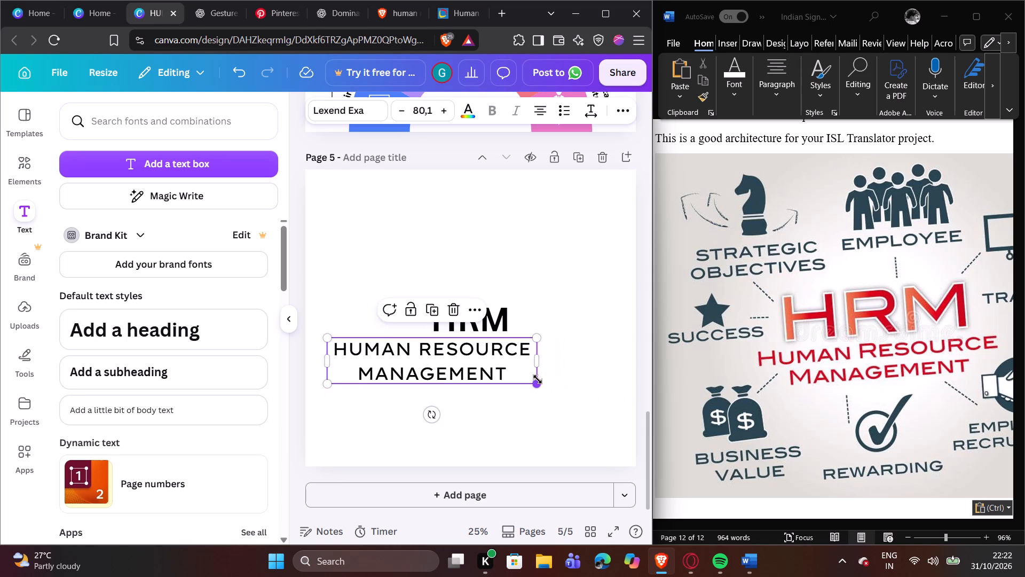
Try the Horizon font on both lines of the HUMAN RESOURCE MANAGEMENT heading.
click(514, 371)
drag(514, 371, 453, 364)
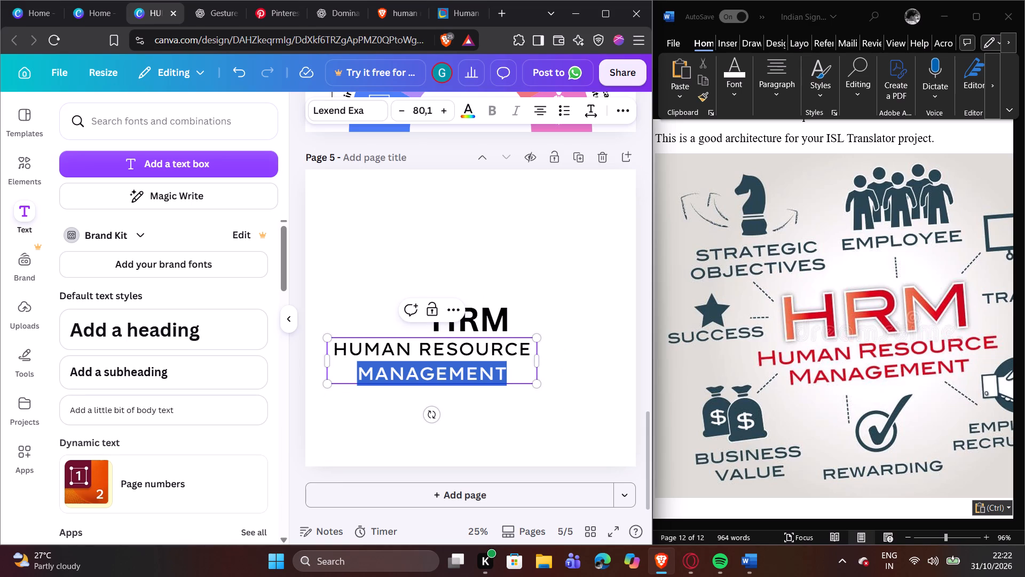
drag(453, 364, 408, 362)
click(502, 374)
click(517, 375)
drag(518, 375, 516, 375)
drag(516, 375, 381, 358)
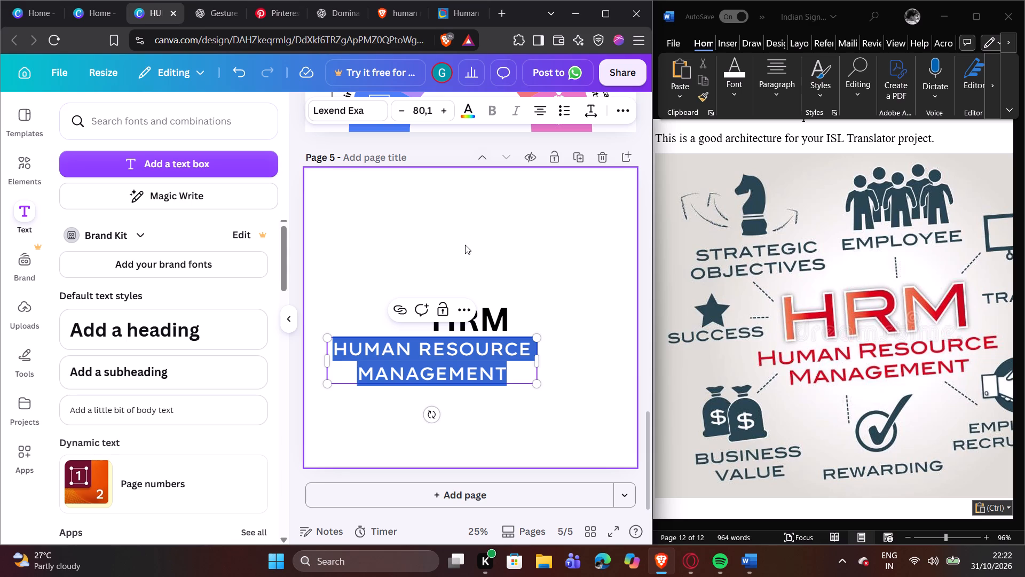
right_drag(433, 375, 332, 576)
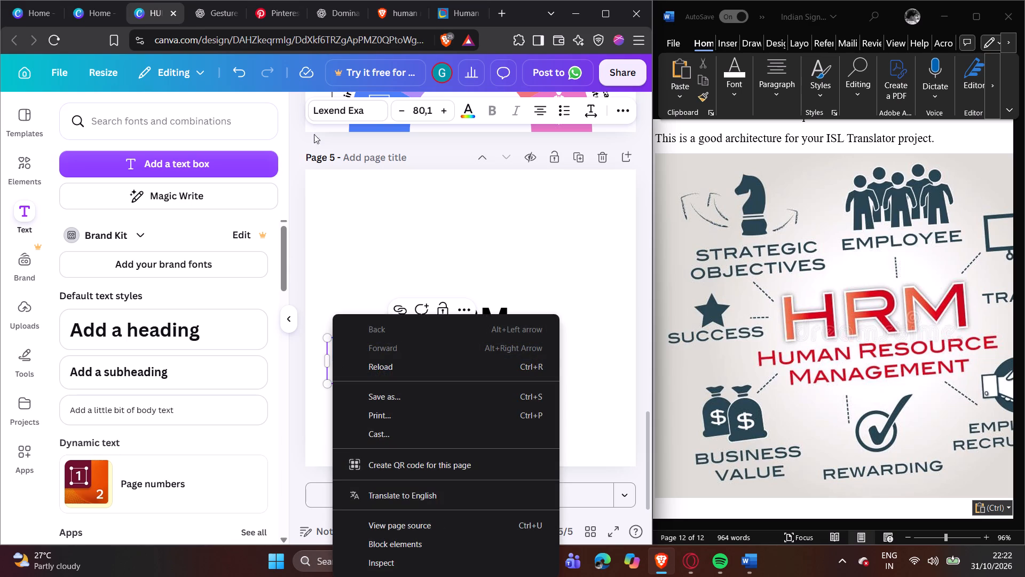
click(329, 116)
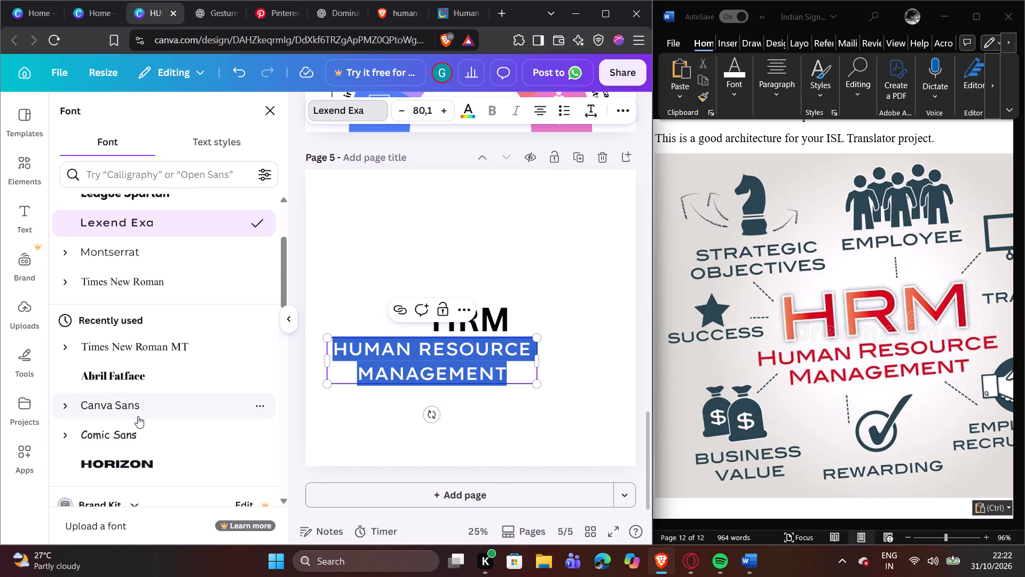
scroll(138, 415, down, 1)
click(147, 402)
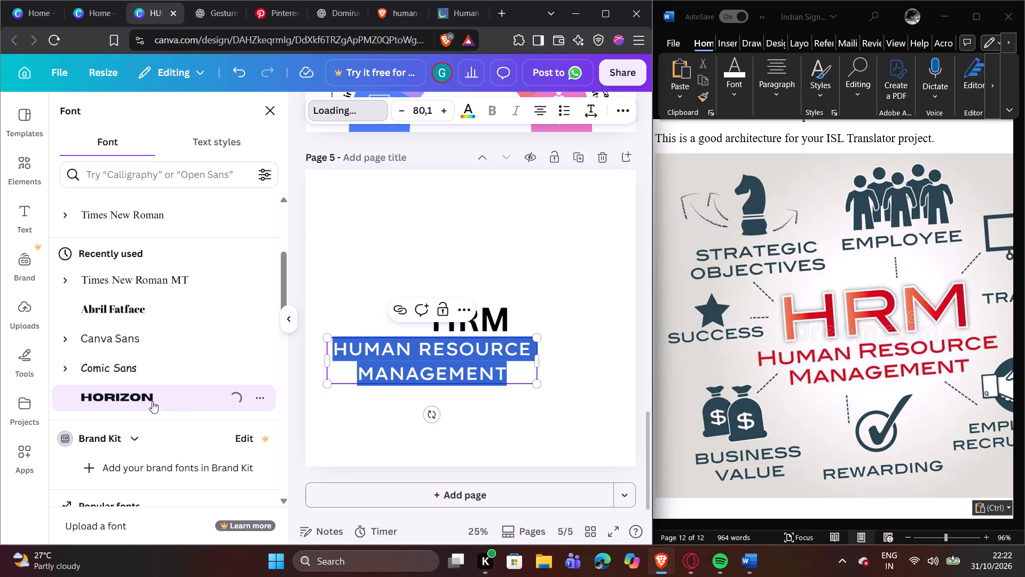
Try Anton on the HUMAN RESOURCE MANAGEMENT heading and settle on the DM Sans font.
scroll(152, 401, down, 3)
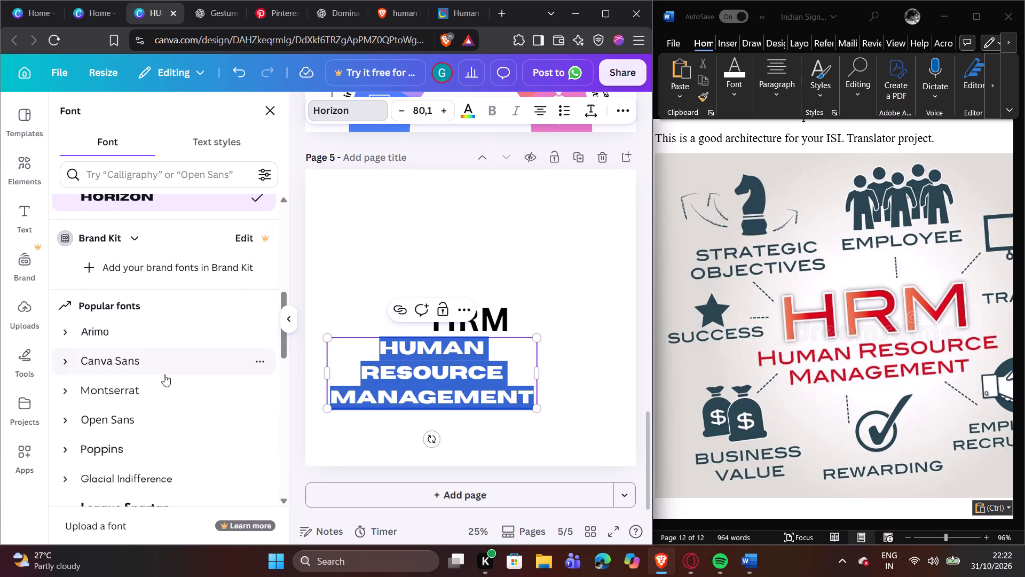
scroll(166, 372, down, 2)
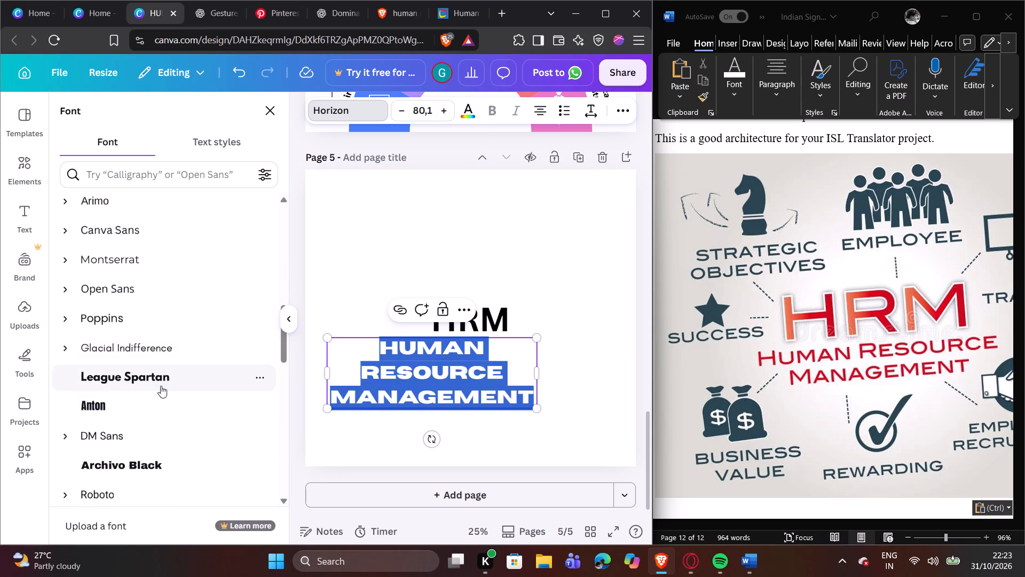
click(156, 400)
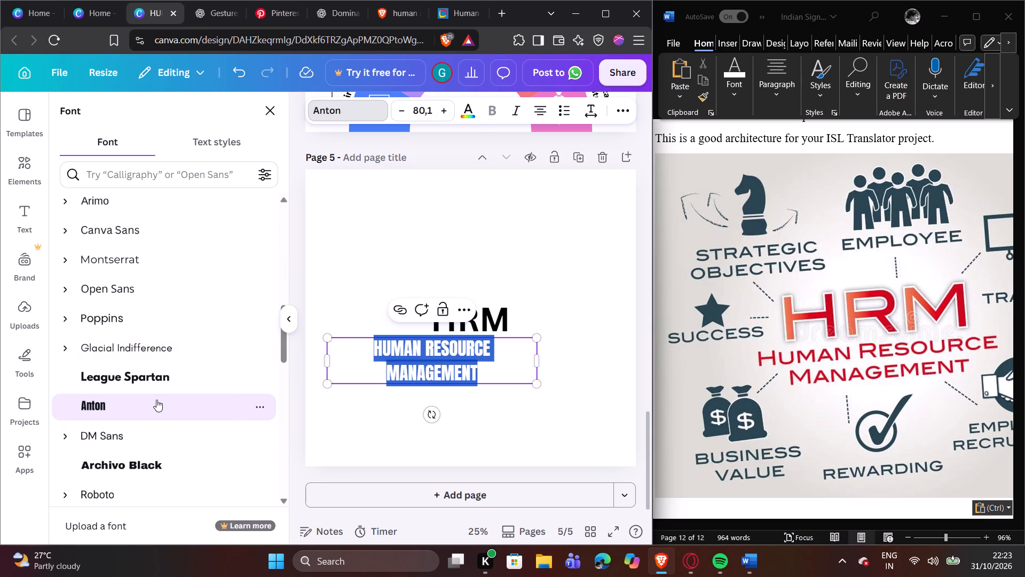
click(167, 440)
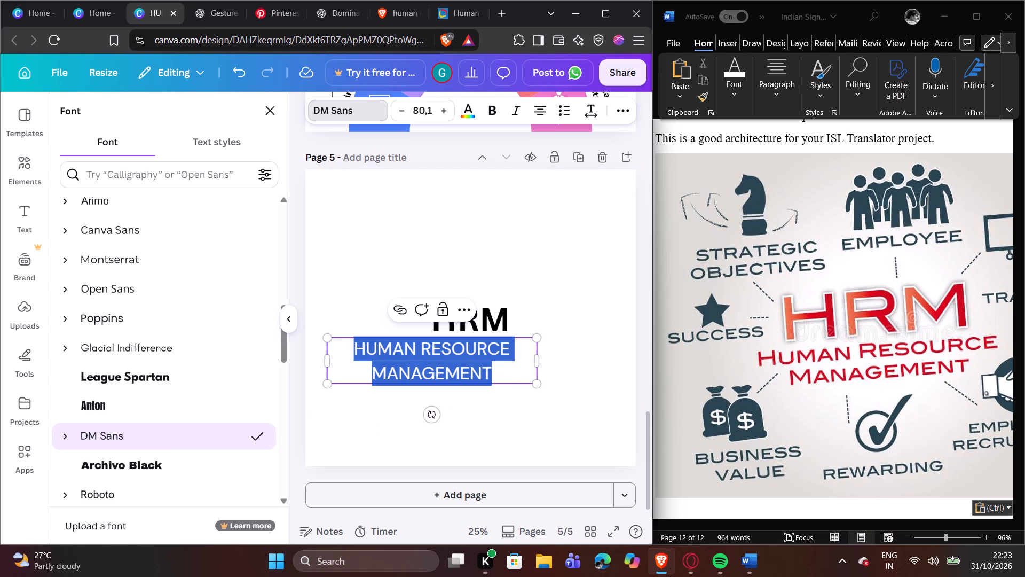
Tilt the HUMAN RESOURCE MANAGEMENT heading slightly counter-clockwise below HRM and scale it down to font size about 70.7.
drag(541, 362, 569, 362)
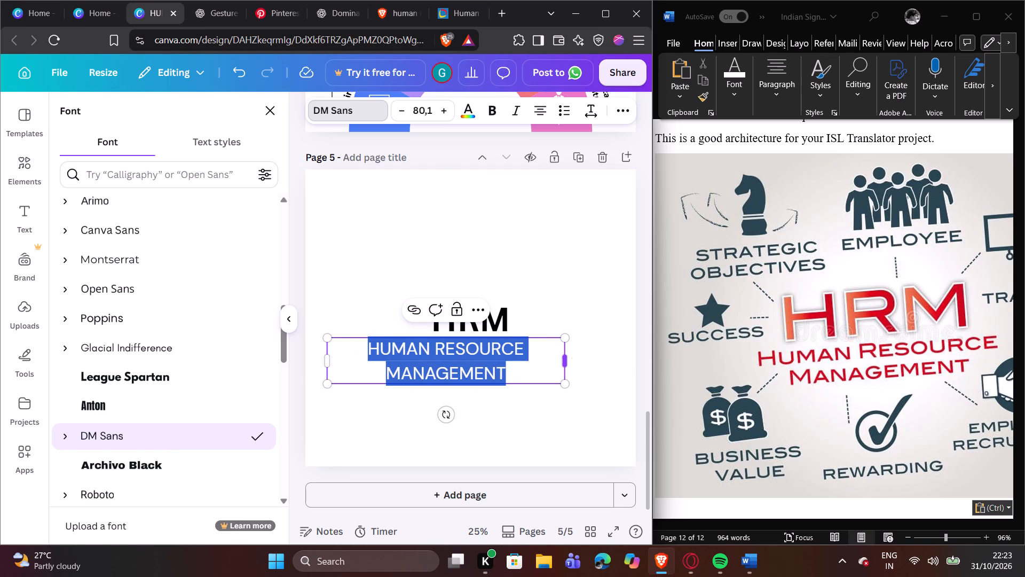
drag(444, 416, 454, 410)
drag(325, 363, 356, 370)
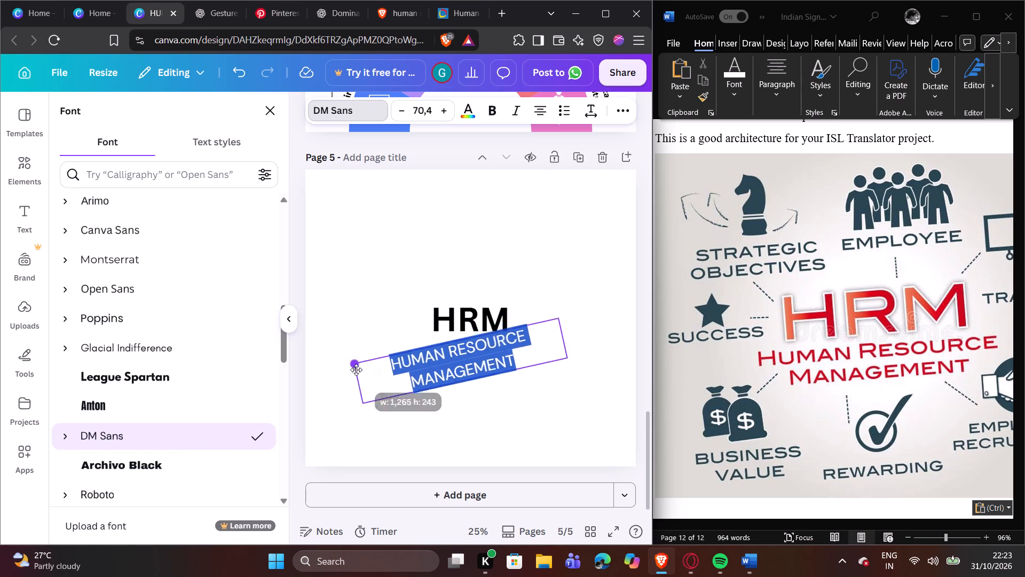
drag(356, 370, 353, 370)
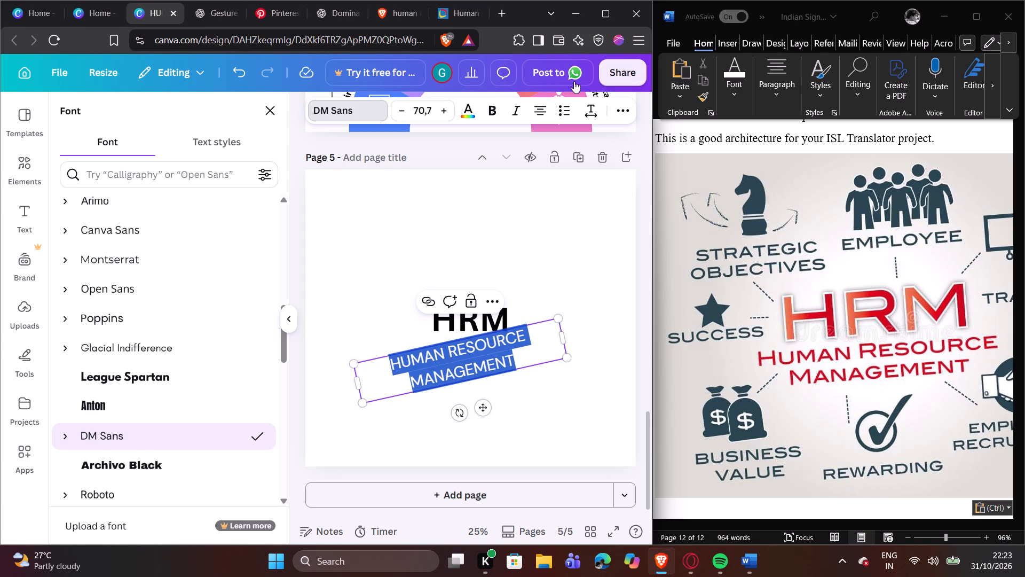
Select the whole HUMAN RESOURCE MANAGEMENT heading and look through the available text effects for it.
click(619, 114)
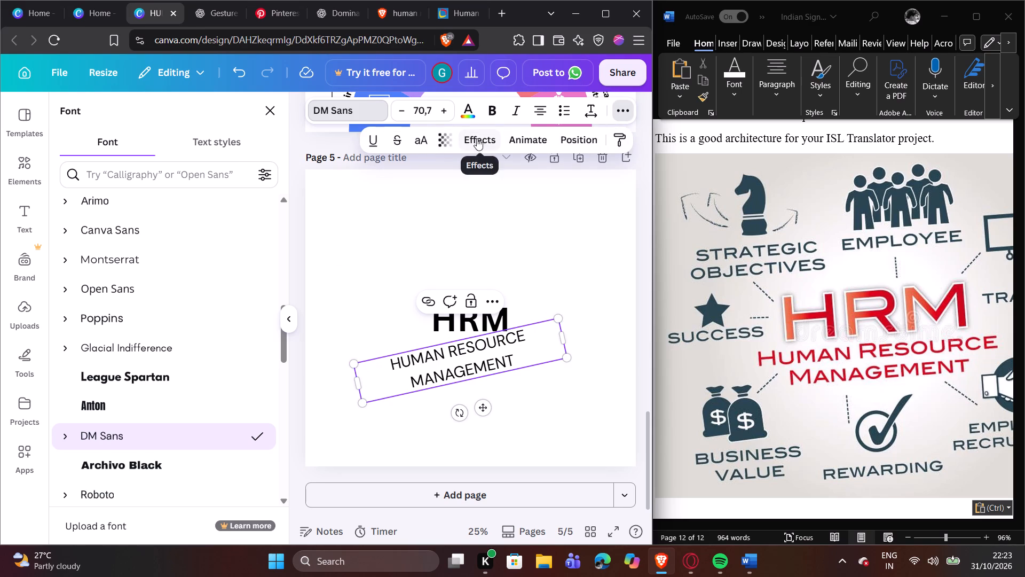
click(519, 354)
drag(519, 354, 511, 354)
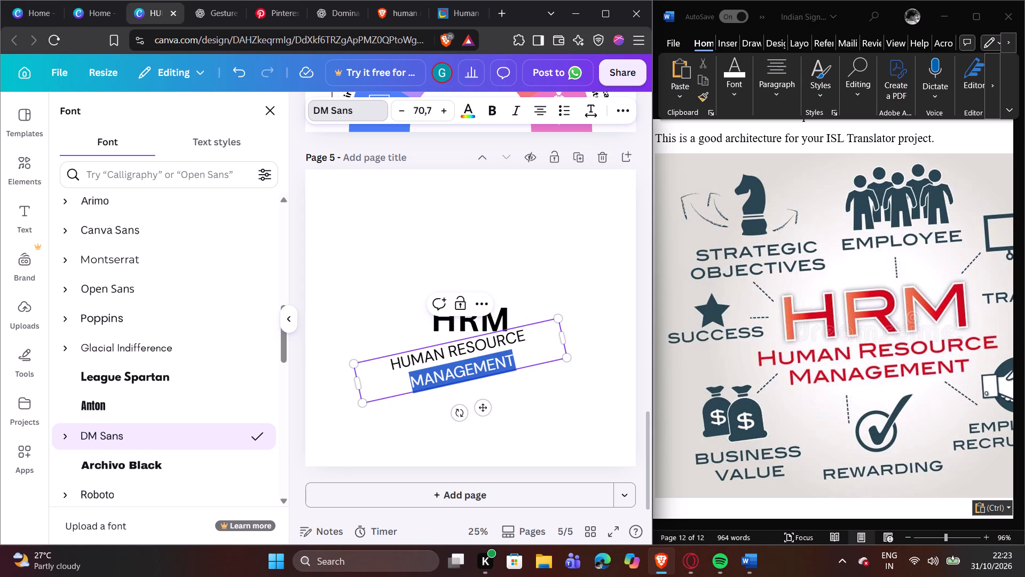
drag(511, 354, 389, 352)
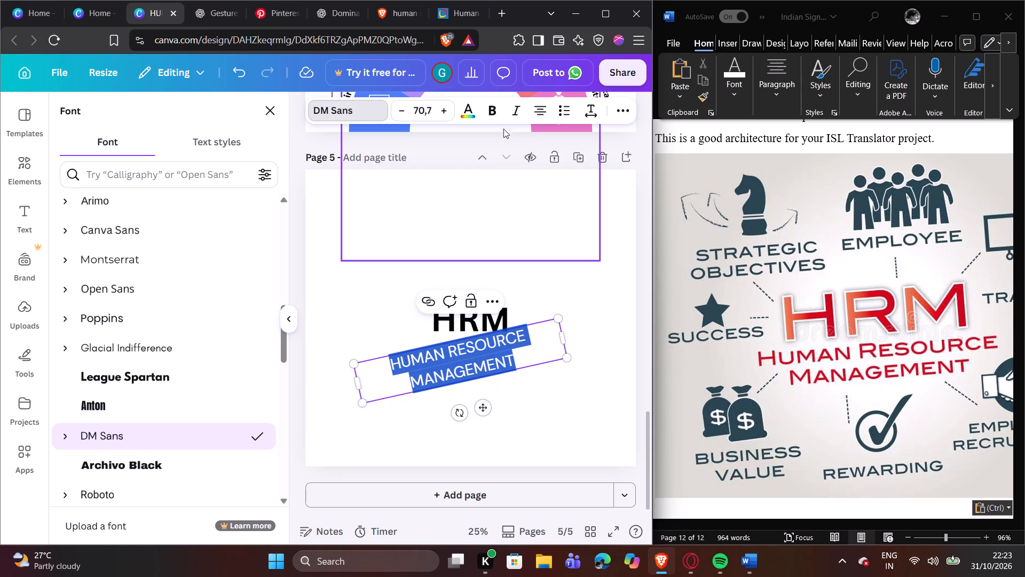
click(627, 106)
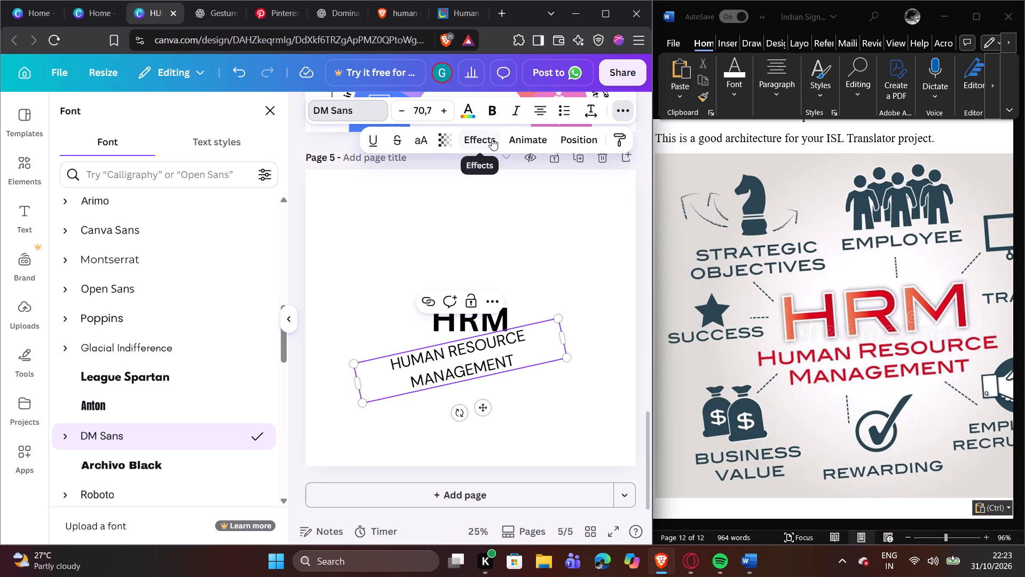
click(492, 138)
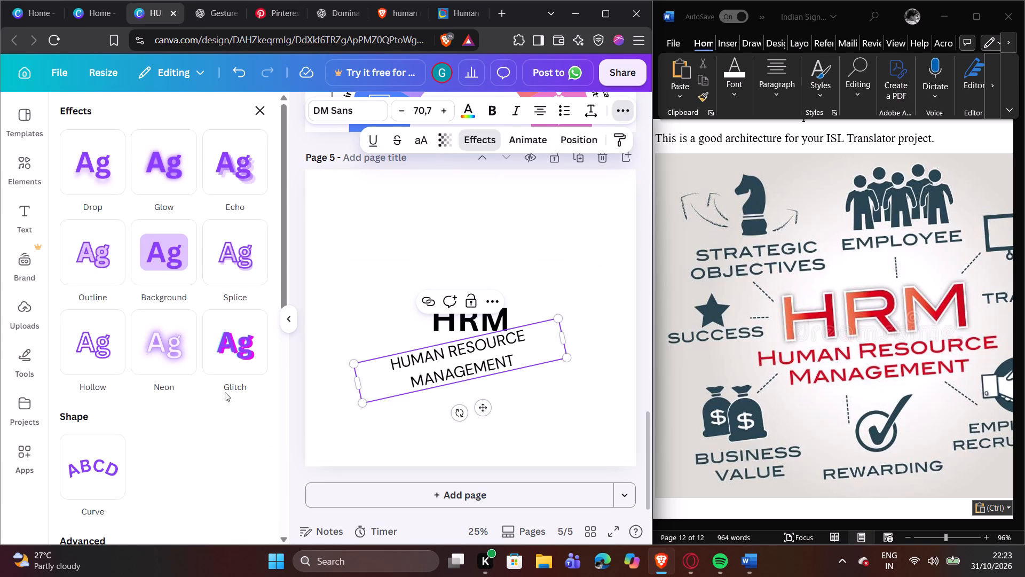
scroll(215, 357, up, 3)
scroll(162, 261, down, 3)
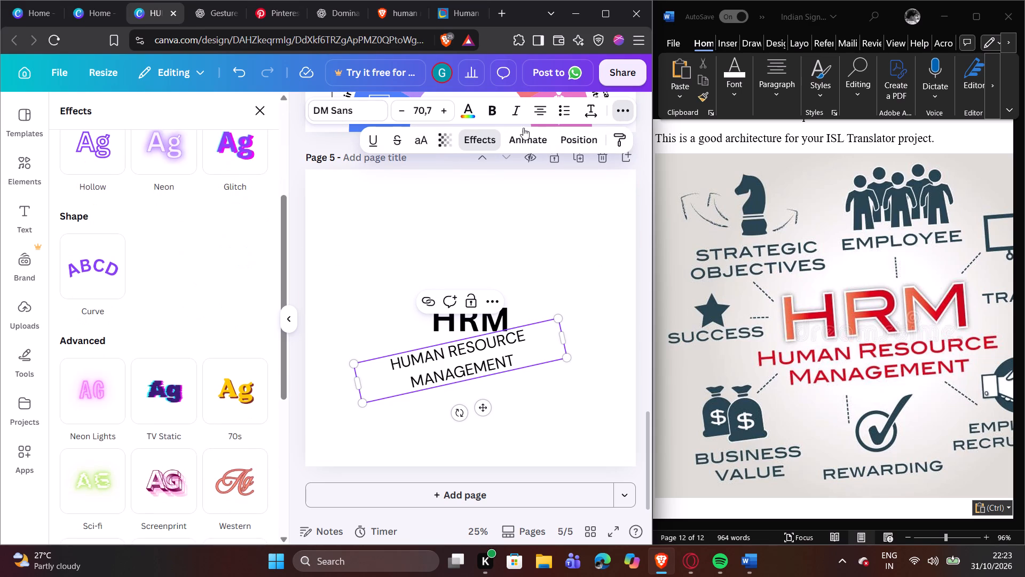
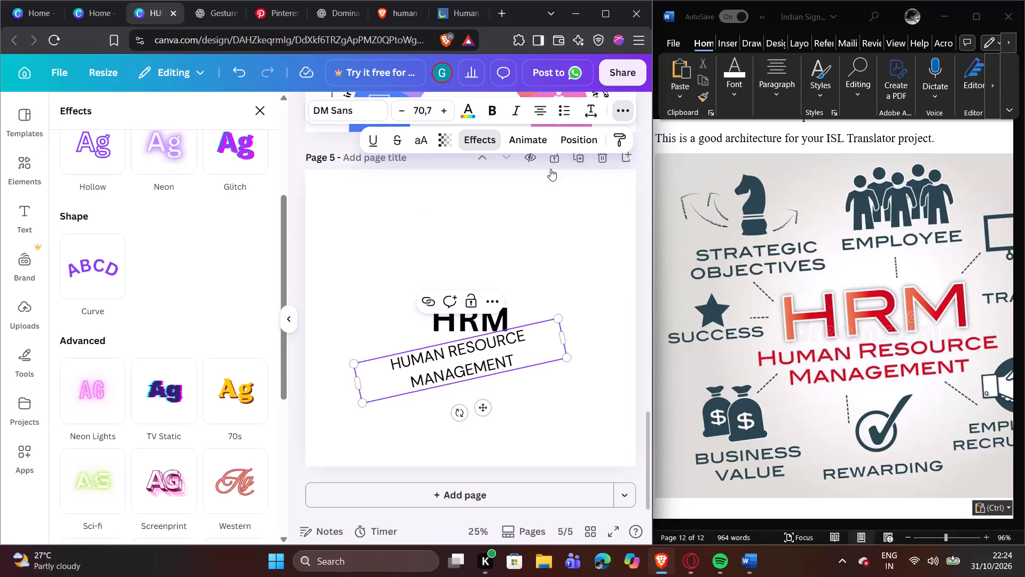
Tilt the HRM heading counter-clockwise so it runs parallel to the HUMAN RESOURCE MANAGEMENT heading below it.
click(508, 235)
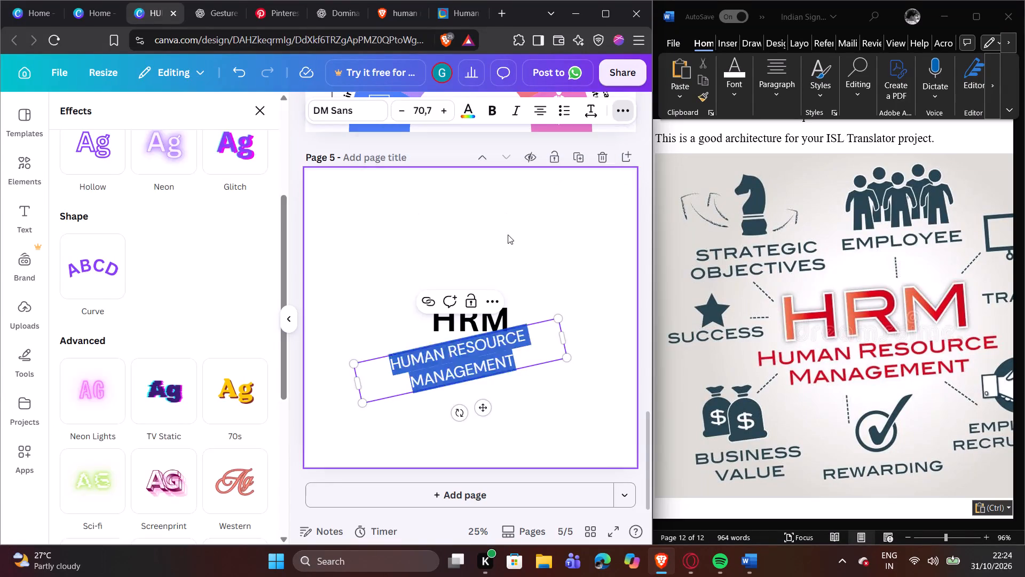
click(459, 308)
drag(460, 374, 474, 374)
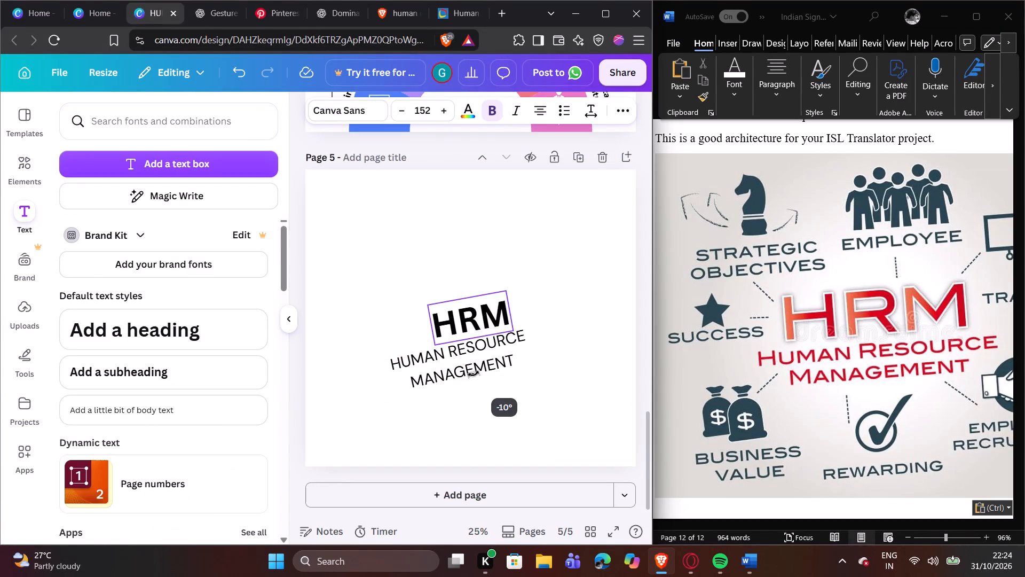
drag(474, 374, 472, 373)
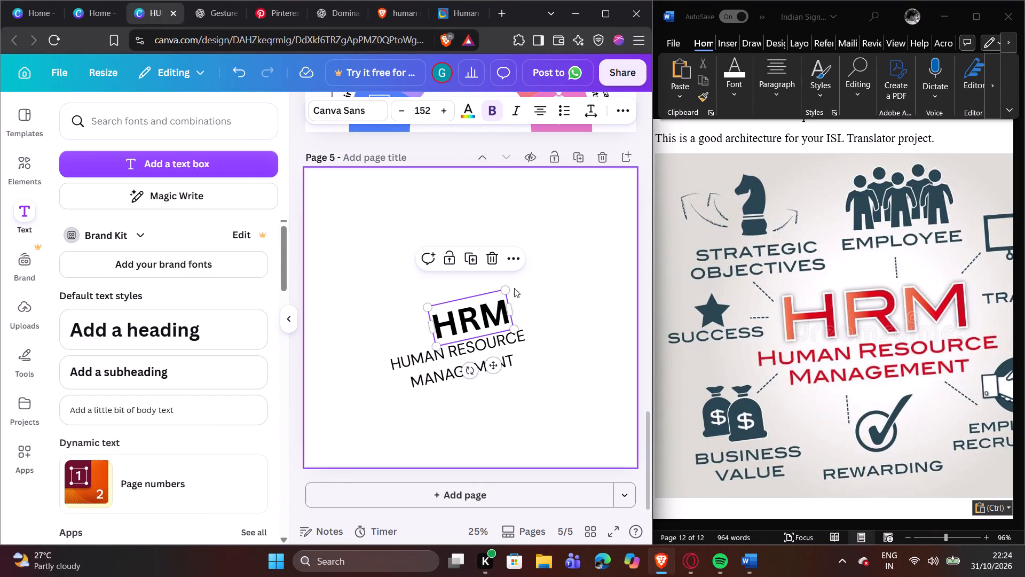
Set the font of the HRM heading to DM Sans.
double_click(467, 313)
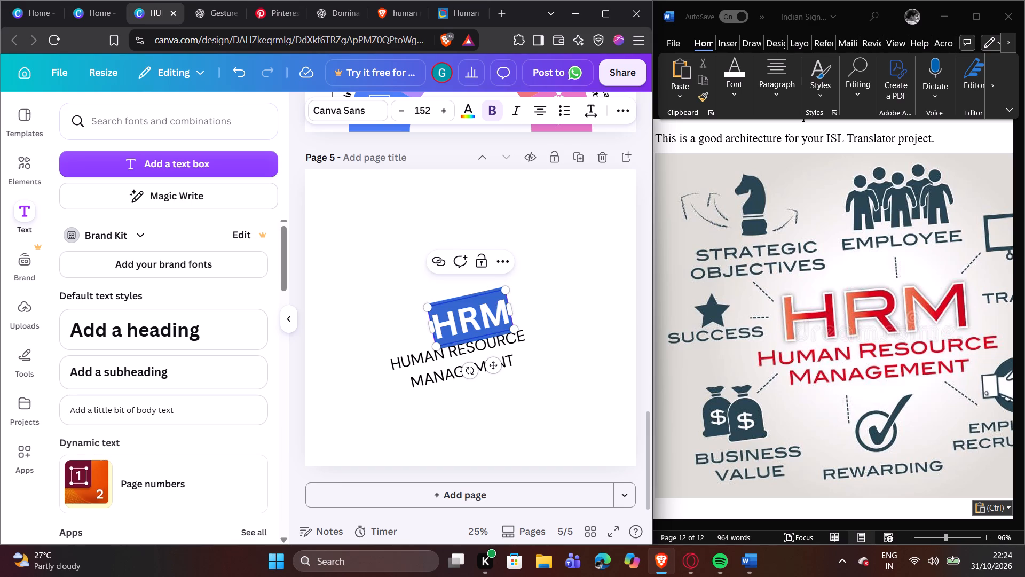
click(420, 371)
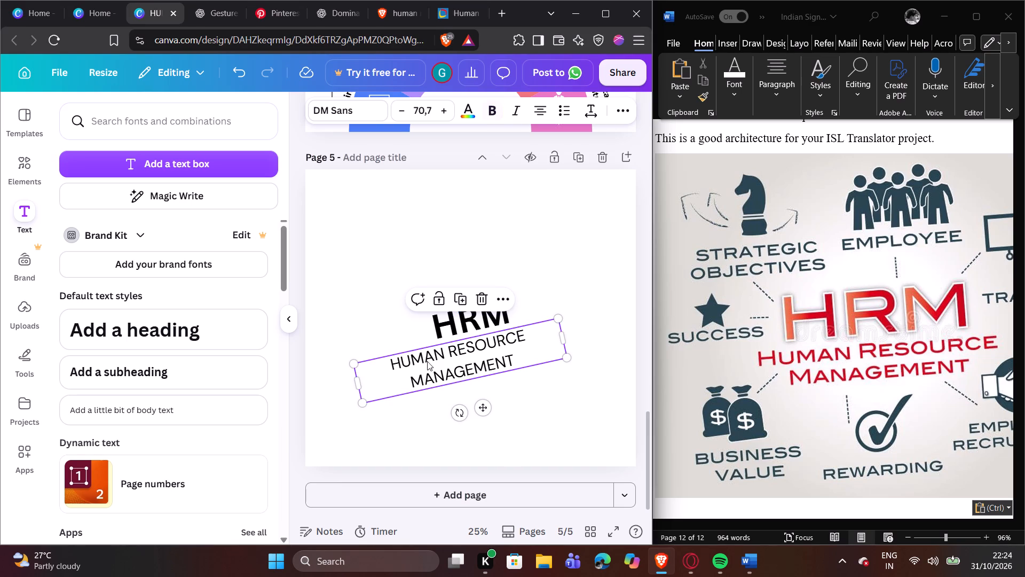
double_click(470, 320)
double_click(470, 320)
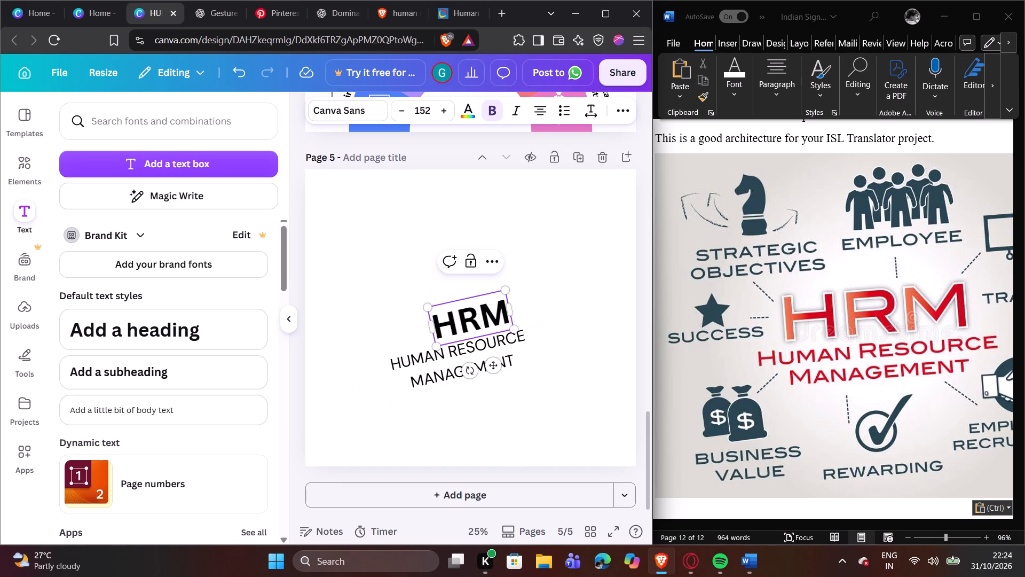
click(328, 113)
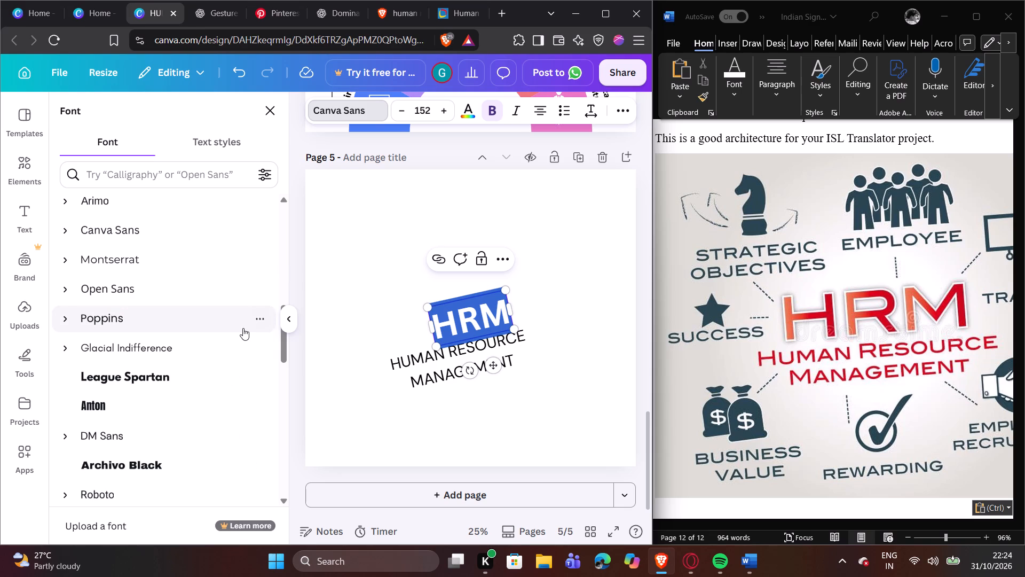
click(179, 426)
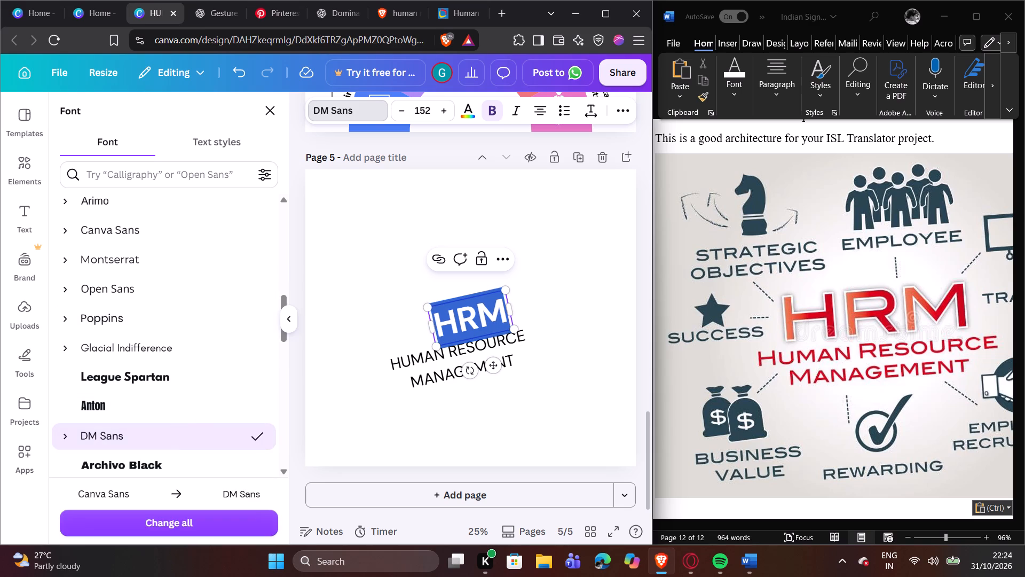
Widen the HRM heading's text box slightly so it fits just around the letters.
drag(515, 316, 556, 308)
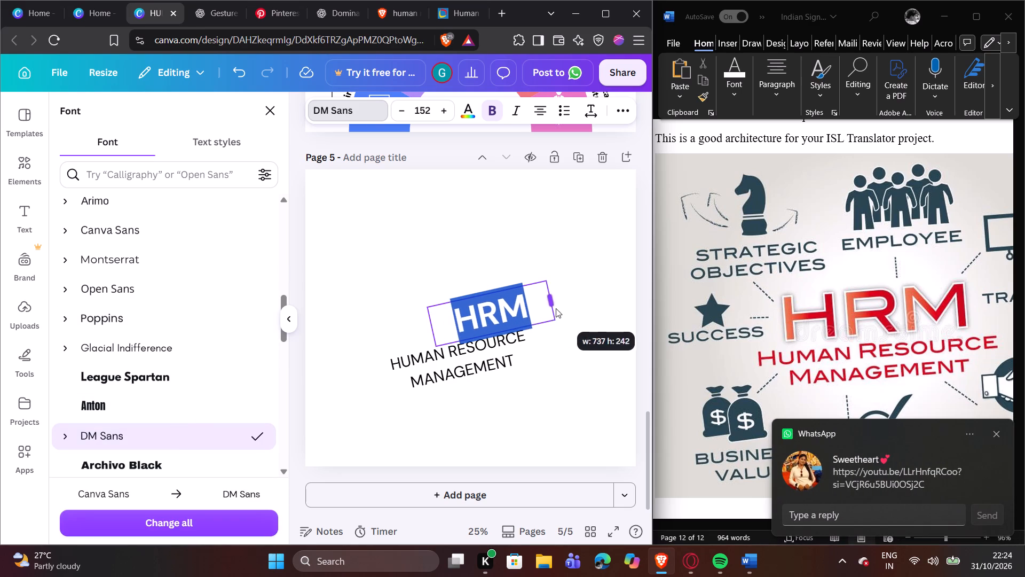
drag(556, 308, 523, 305)
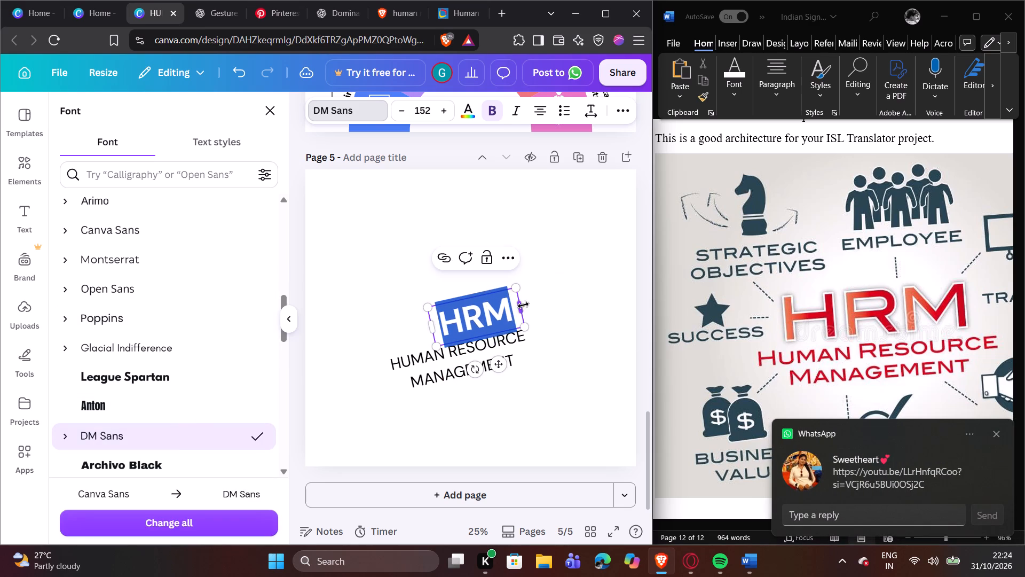
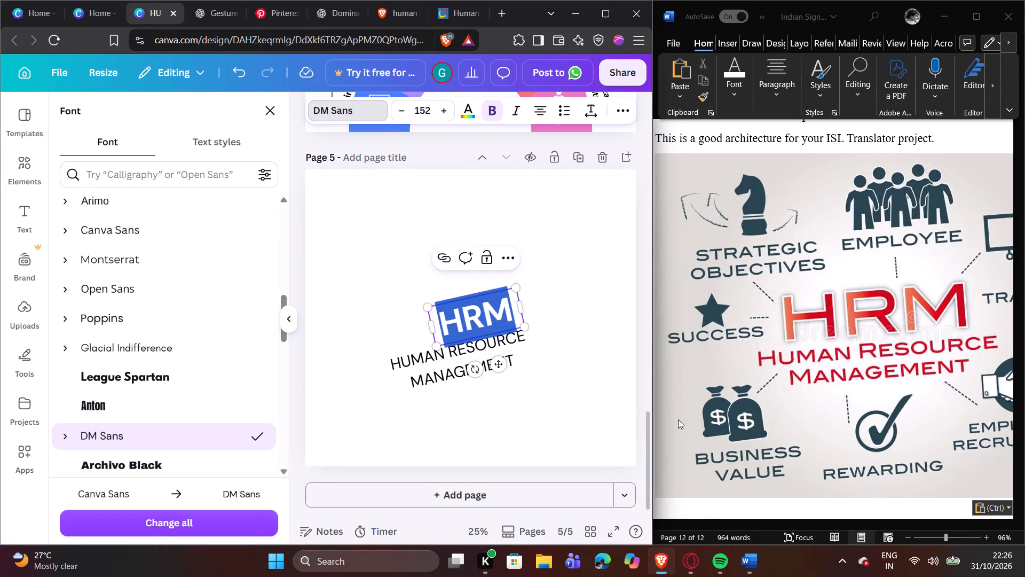
Moderately increase the letter spacing of the HRM heading on page 5.
click(586, 107)
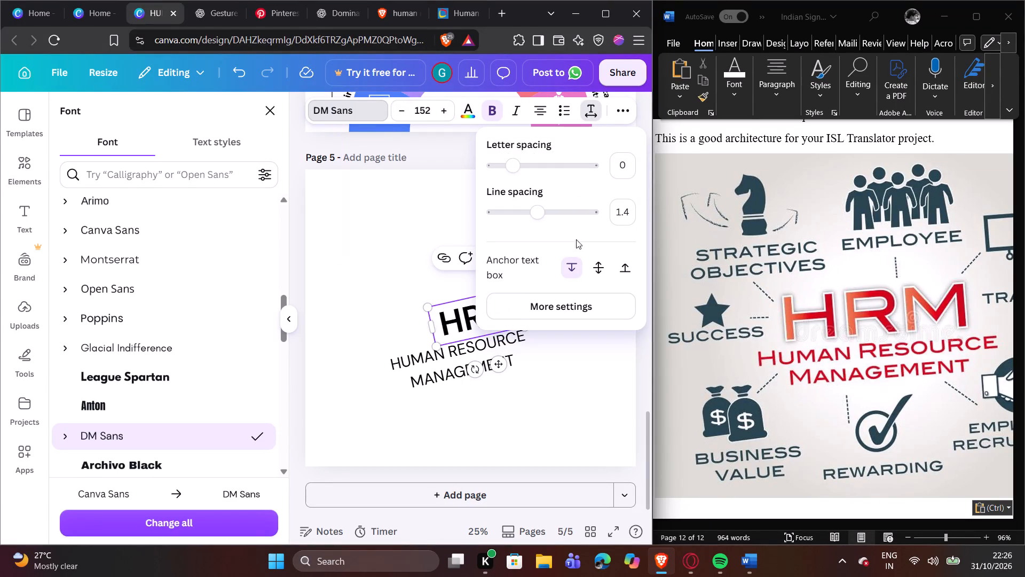
click(536, 213)
drag(512, 163, 518, 163)
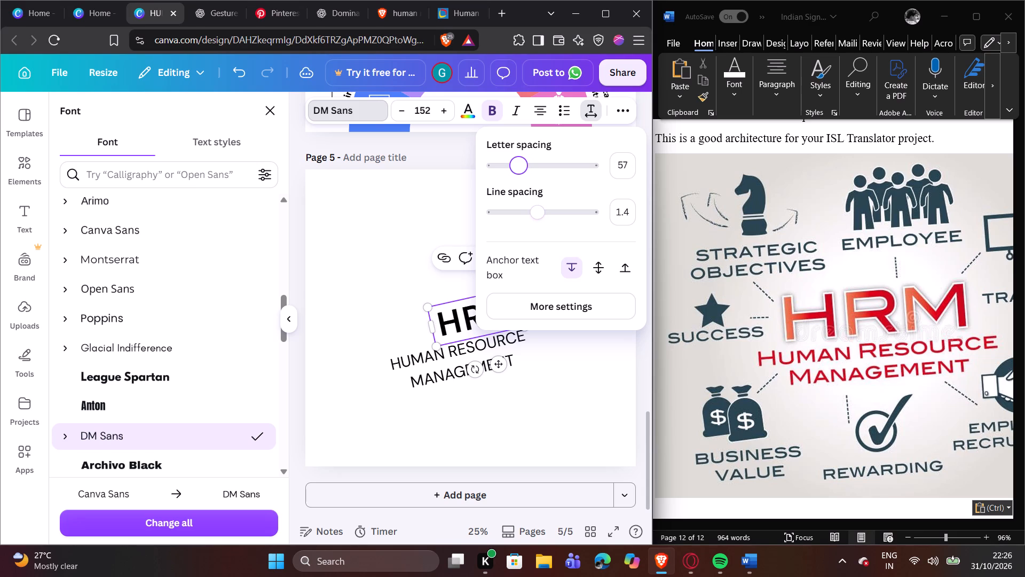
drag(518, 163, 521, 163)
click(396, 226)
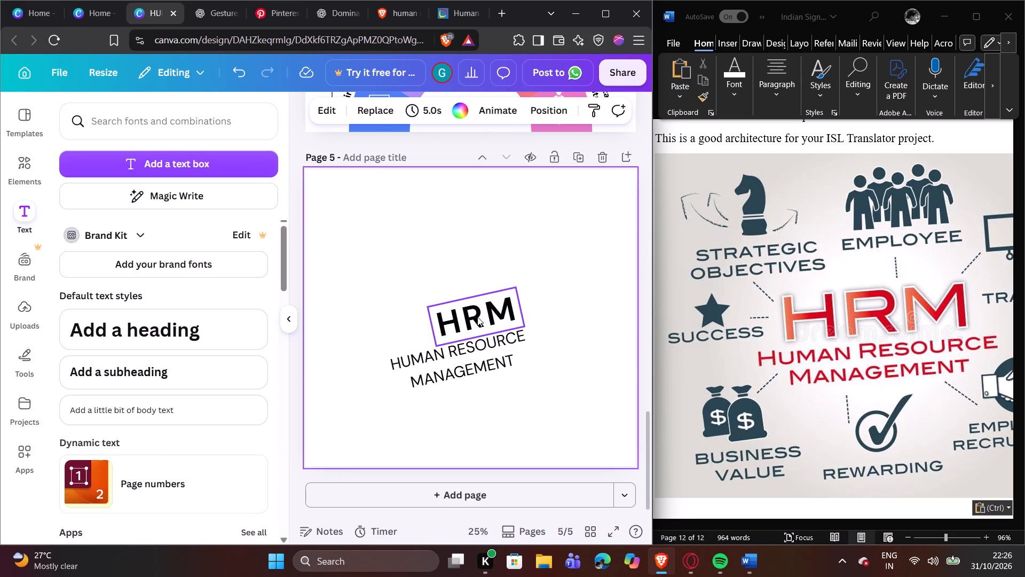
Shift the HRM heading slightly left and move the HUMAN RESOURCE MANAGEMENT heading up and right, close beneath it.
drag(479, 318, 469, 319)
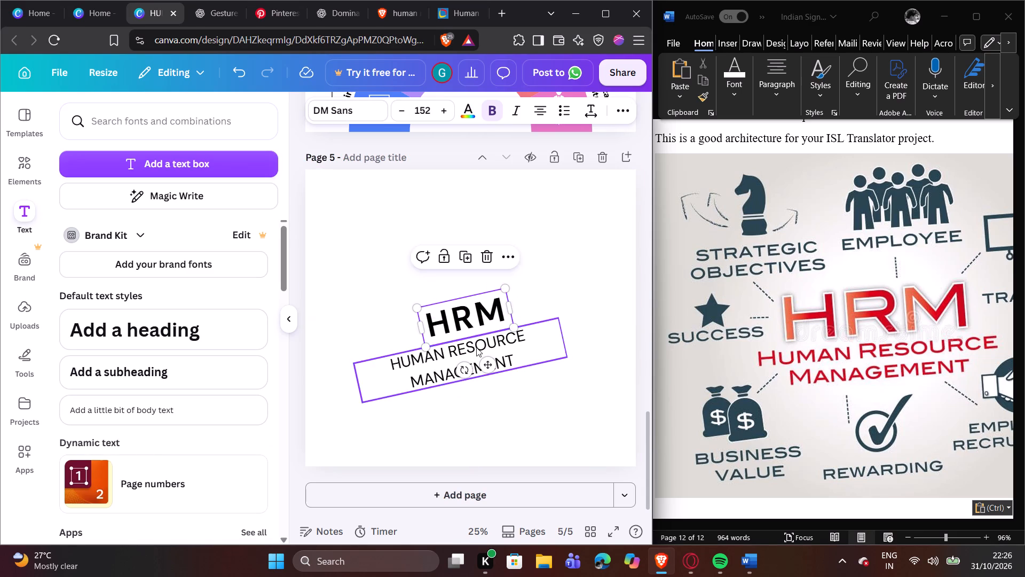
drag(476, 347, 500, 337)
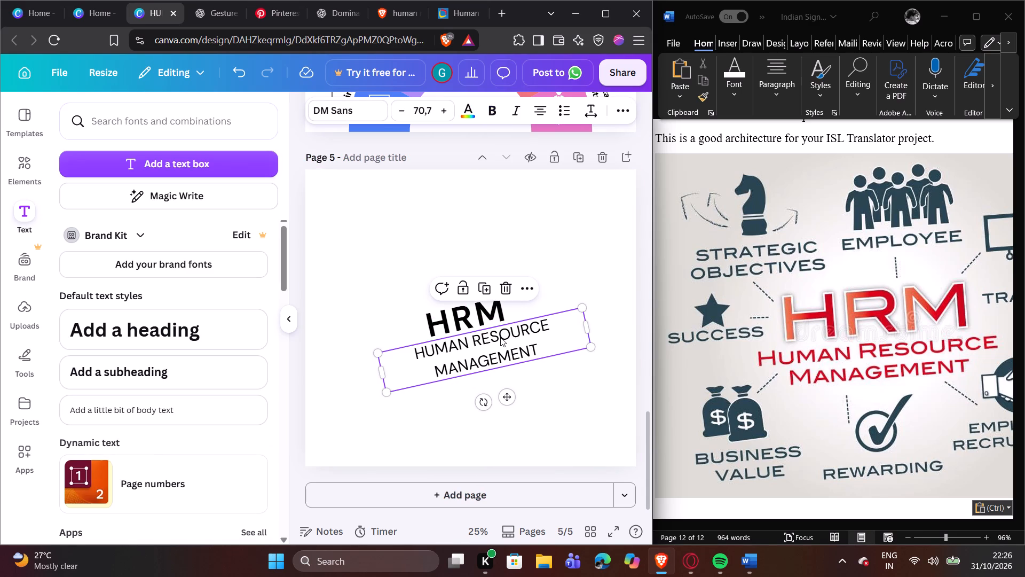
Set the letter spacing of the whole HUMAN RESOURCE MANAGEMENT heading to 131.
click(539, 352)
drag(539, 349, 523, 349)
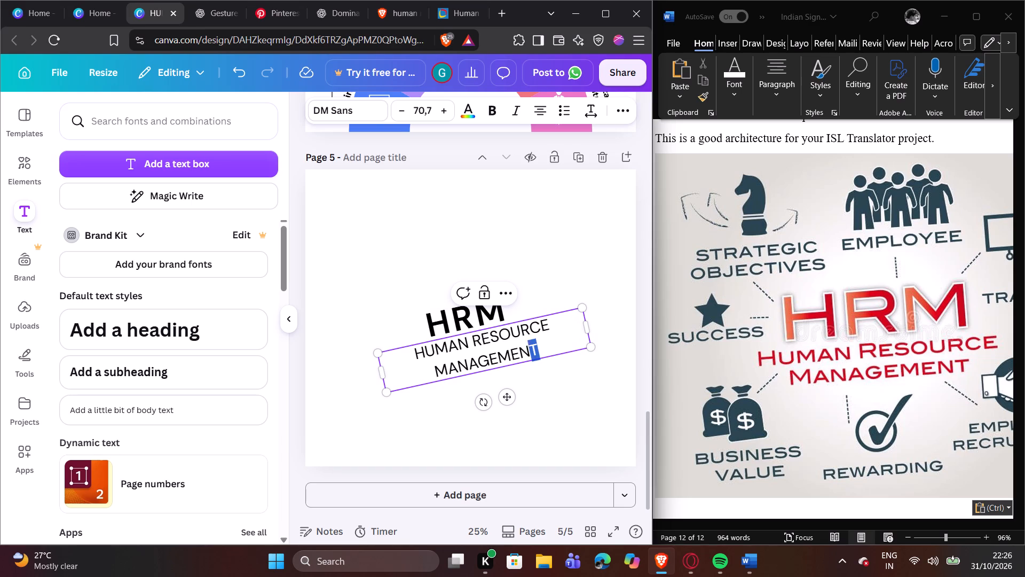
drag(523, 349, 416, 342)
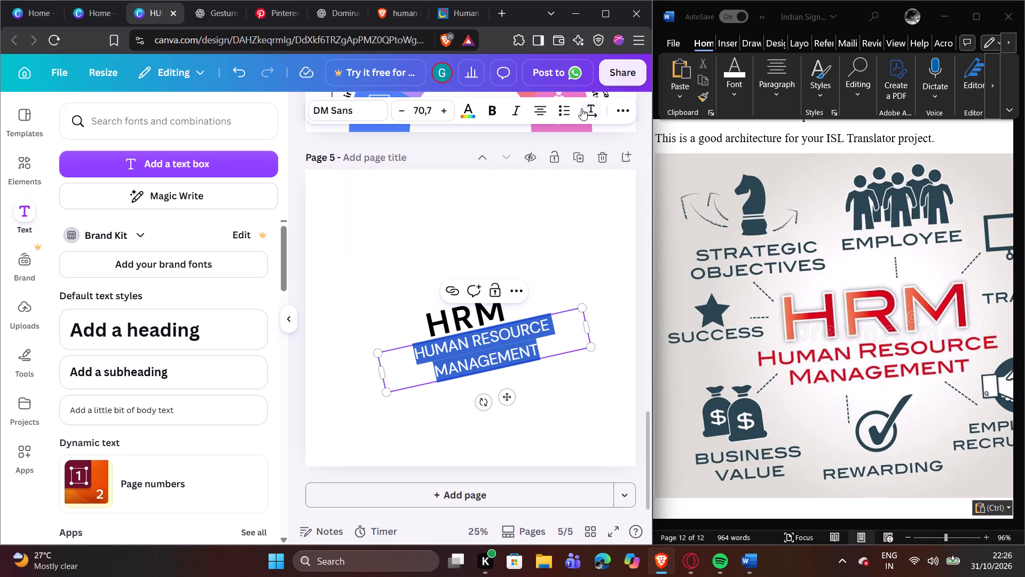
click(581, 107)
drag(518, 163, 524, 163)
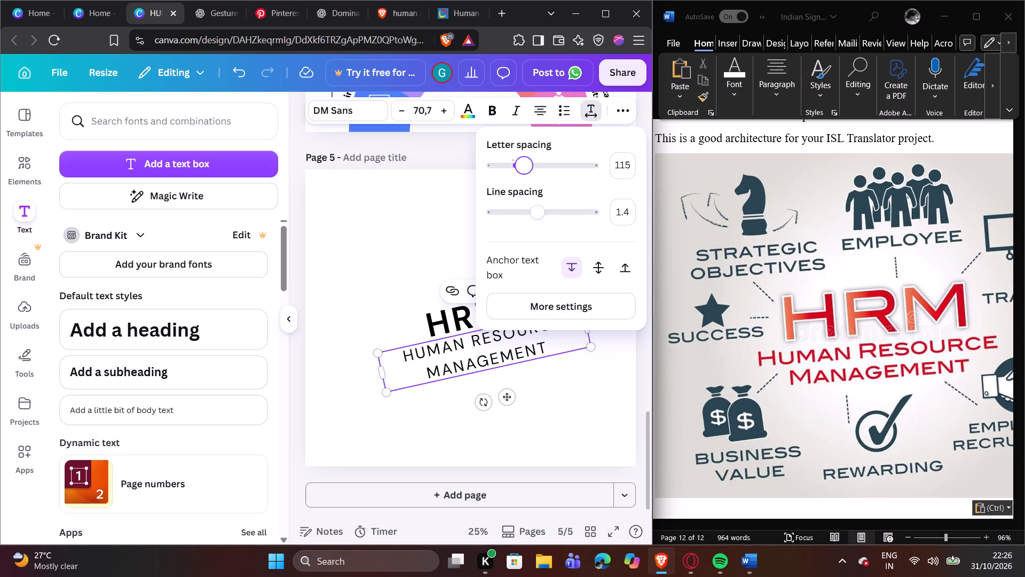
drag(524, 163, 525, 163)
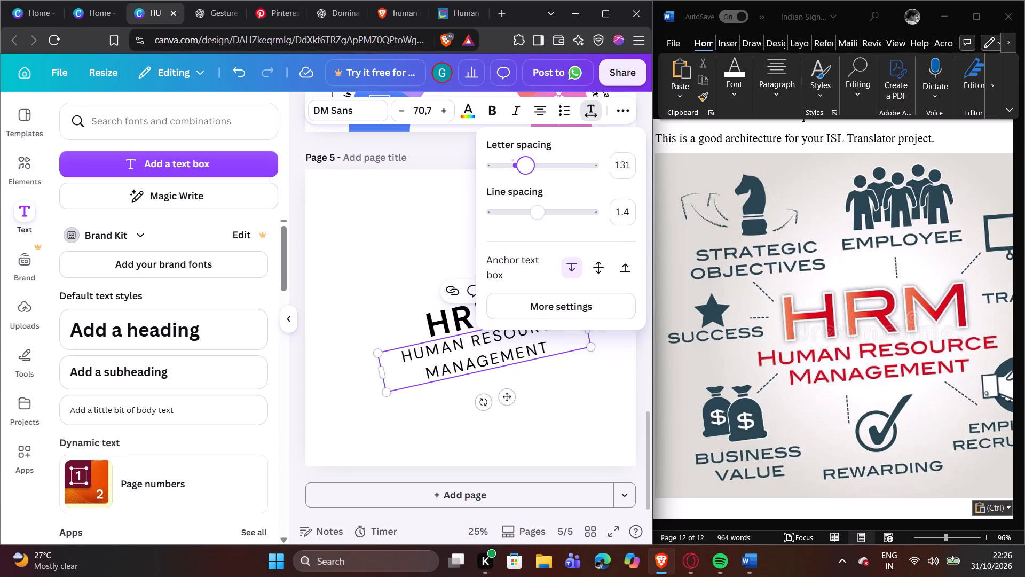
click(567, 377)
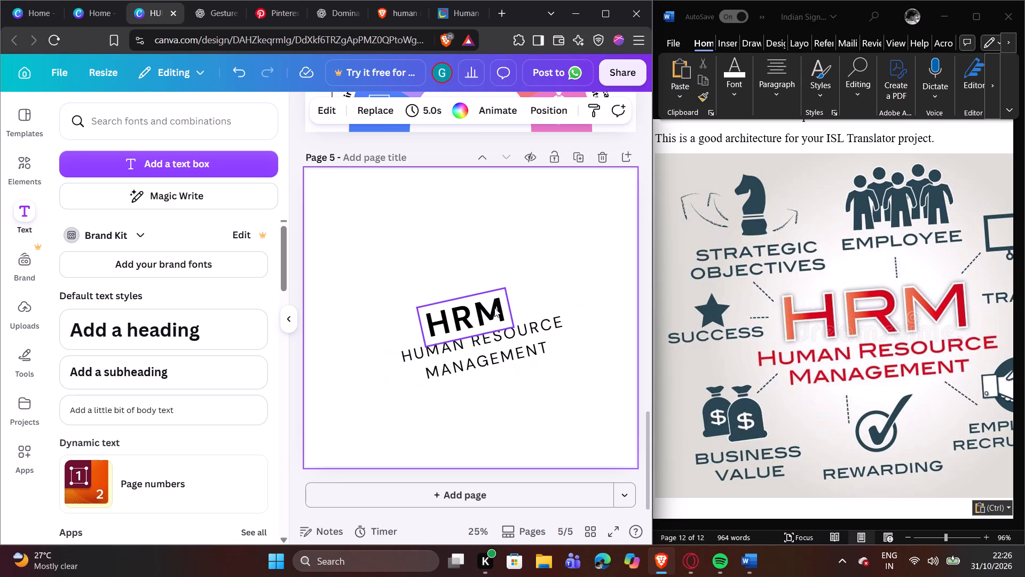
Move the HRM heading slightly right to centre it above the HUMAN RESOURCE MANAGEMENT heading.
drag(492, 307, 502, 307)
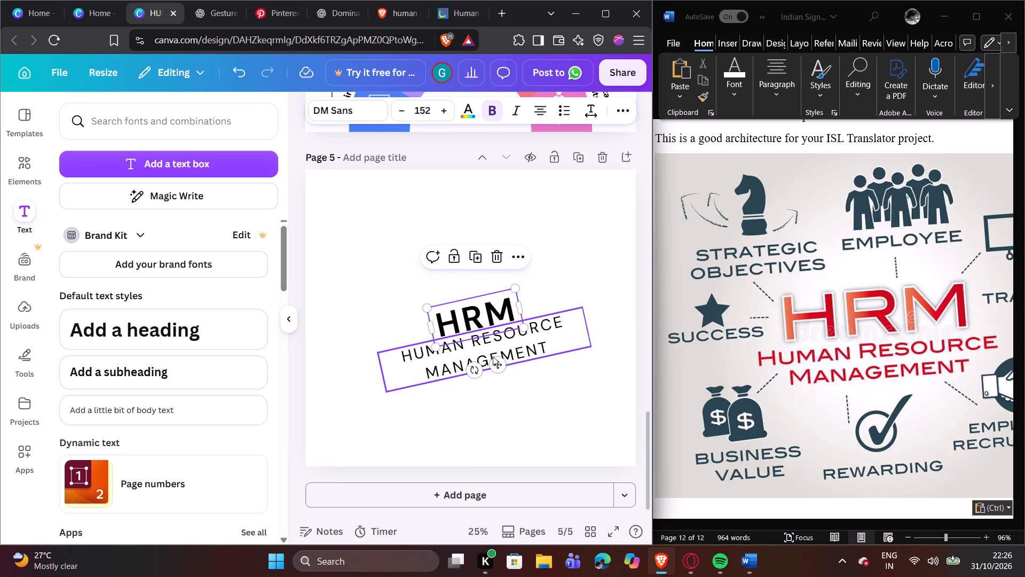
click(476, 375)
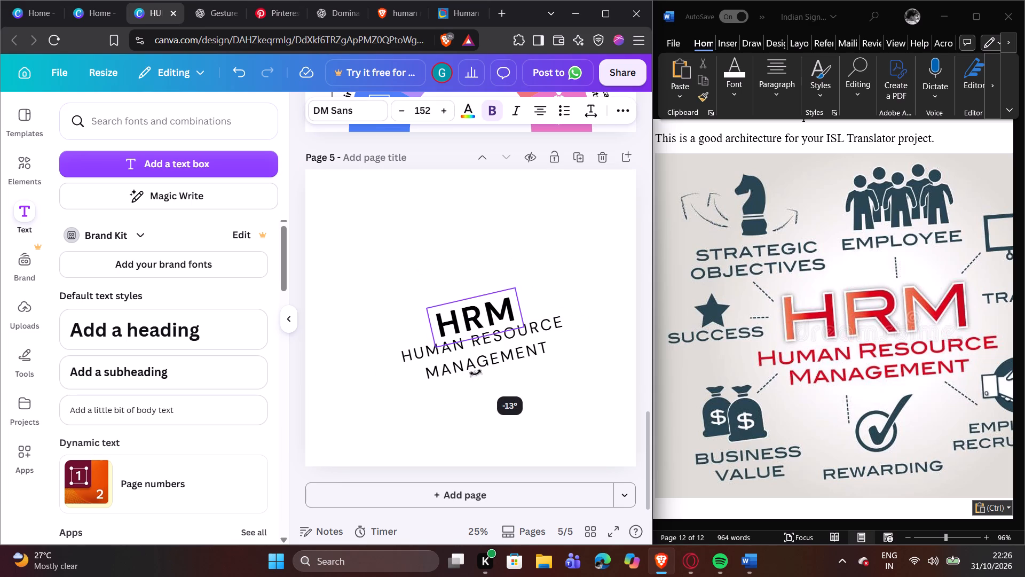
Reduce the tilt of the HUMAN RESOURCE MANAGEMENT heading, rotating it to -11°.
click(482, 351)
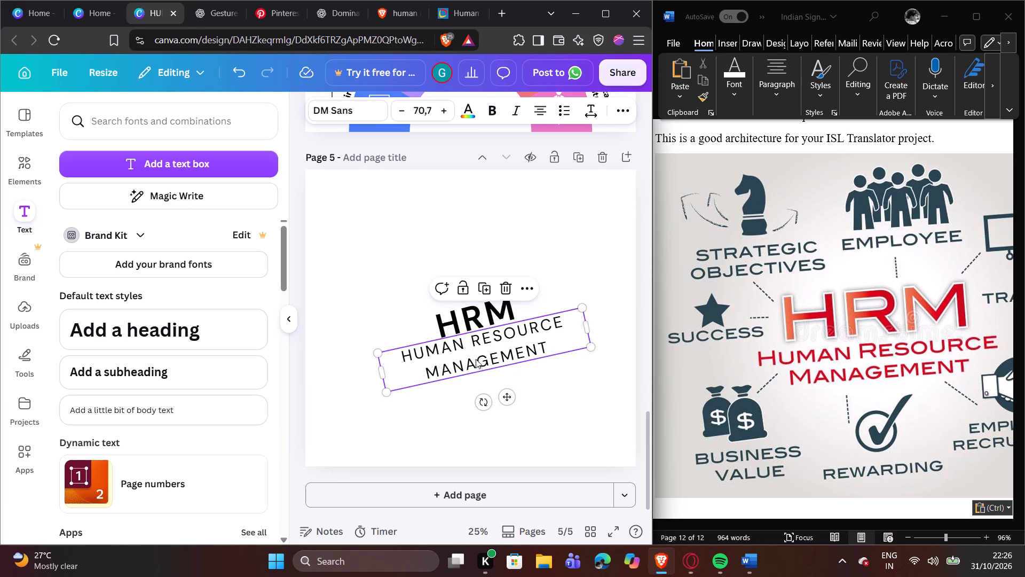
drag(490, 411, 485, 408)
click(487, 353)
click(485, 402)
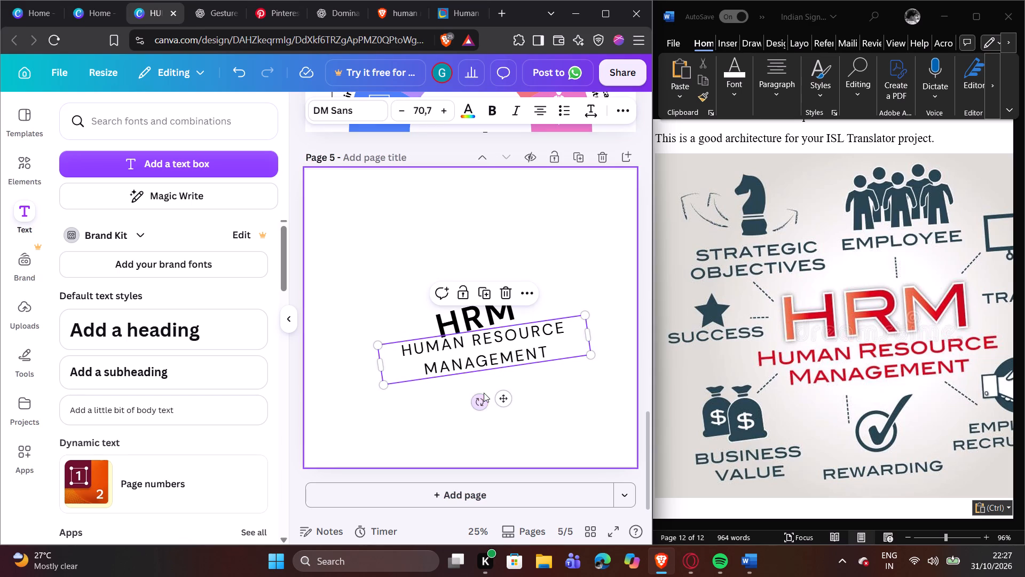
click(482, 400)
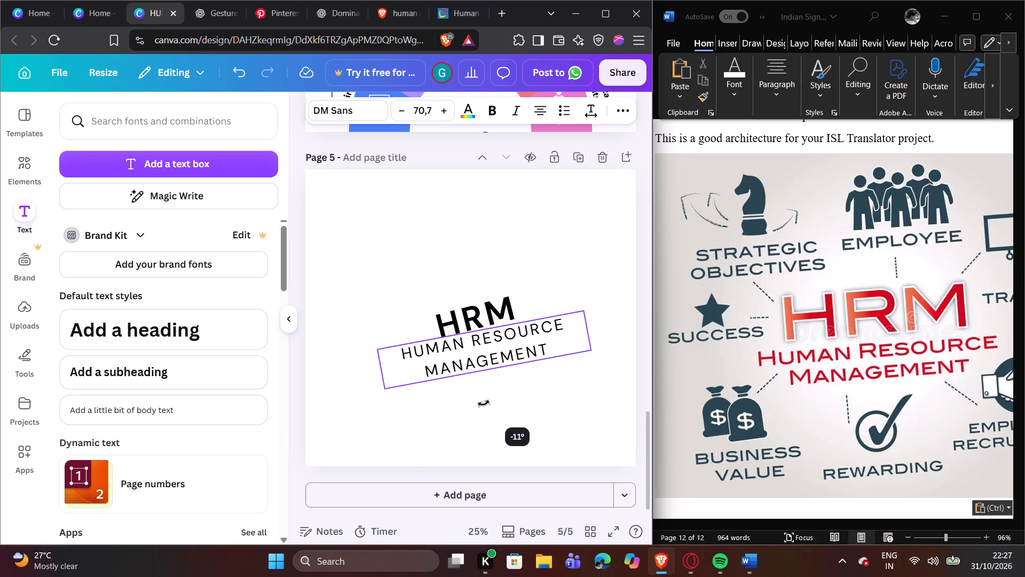
Rotate the HRM heading slightly so its tilt matches the HUMAN RESOURCE MANAGEMENT heading below it.
click(468, 308)
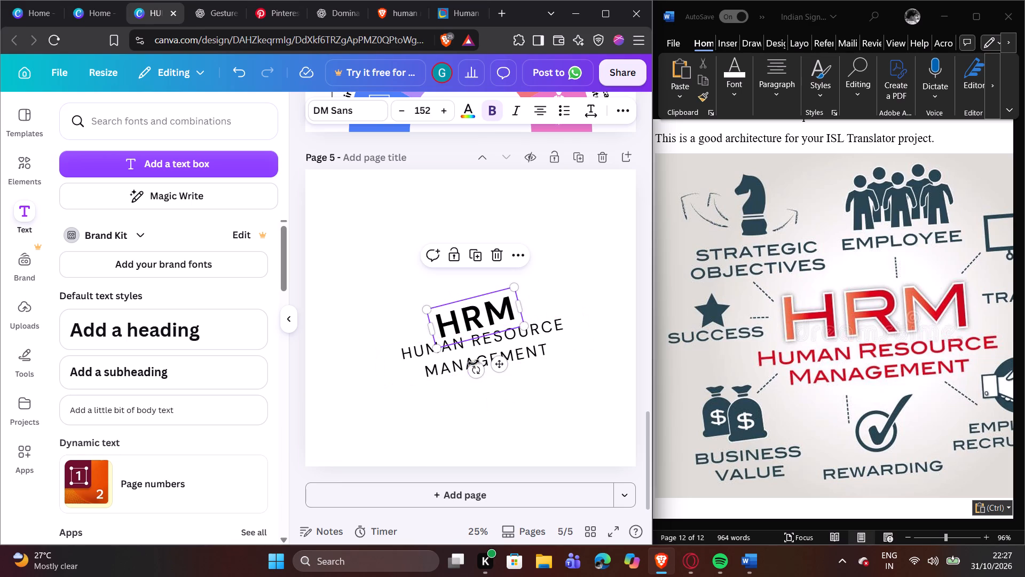
click(474, 373)
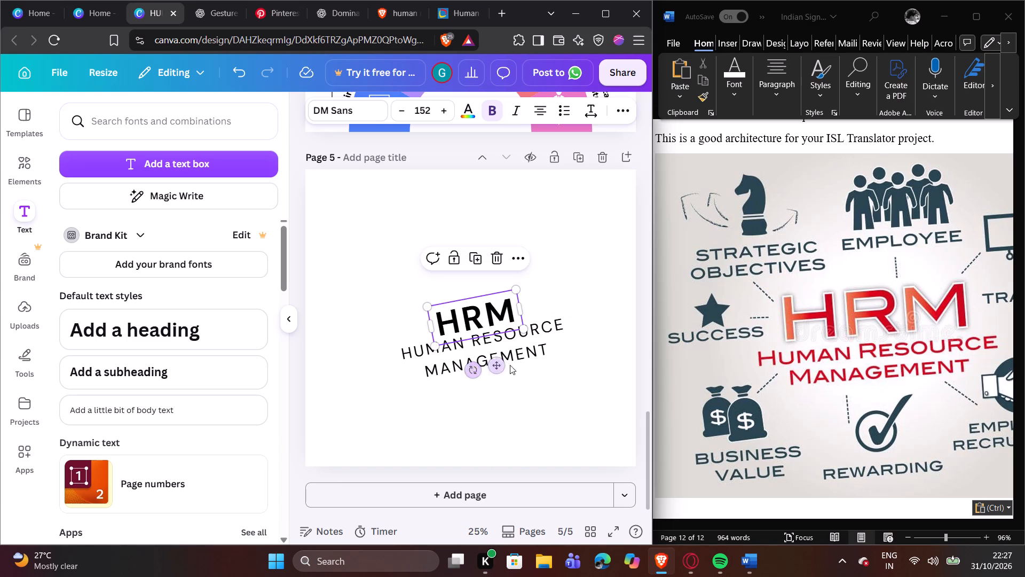
Select the HRM heading above the HUMAN RESOURCE MANAGEMENT text on page 5.
click(596, 403)
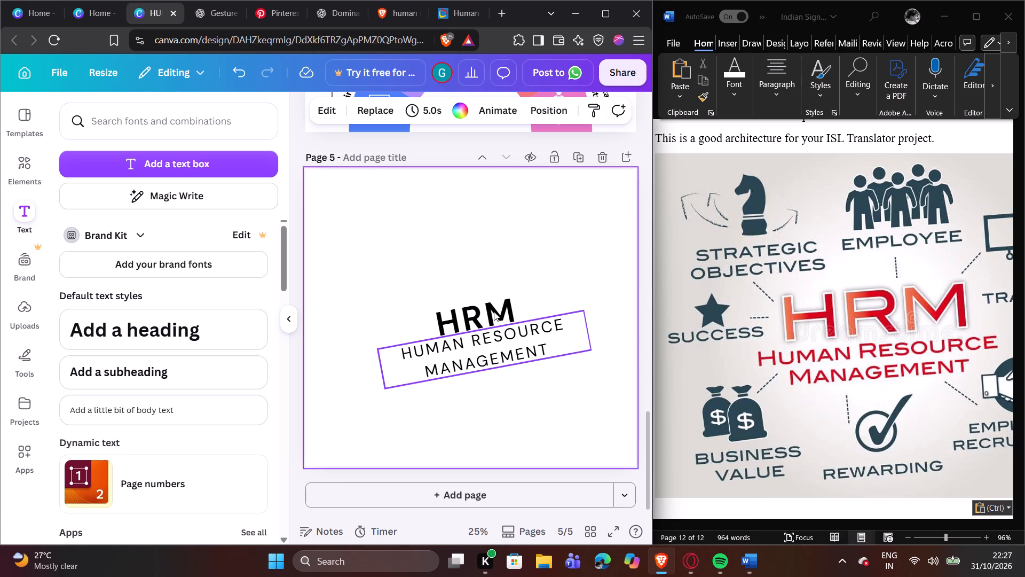
click(482, 319)
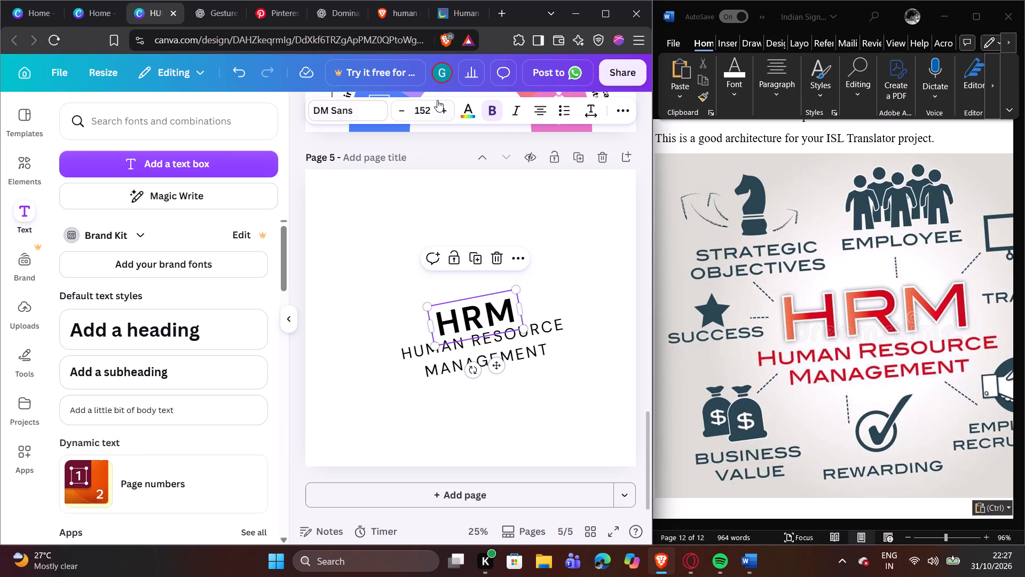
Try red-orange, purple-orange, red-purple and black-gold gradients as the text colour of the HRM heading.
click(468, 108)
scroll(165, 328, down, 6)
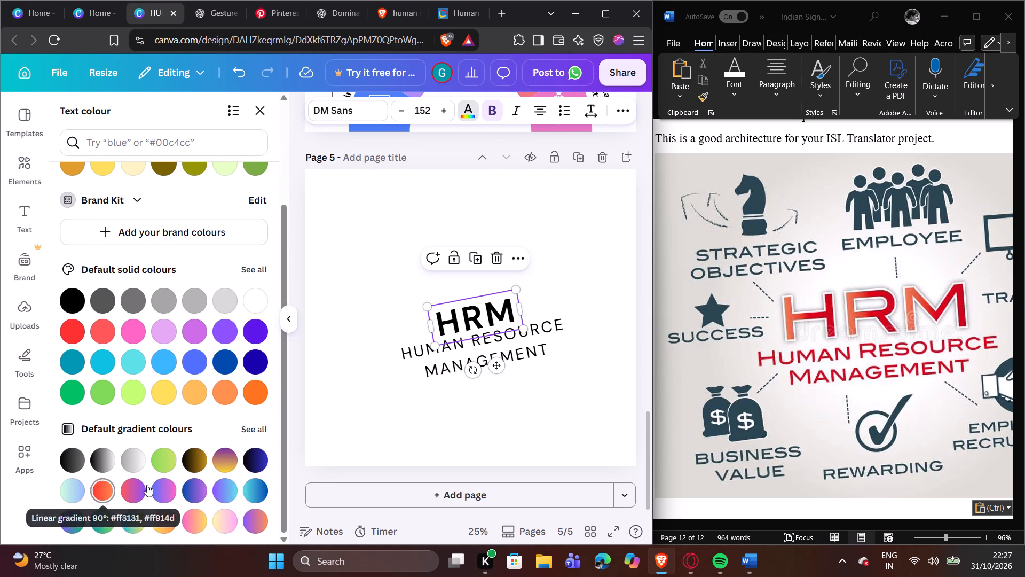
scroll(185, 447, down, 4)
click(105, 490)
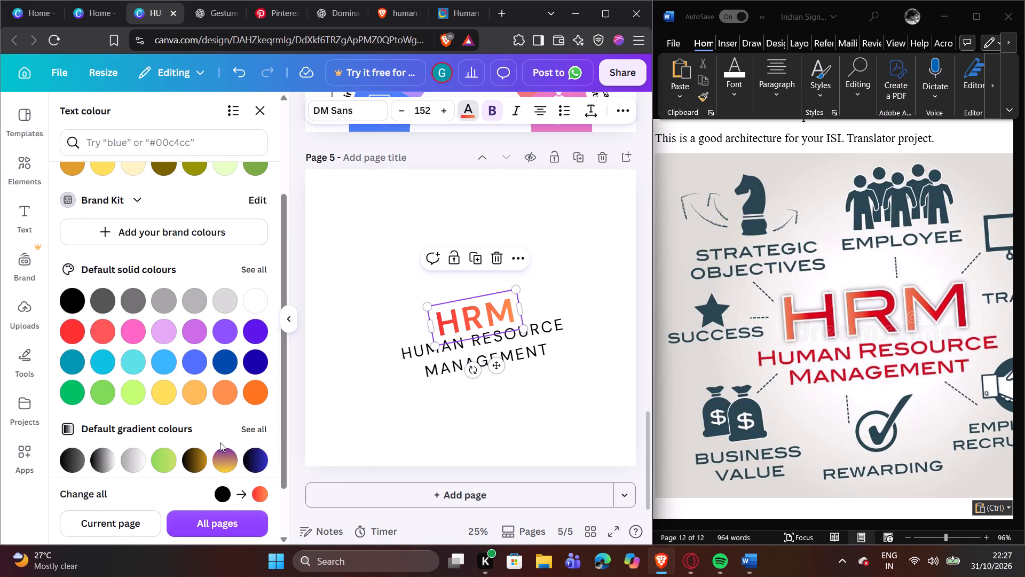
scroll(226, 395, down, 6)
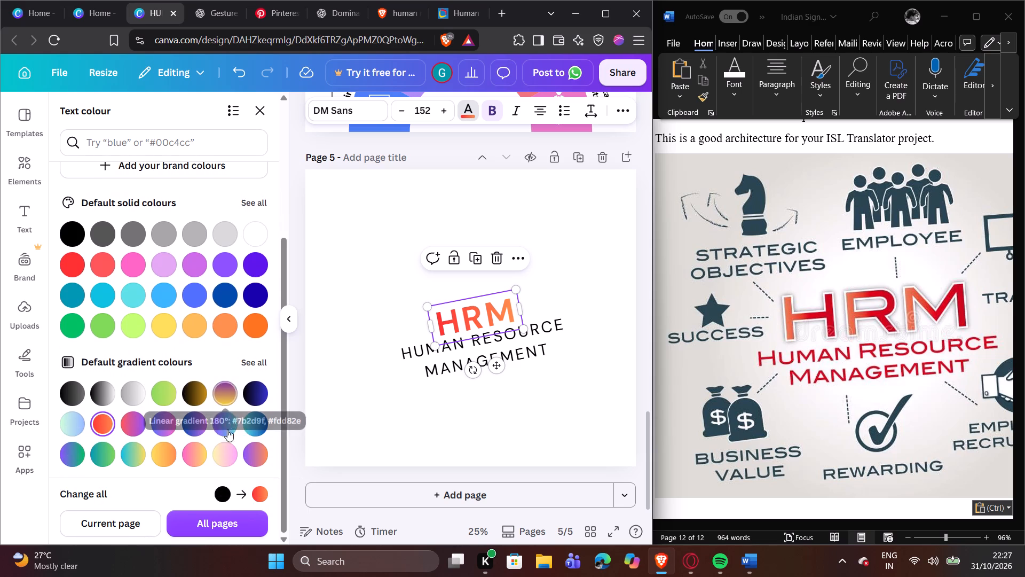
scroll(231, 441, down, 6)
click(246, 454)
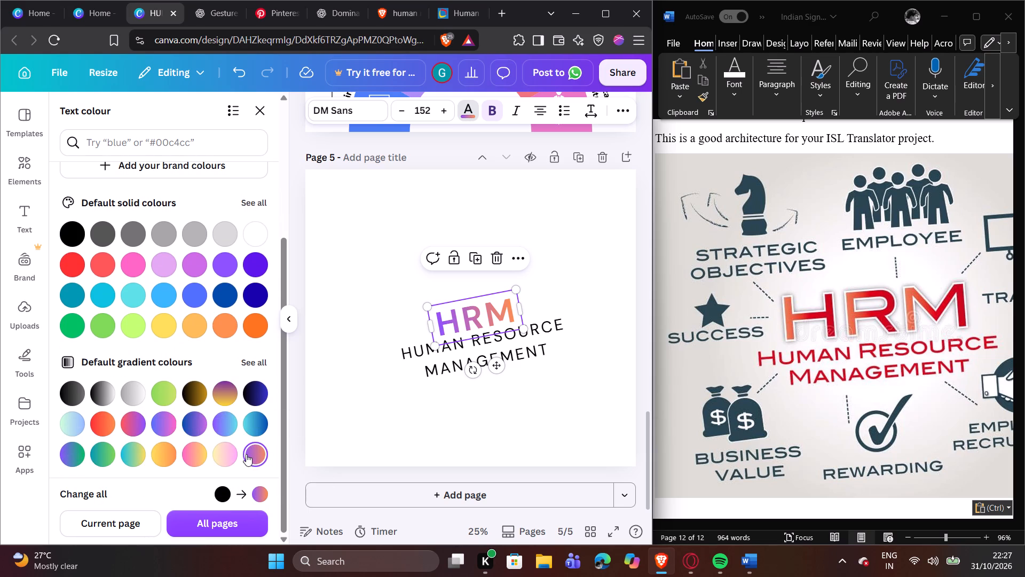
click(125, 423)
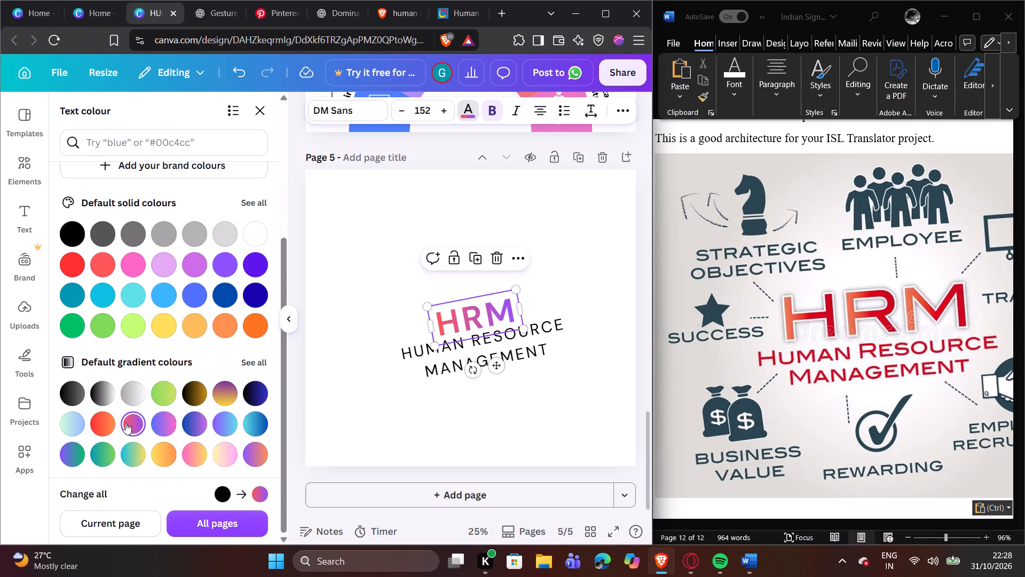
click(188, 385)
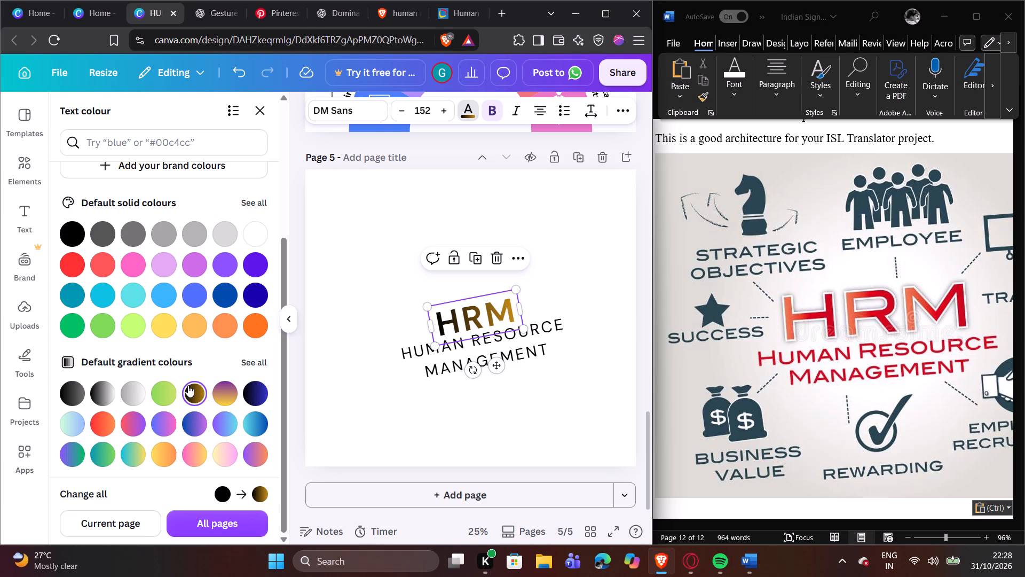
Colour the HRM heading solid dark red using the full set of default solid colours.
click(253, 196)
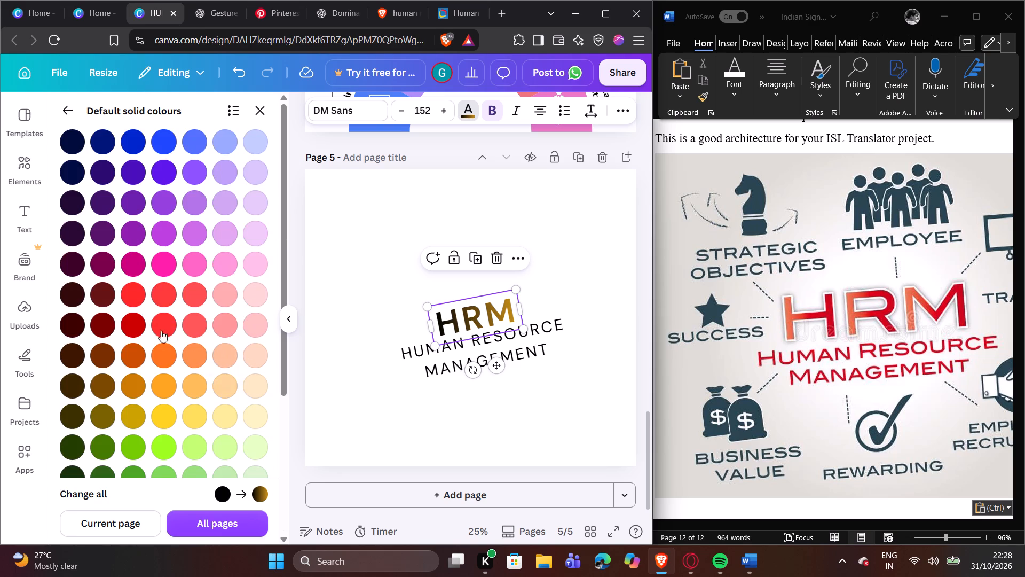
click(130, 325)
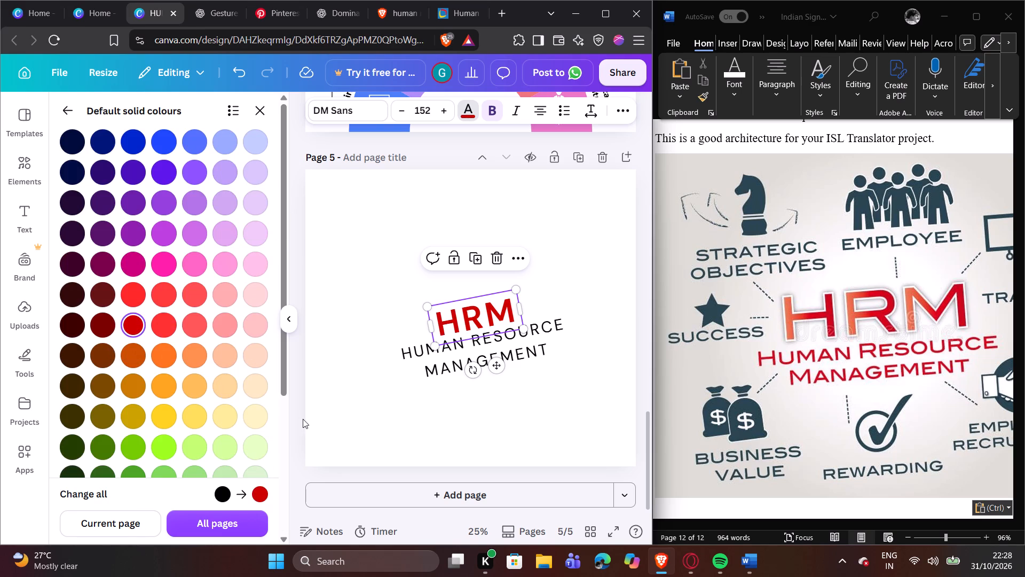
click(351, 305)
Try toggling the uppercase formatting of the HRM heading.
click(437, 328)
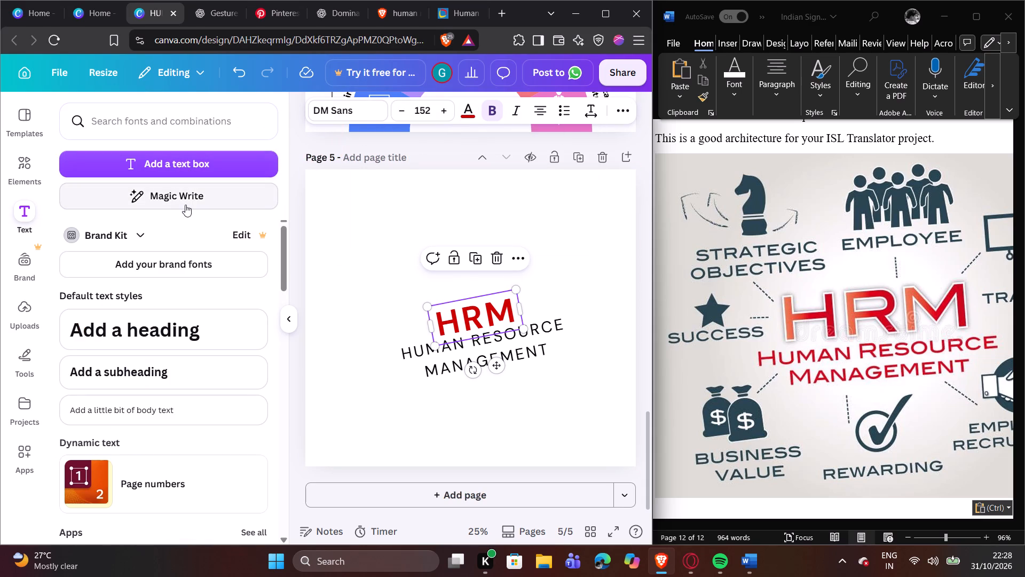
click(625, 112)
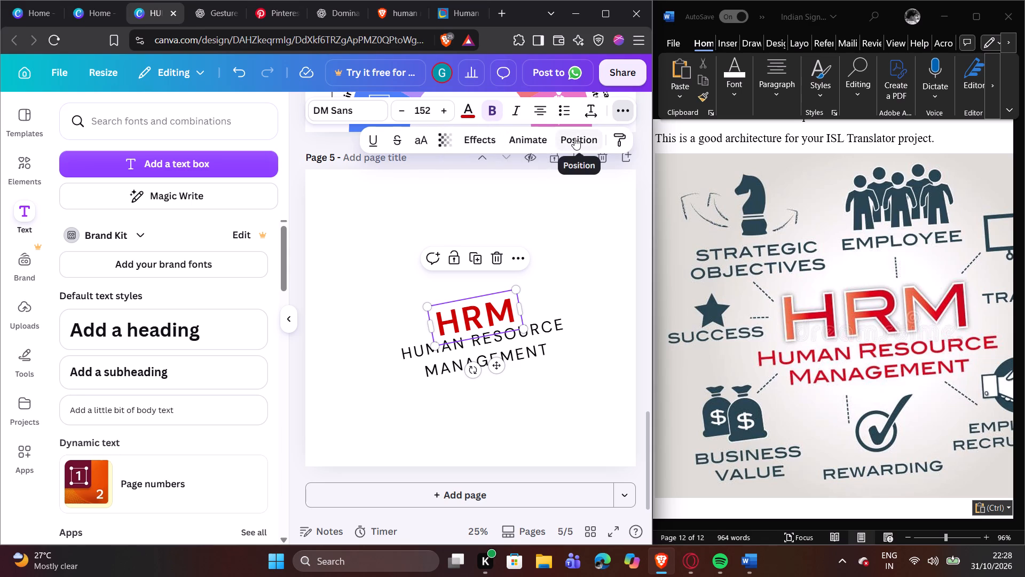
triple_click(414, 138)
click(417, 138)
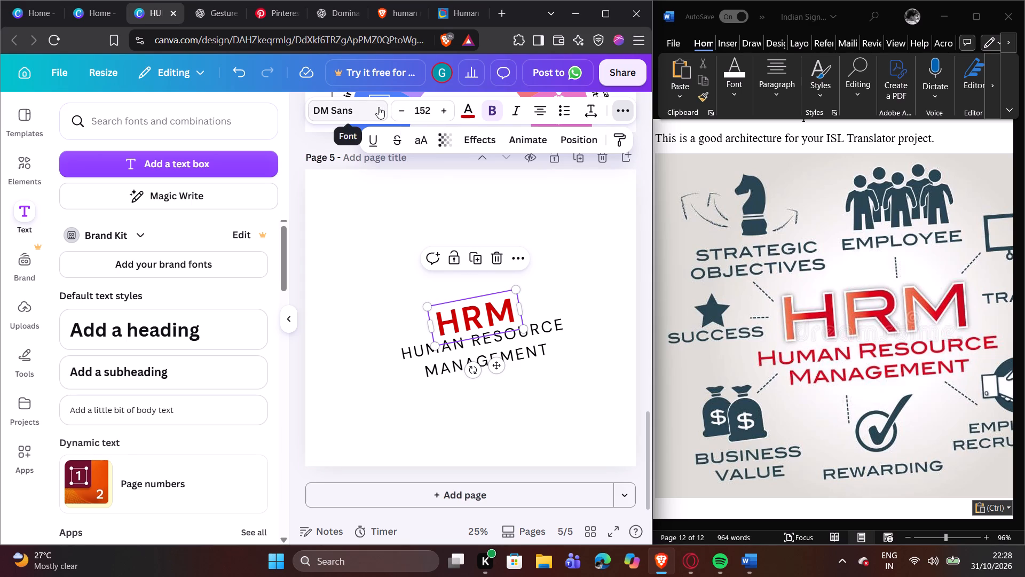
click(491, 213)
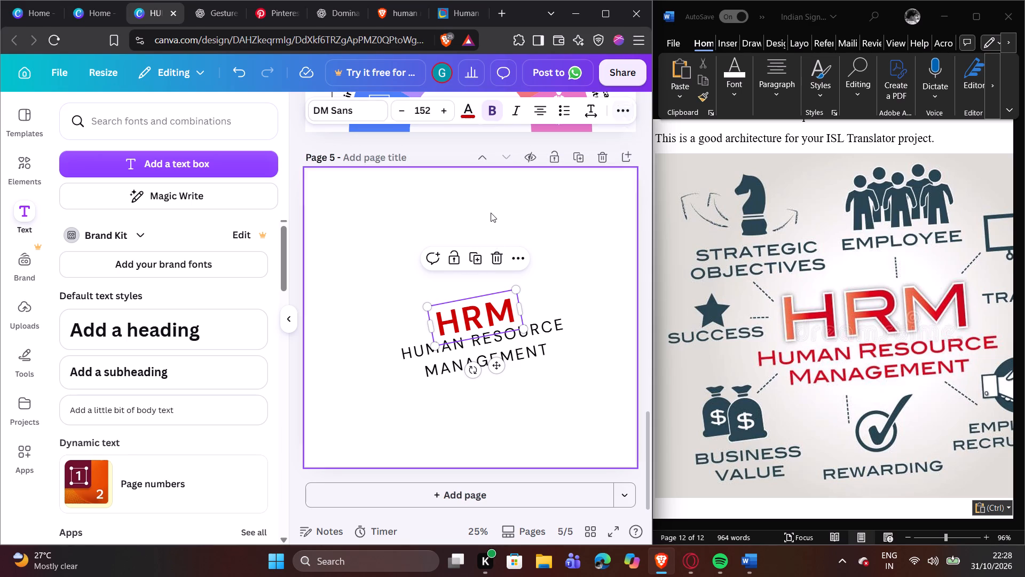
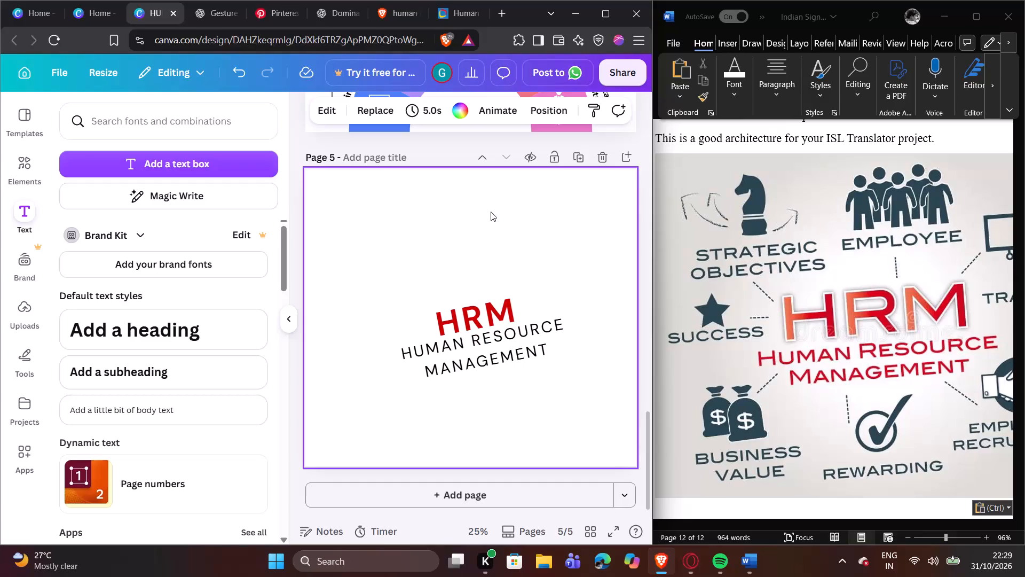
Open the elements library and start a search for a graphic to add to the HRM diagram.
click(13, 162)
click(91, 127)
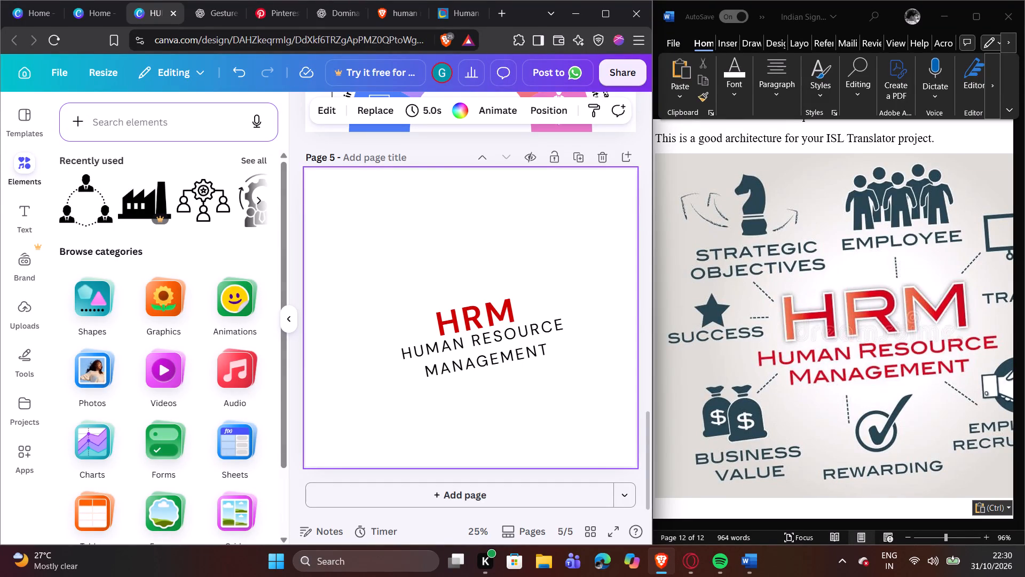
click(100, 127)
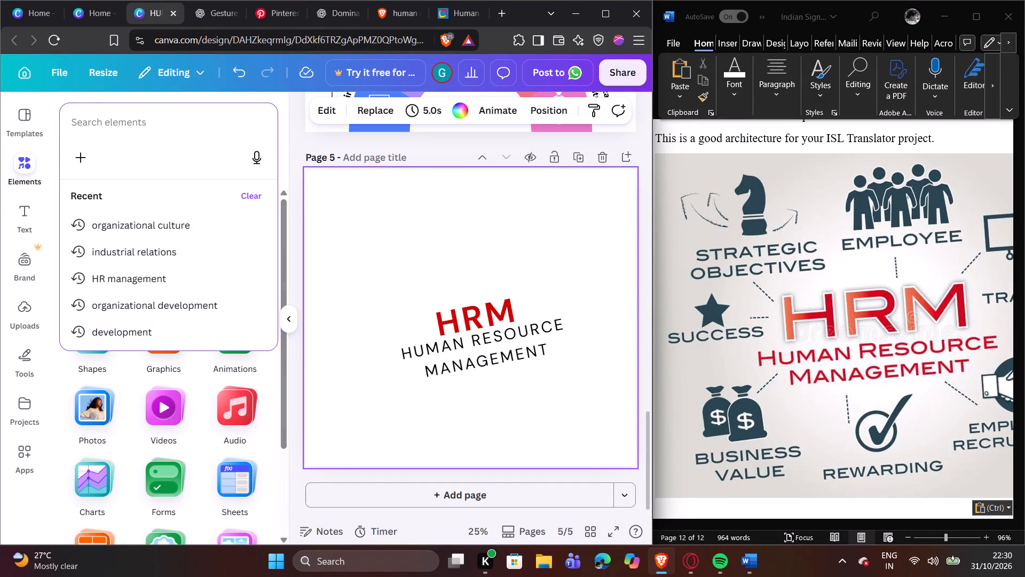
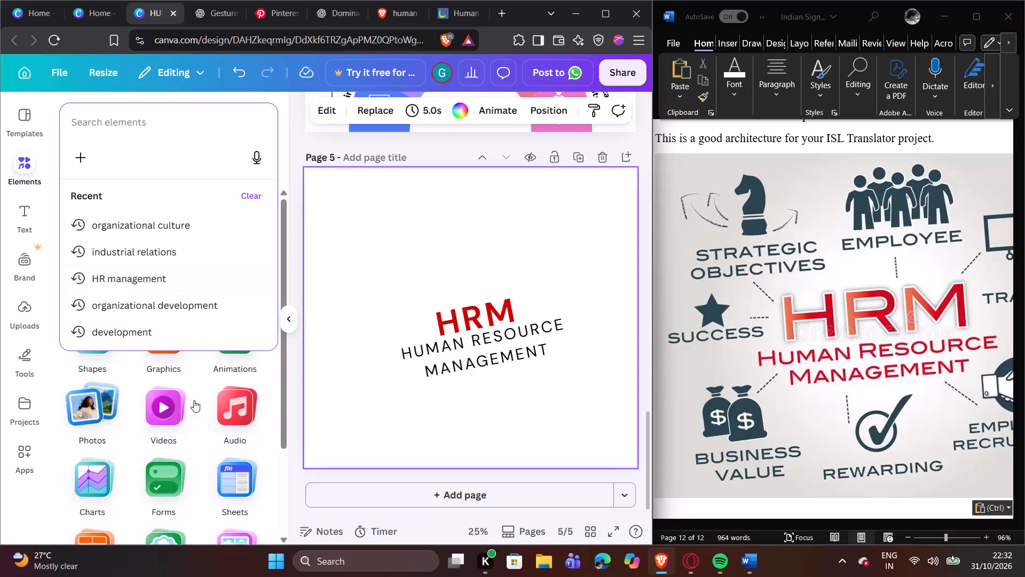
Search the elements library for LINE and add the basic Line shape to page 5.
click(429, 280)
click(168, 137)
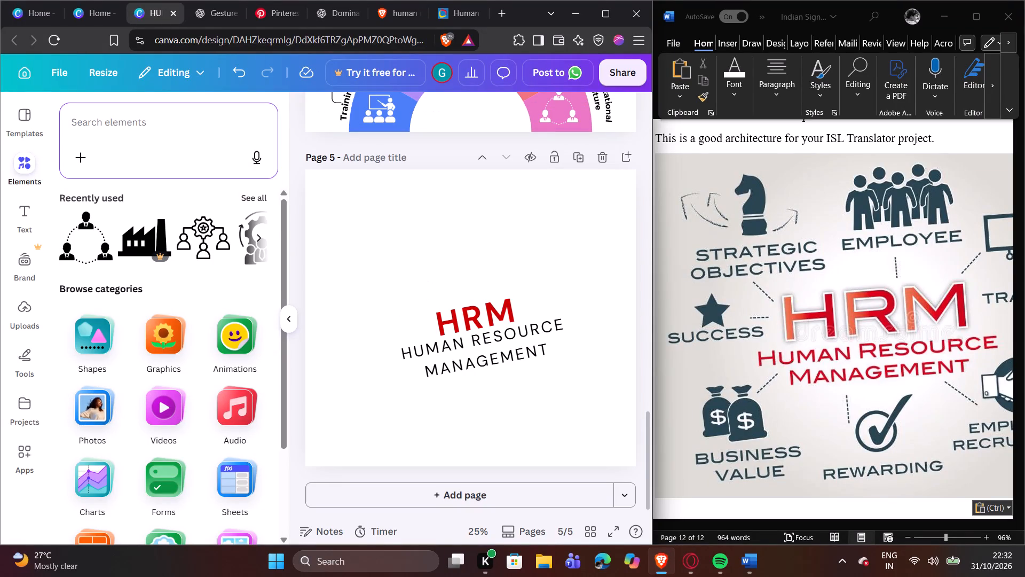
click(112, 127)
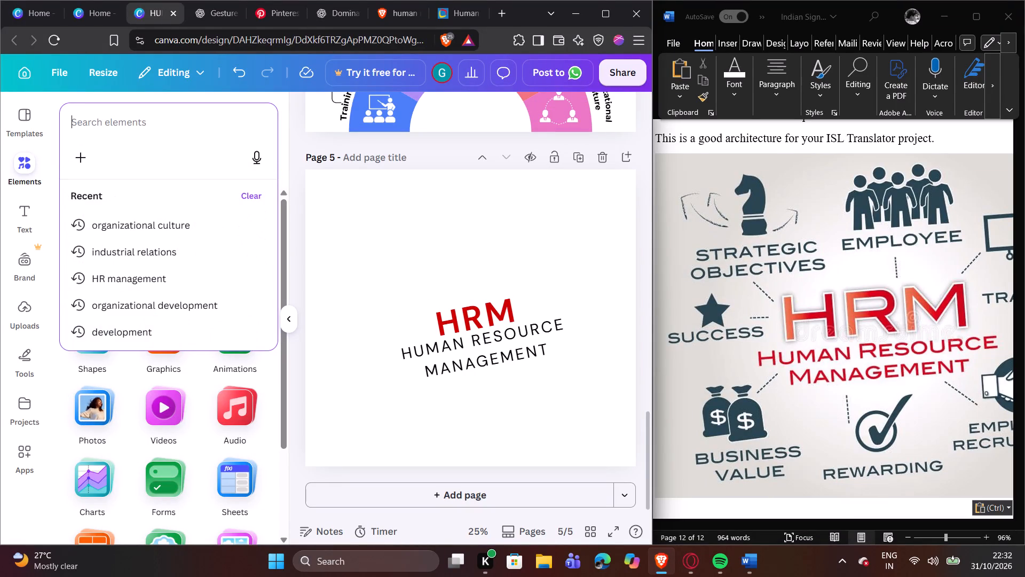
key(l)
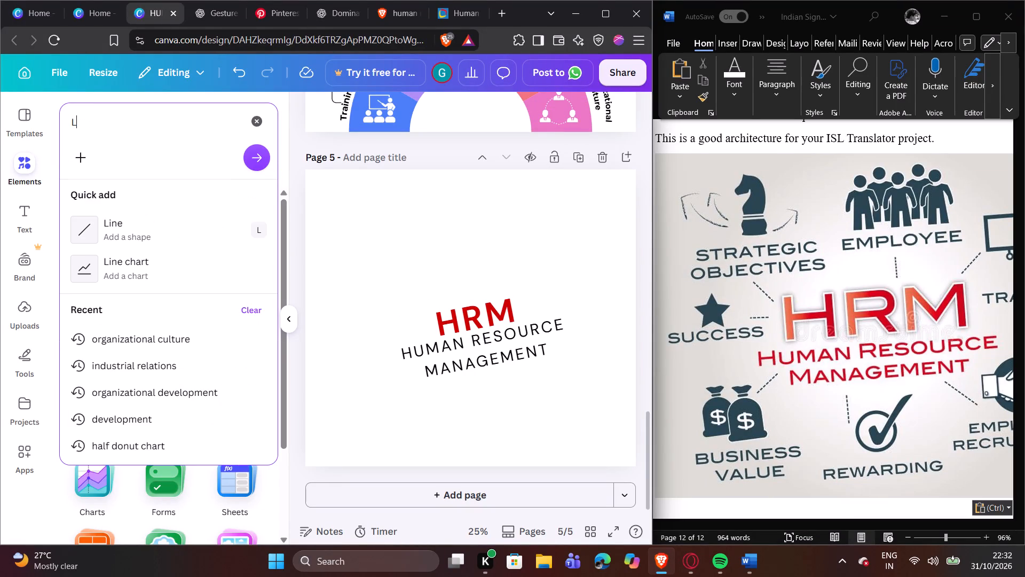
key(i)
text(NE)
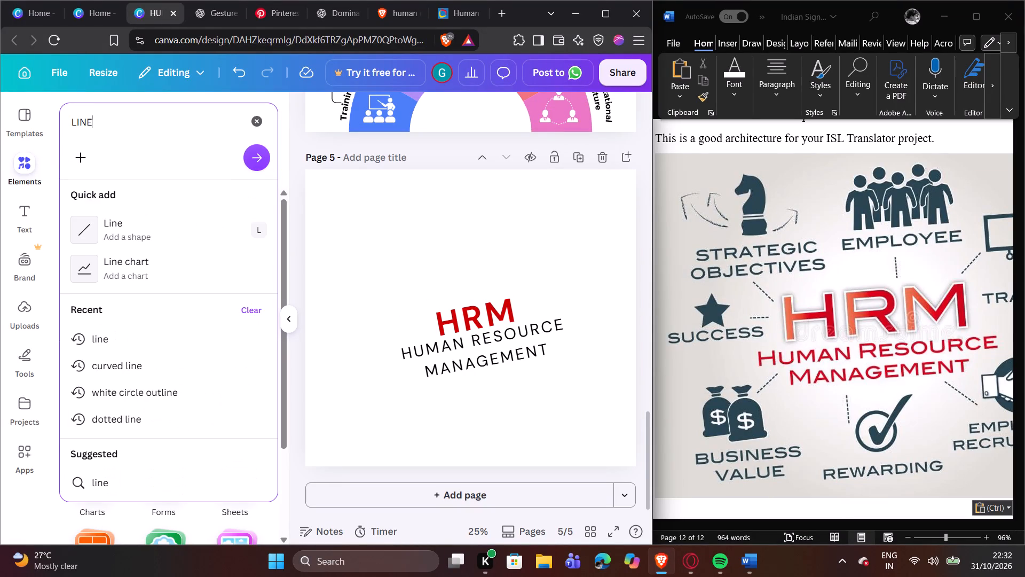
click(141, 243)
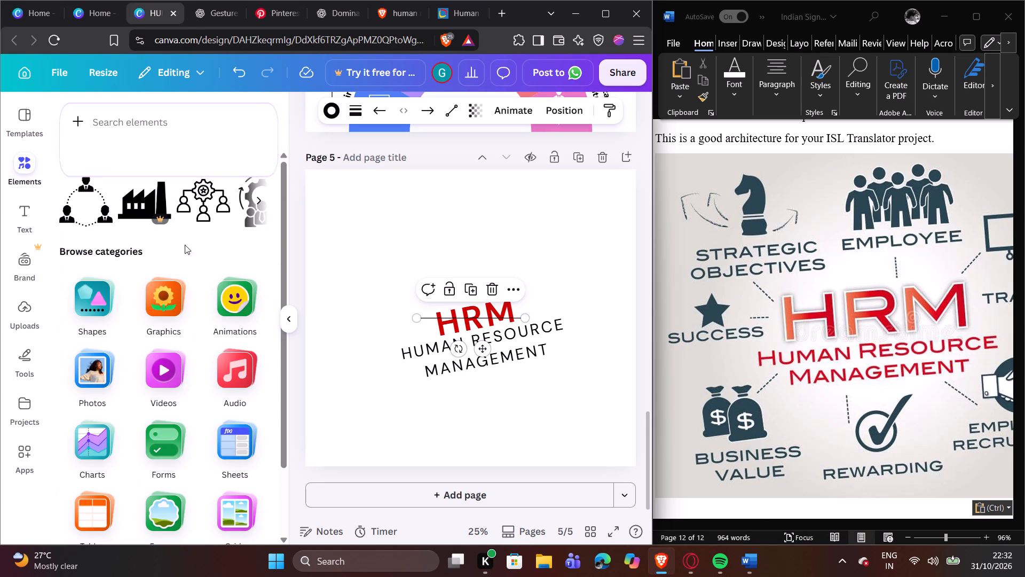
click(288, 314)
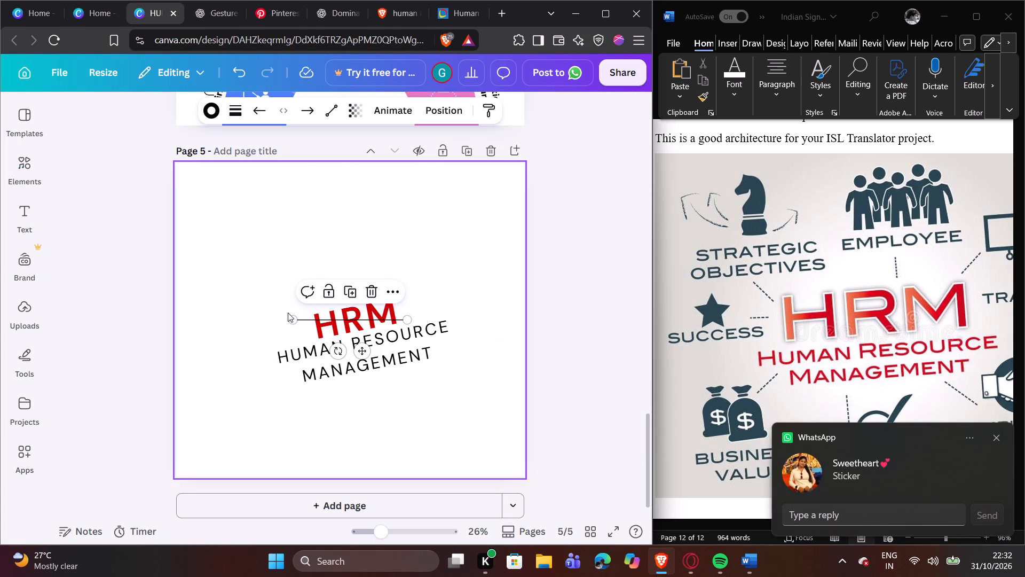
Move the line beside the HRM heading and shorten it into a diagonal connector running up and left from the heading's upper-left corner.
drag(333, 318, 289, 316)
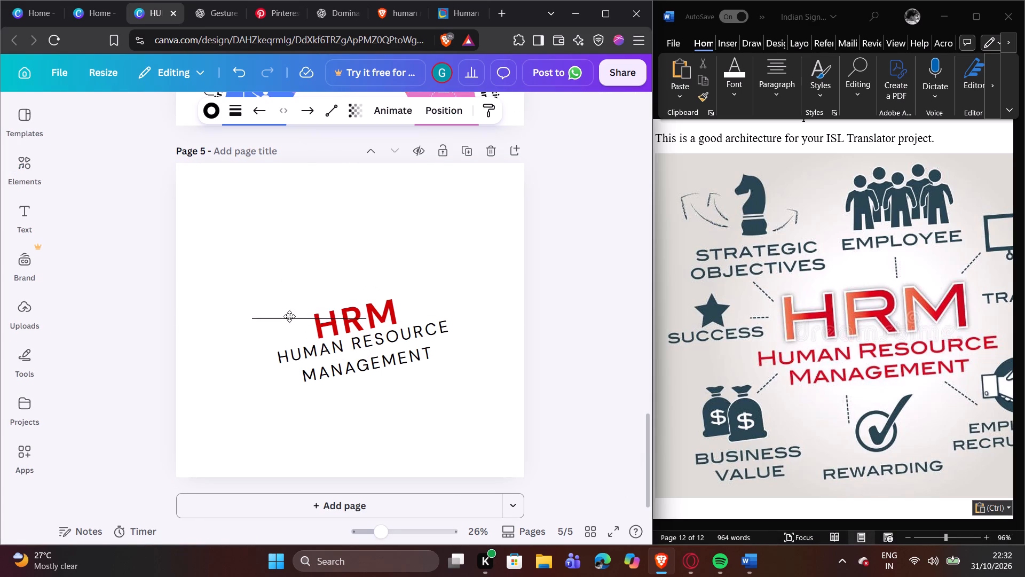
drag(289, 316, 236, 300)
drag(194, 299, 245, 284)
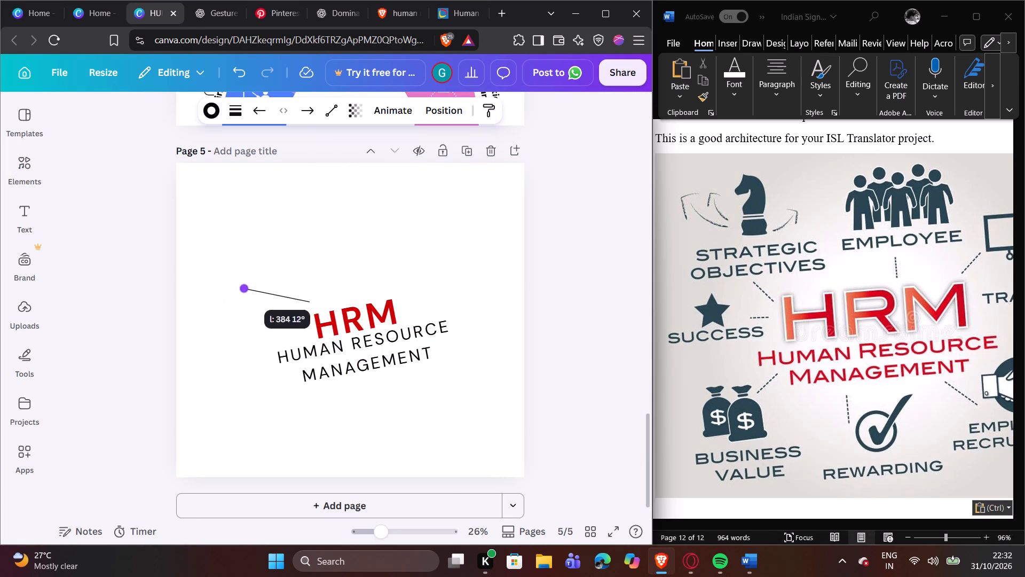
drag(245, 284, 274, 272)
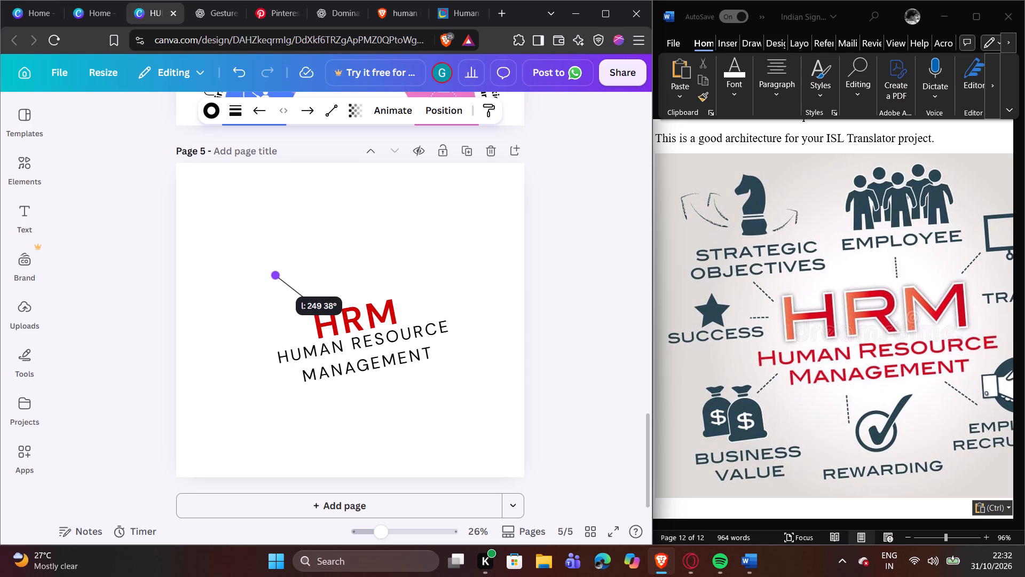
drag(274, 272, 274, 264)
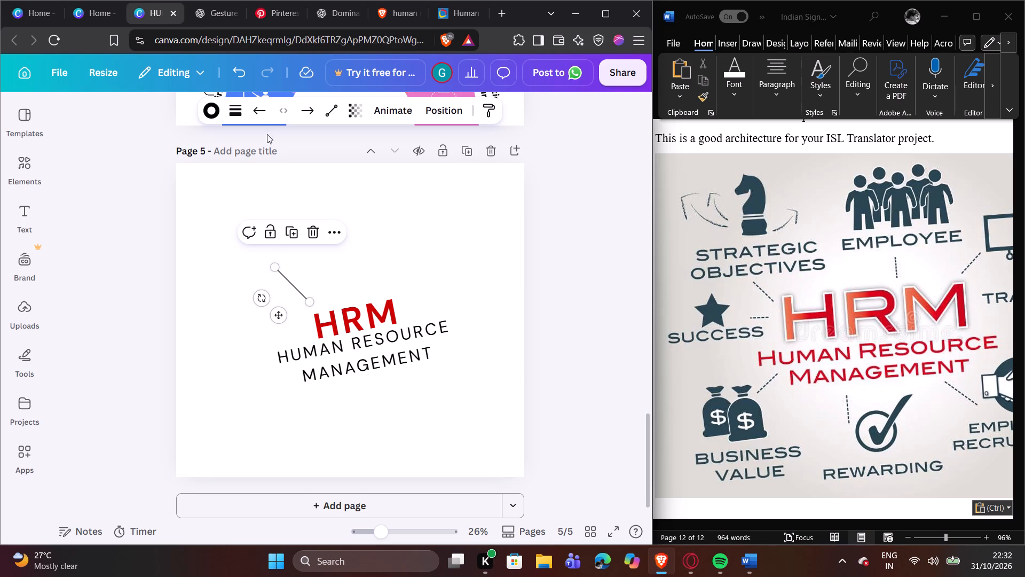
Style the diagonal connector as a short-dashed line with stroke weight 9.
click(239, 104)
click(250, 149)
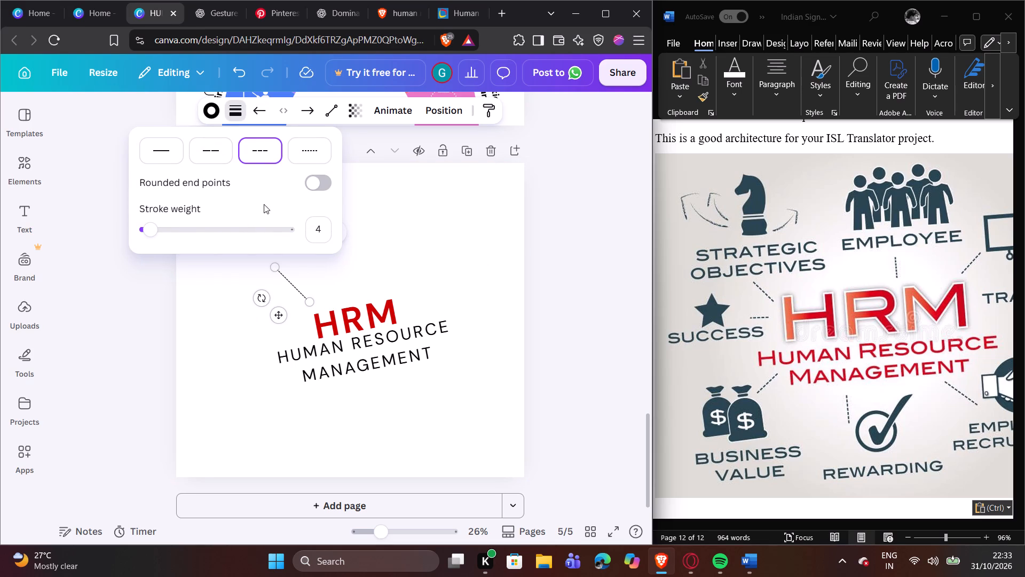
drag(148, 229, 156, 229)
click(333, 242)
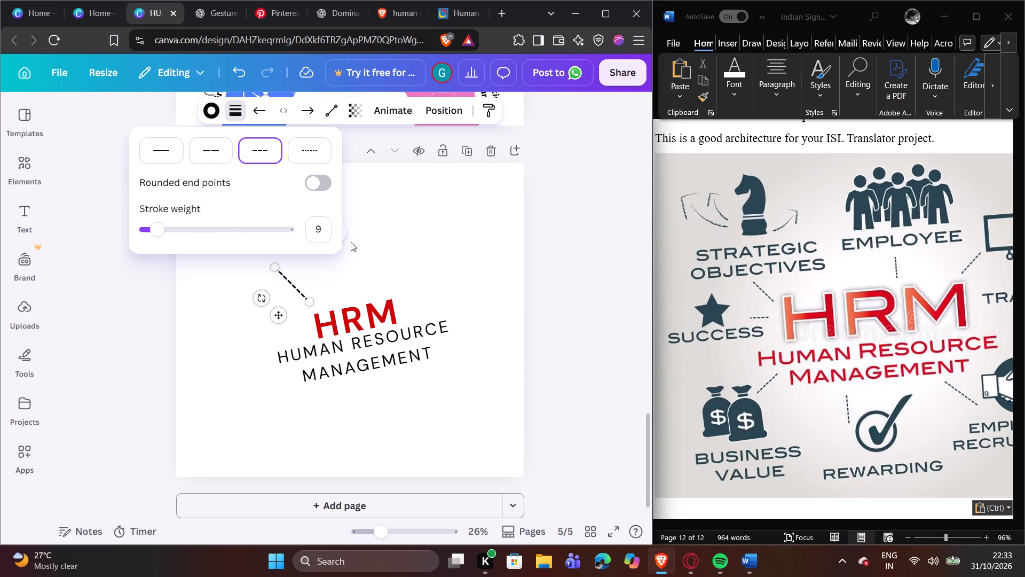
click(365, 242)
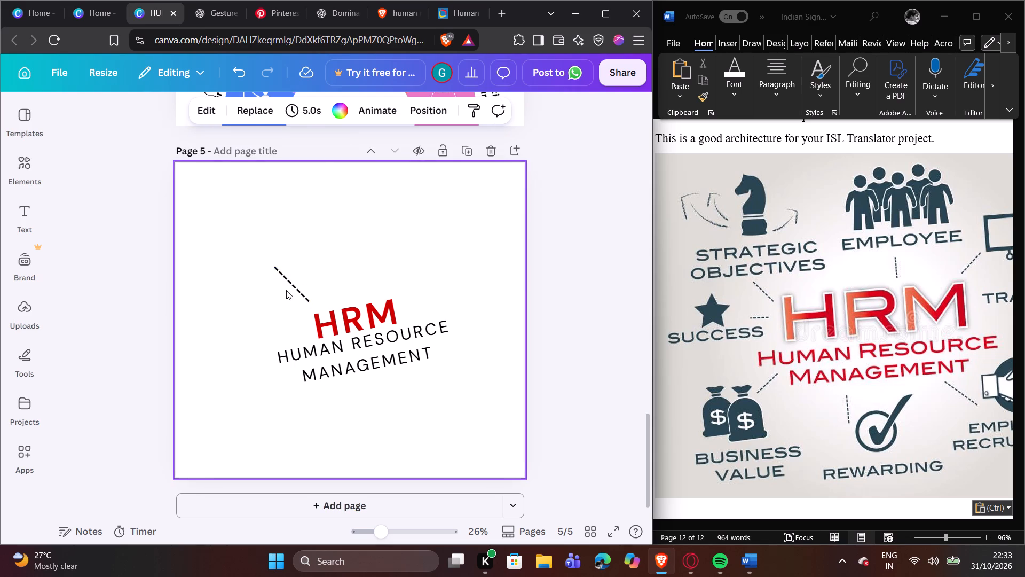
Duplicate the dashed connector and reshape the copy into a short, nearly horizontal line just left of the HRM heading.
click(295, 290)
click(292, 235)
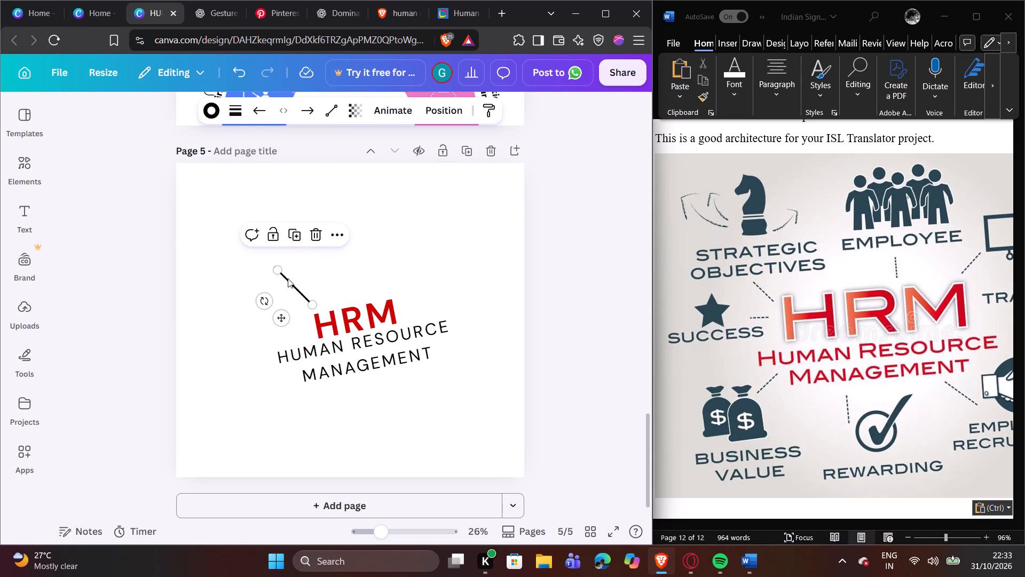
drag(280, 271, 246, 306)
drag(246, 306, 255, 306)
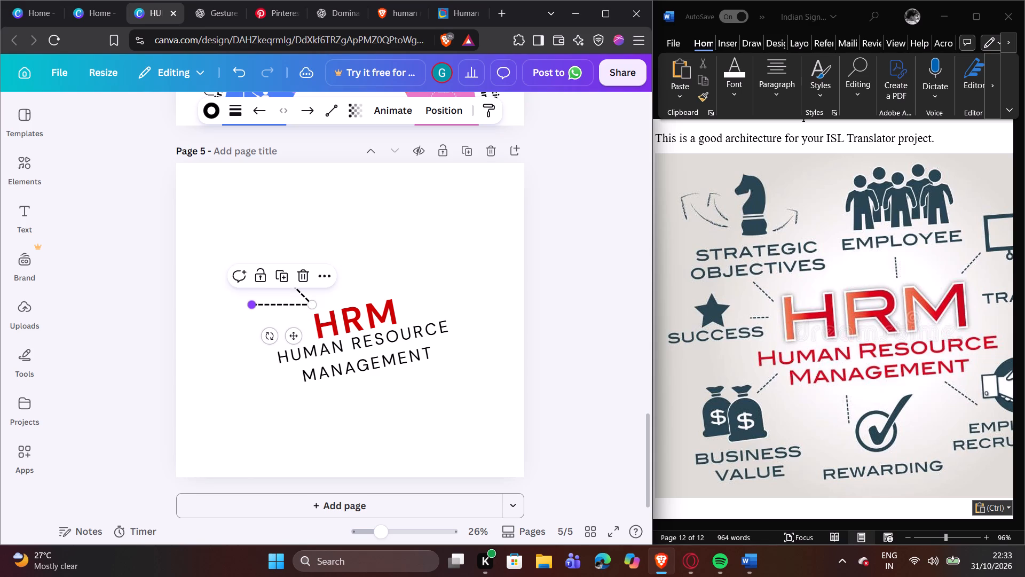
drag(287, 306, 283, 323)
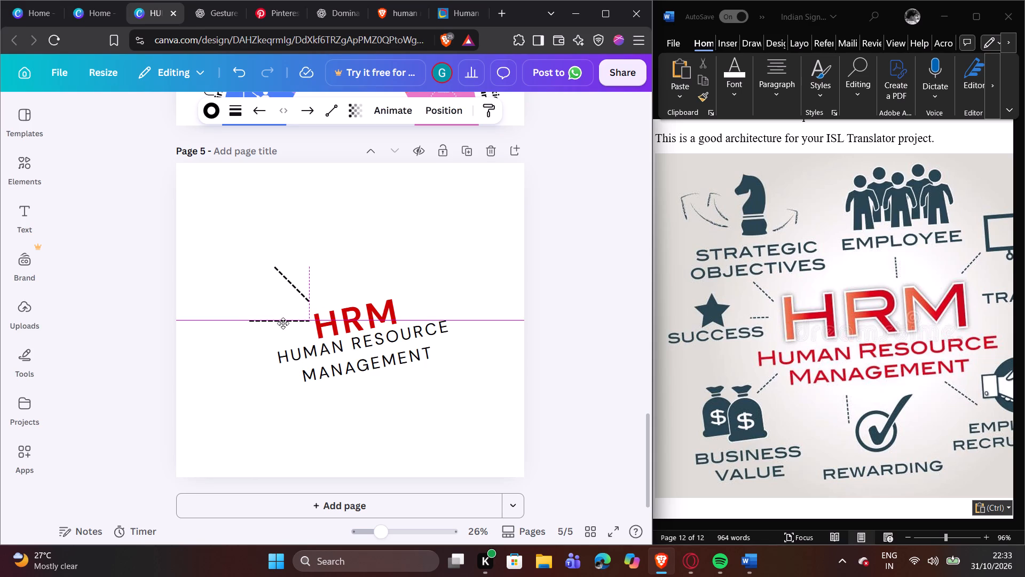
drag(283, 323, 282, 323)
drag(240, 318, 259, 316)
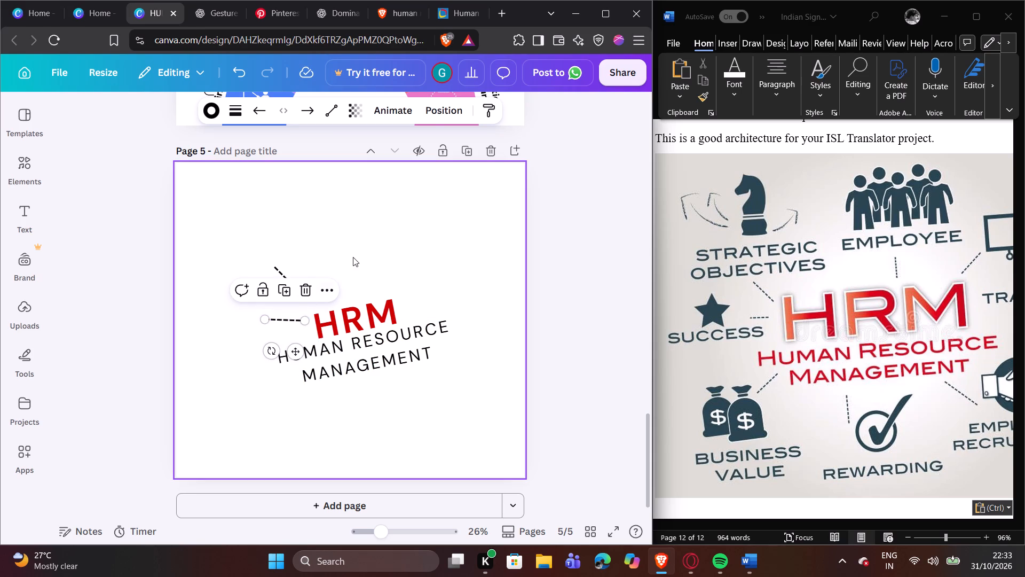
click(353, 256)
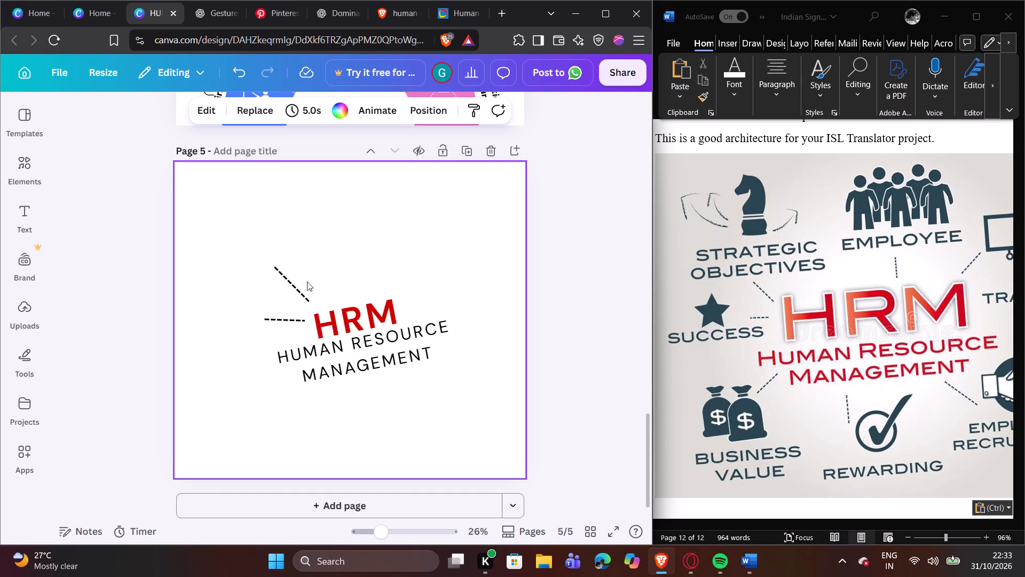
Duplicate the diagonal dashed connector and place the copy above the HRM heading, leaning up to the right.
click(297, 288)
click(290, 228)
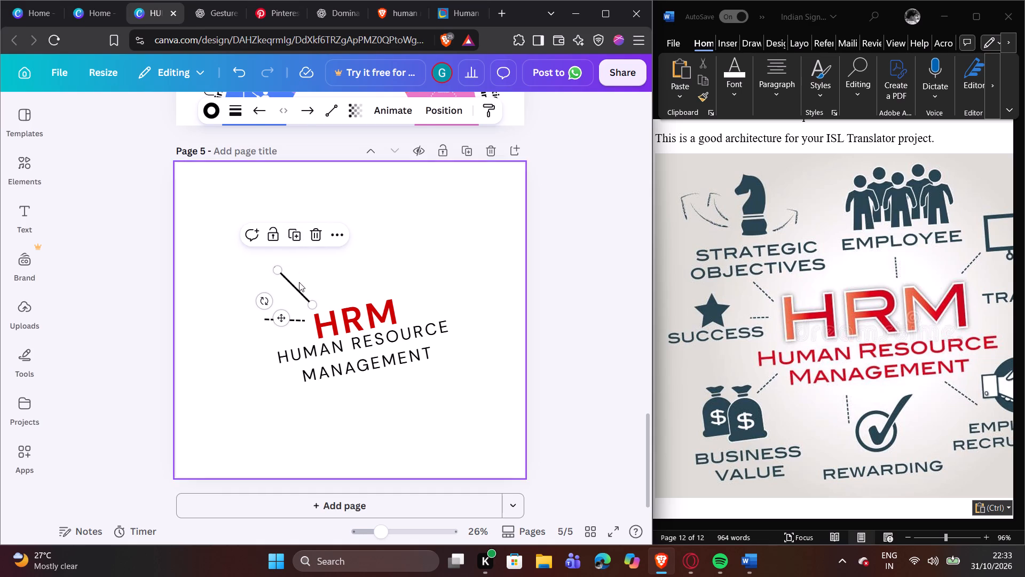
drag(298, 287, 348, 282)
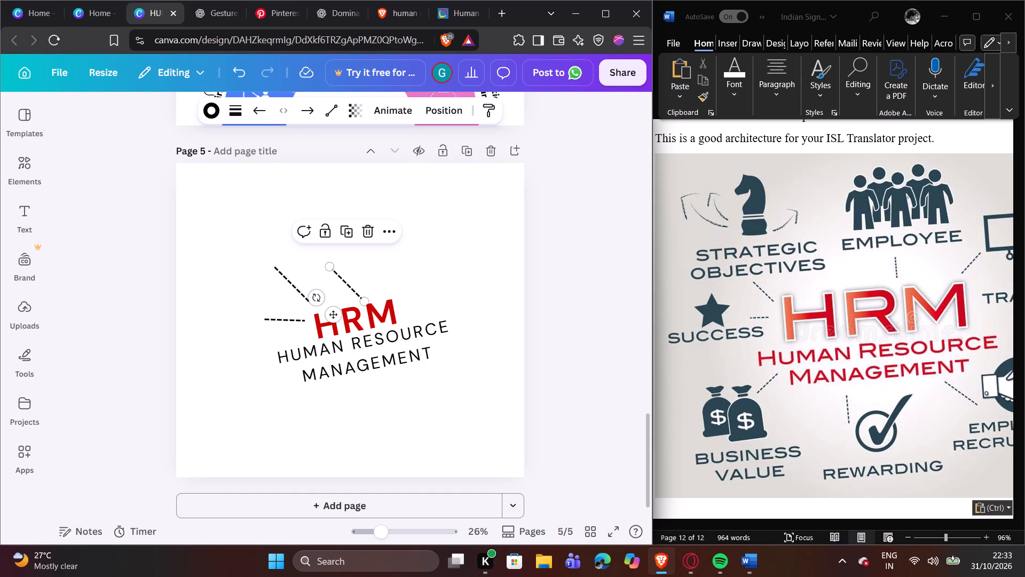
drag(328, 267, 380, 260)
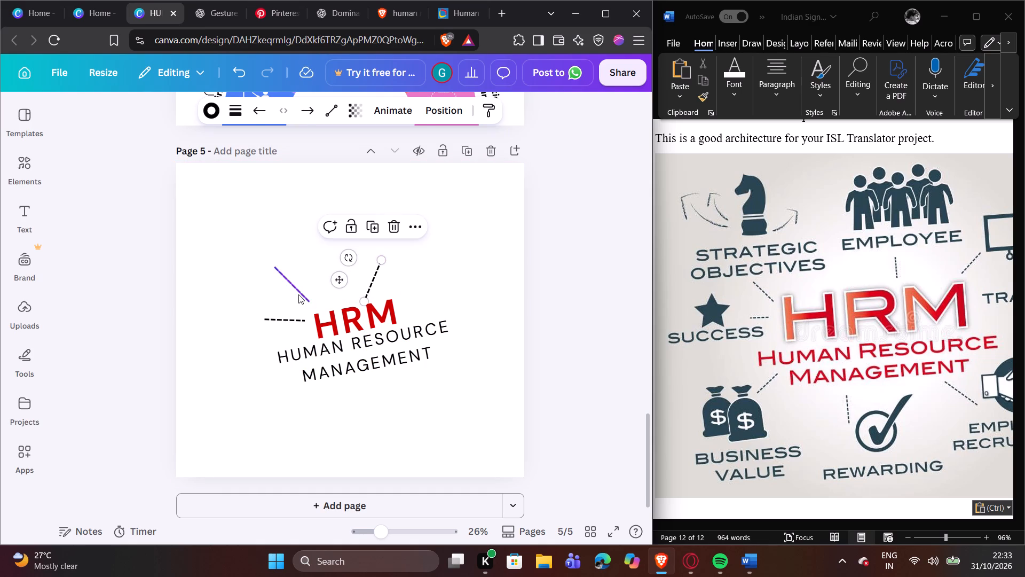
Extend the lower end of the upper-left diagonal connector to the corner of the HRM heading.
click(298, 294)
click(309, 300)
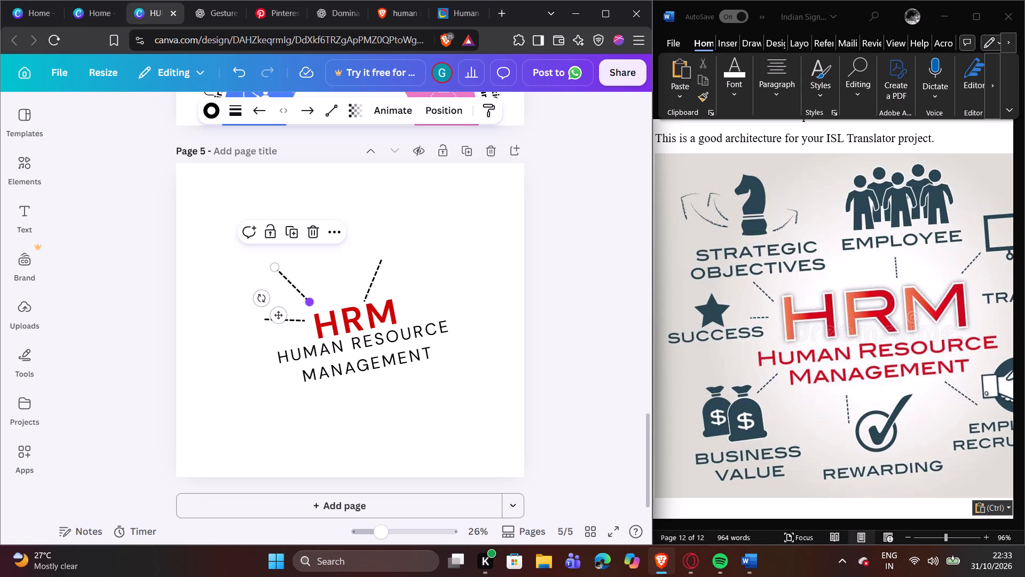
Raise the lower end of the dashed connector above HRM to leave a gap over the heading.
click(372, 279)
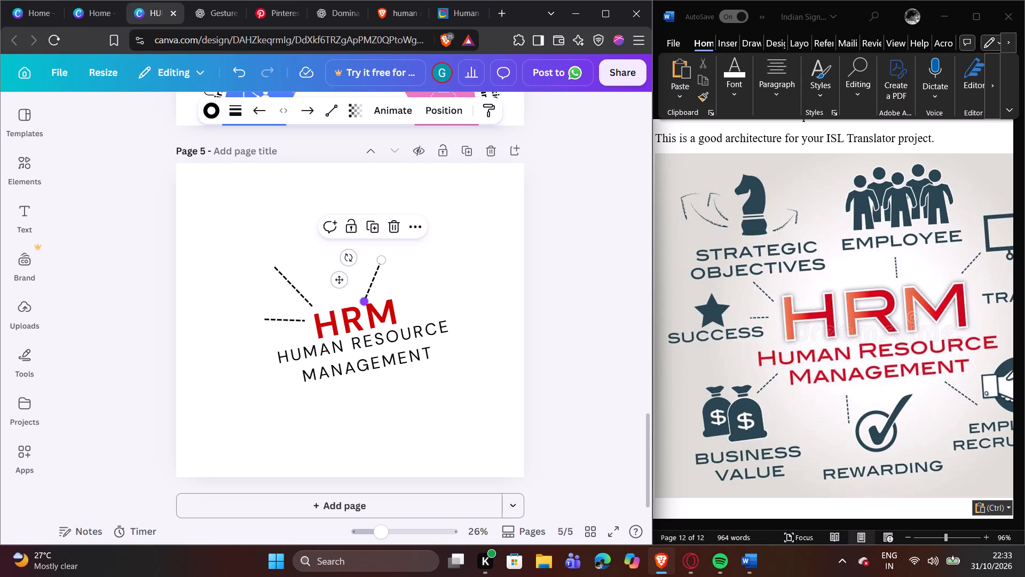
drag(364, 299, 366, 286)
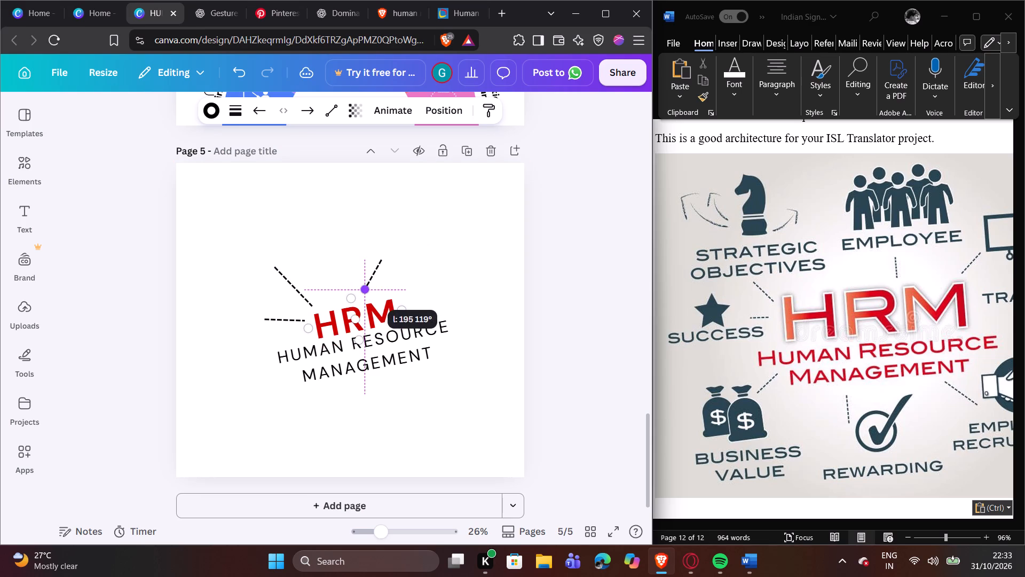
drag(366, 286, 366, 291)
click(420, 259)
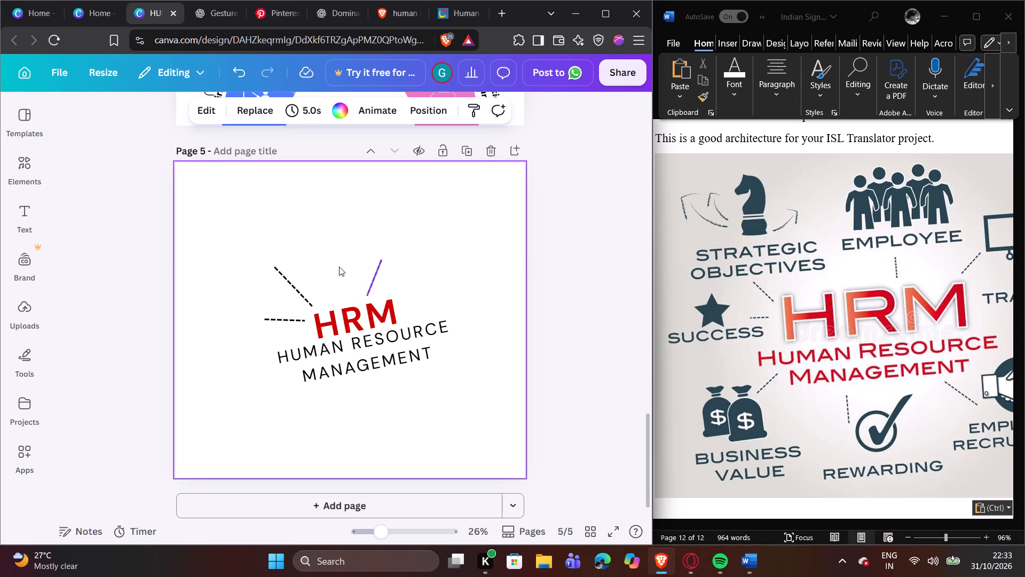
Shorten the upper-left connector by moving its outer end inward, steepening it to about 50°.
click(276, 271)
drag(274, 268, 280, 270)
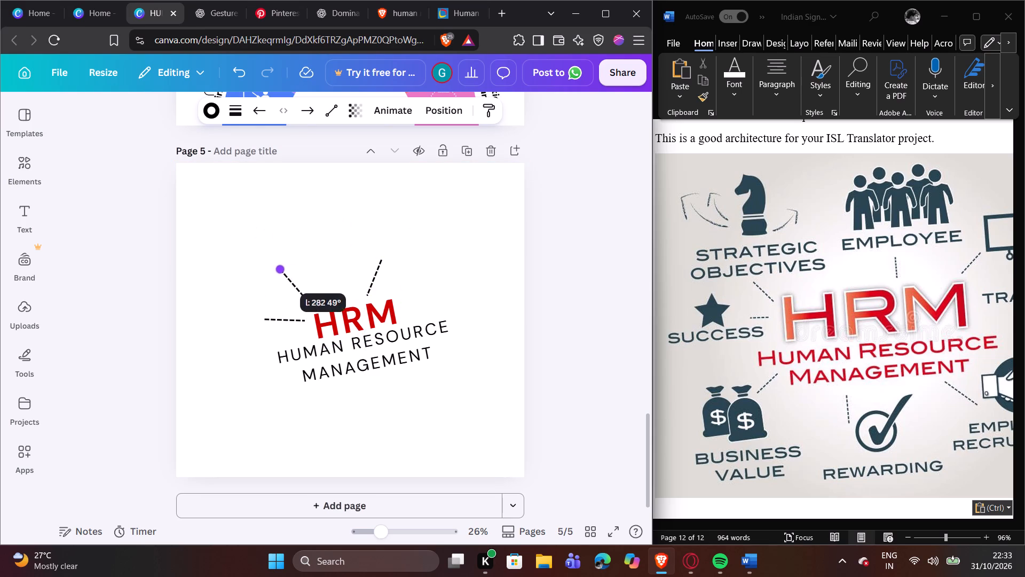
drag(280, 270, 282, 271)
click(331, 268)
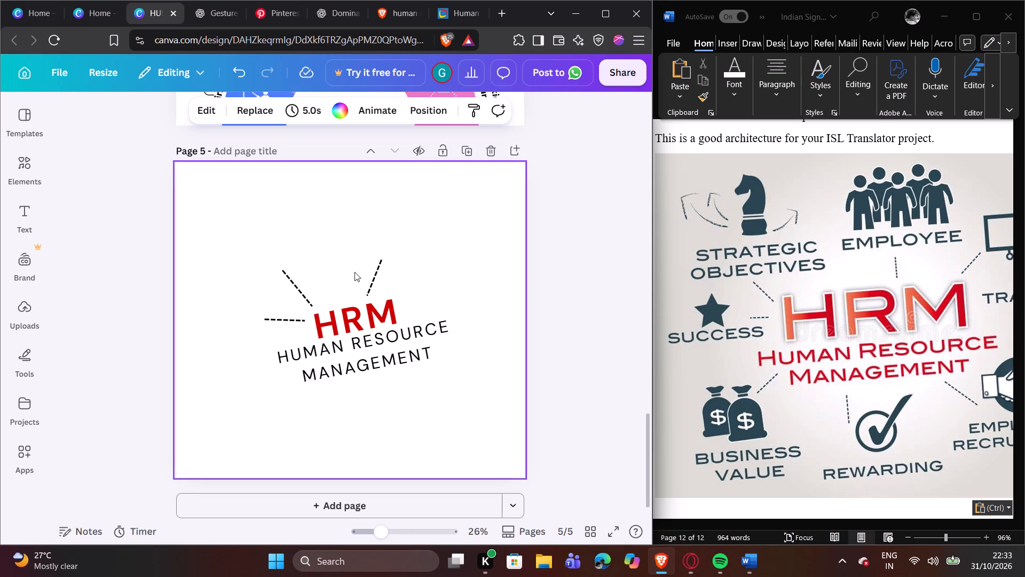
Refine both ends of the connector above HRM so it stands steeper, at about 108°, just clear of the heading.
click(368, 287)
drag(369, 292, 369, 298)
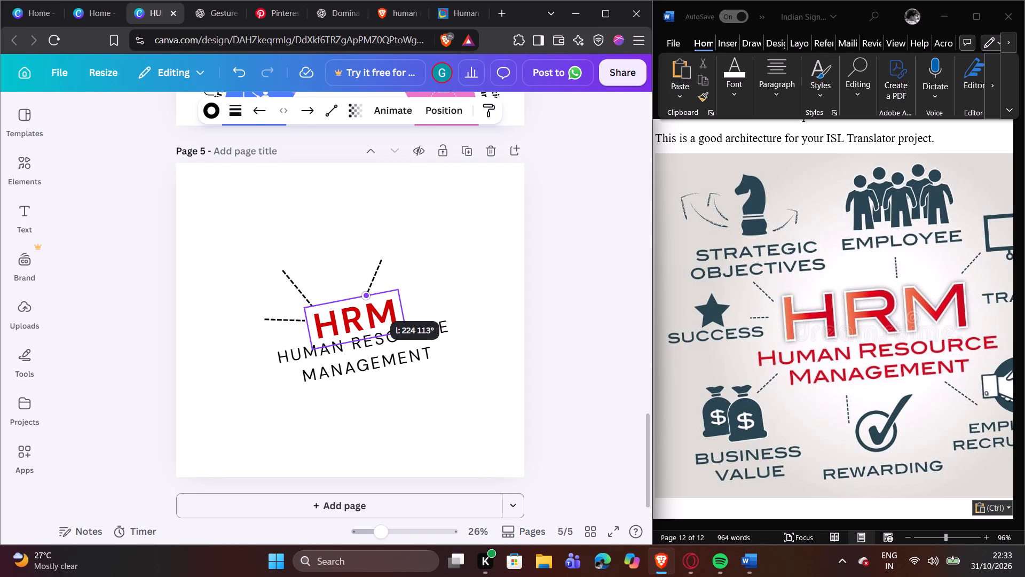
drag(369, 298, 368, 298)
click(376, 261)
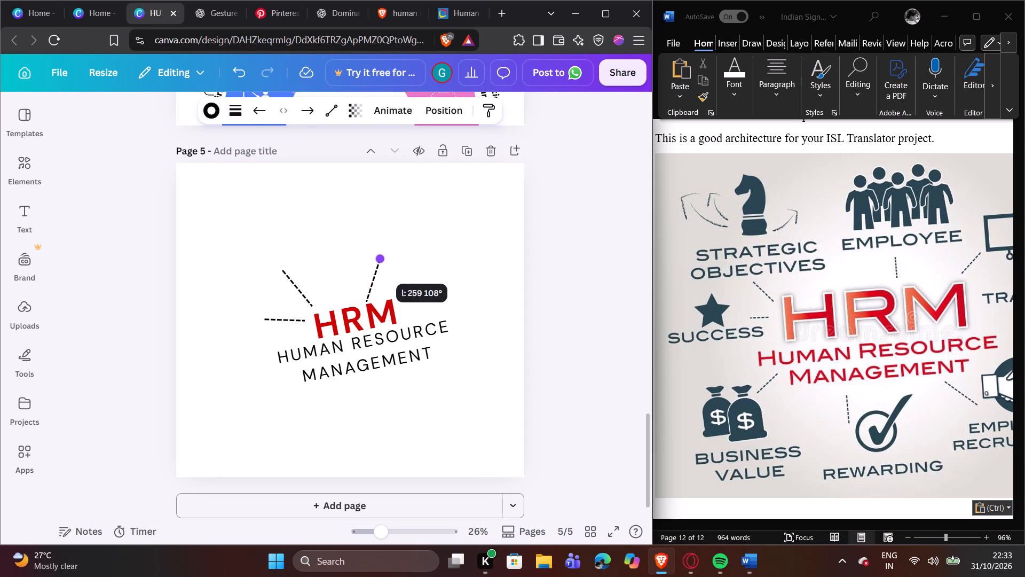
click(392, 270)
click(376, 285)
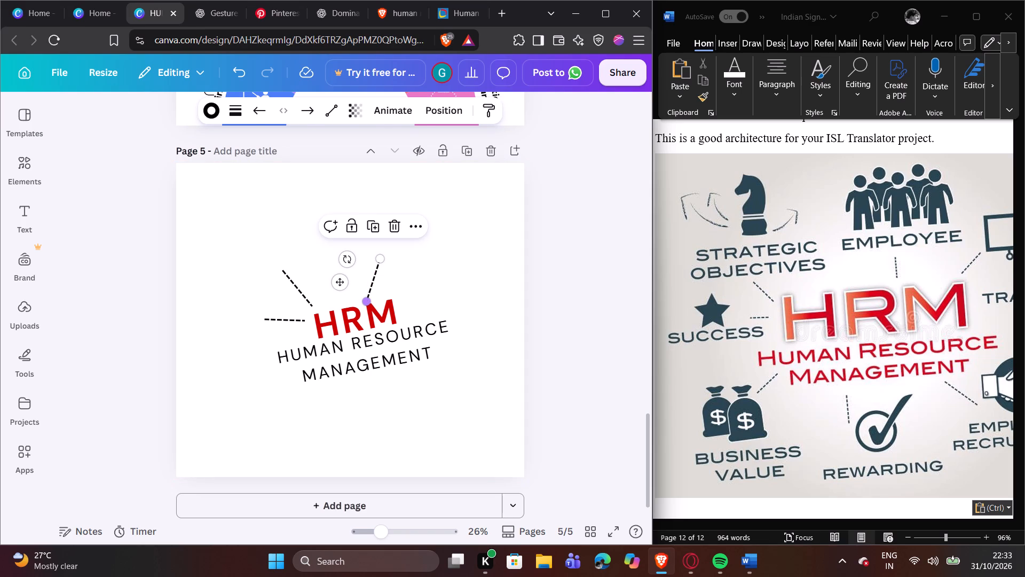
drag(364, 301, 365, 295)
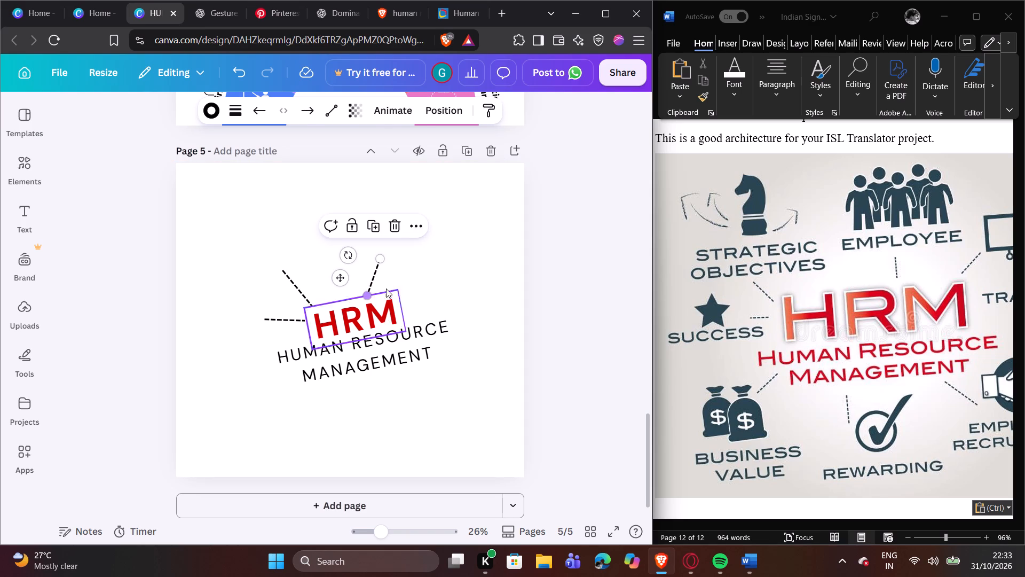
click(410, 273)
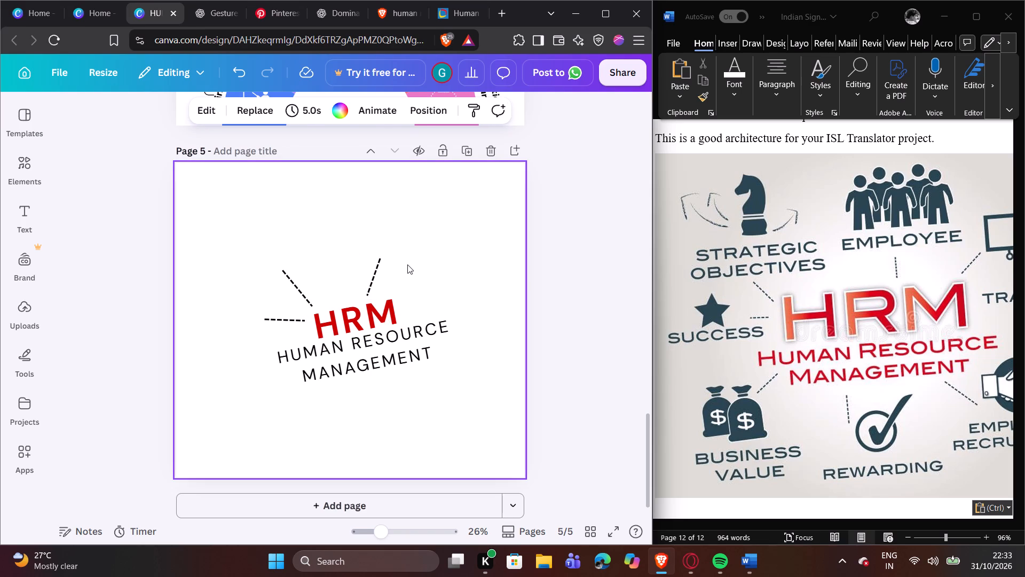
Duplicate the connector above HRM and reshape the copy into a shallower line running up and right from the heading's upper-right corner.
click(377, 274)
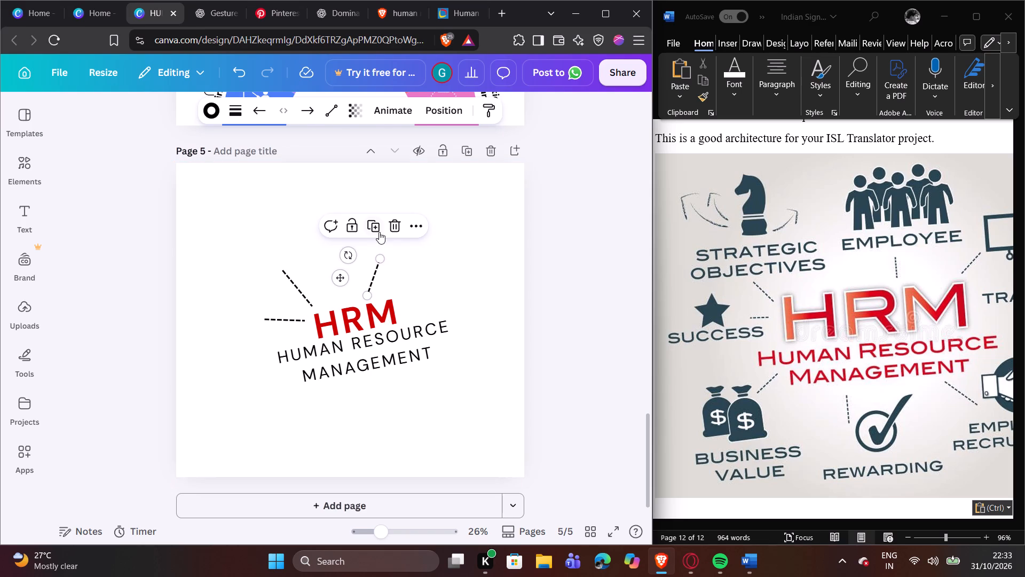
click(378, 227)
drag(448, 280, 408, 290)
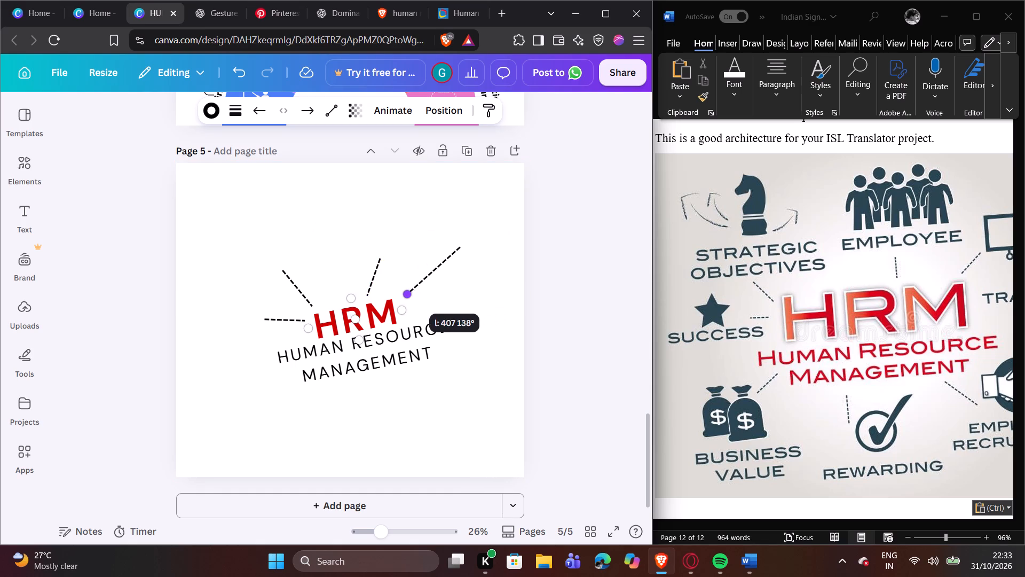
drag(408, 290, 404, 298)
drag(462, 245, 441, 277)
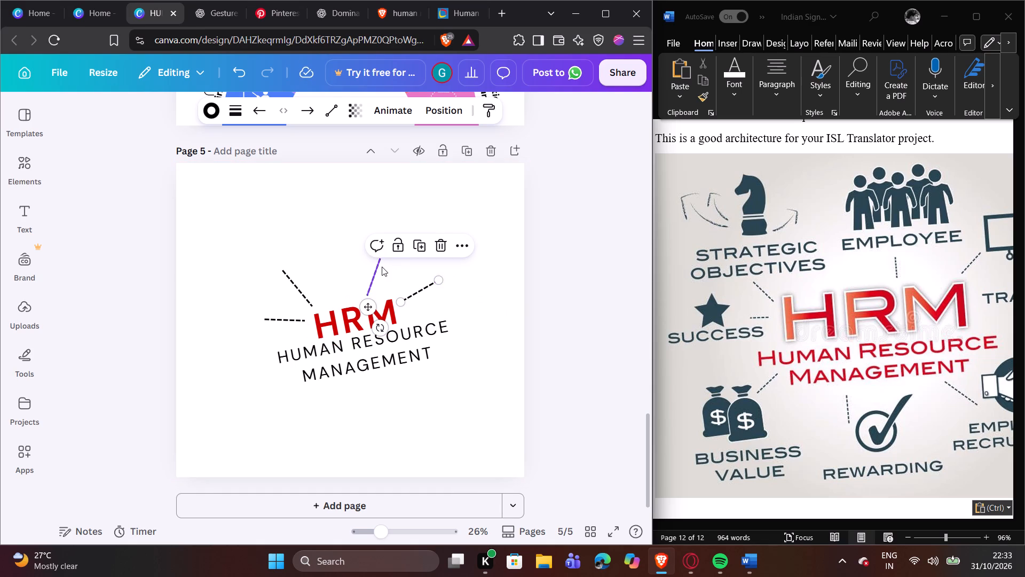
Swing the upper end of the dashed connector above HRM inward so it stands nearly vertical with a slight rightward lean.
click(381, 267)
drag(381, 262, 365, 256)
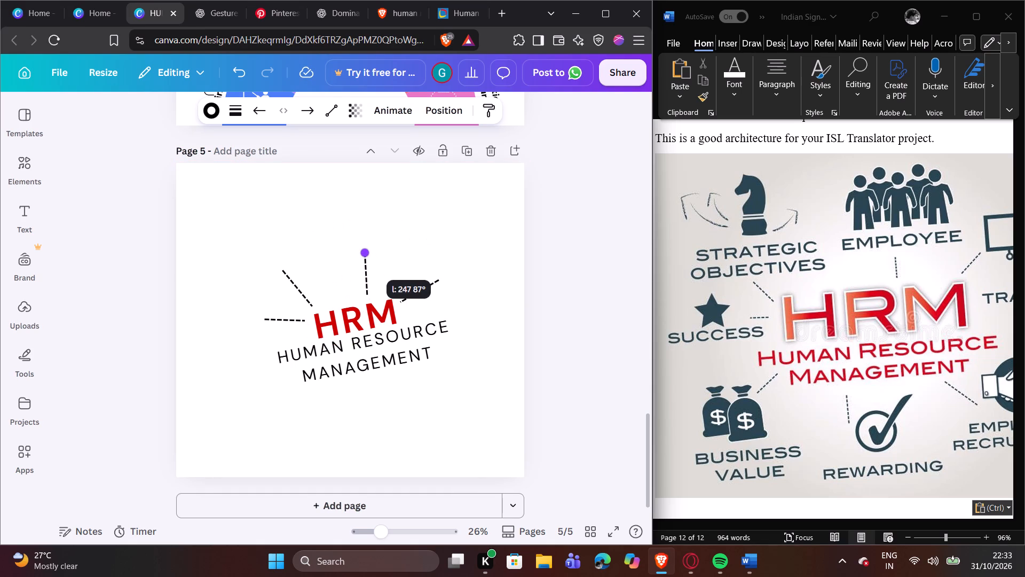
drag(365, 256, 373, 259)
click(446, 250)
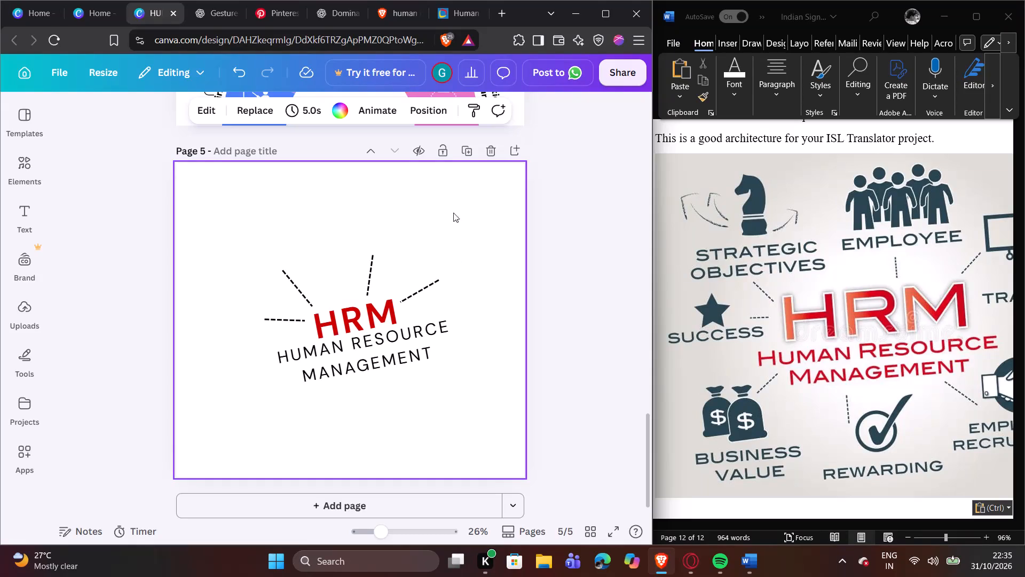
Switch to Spotify, play "Du Haatey Mutho Bhorey" from Liked Songs, and return to the design.
click(718, 565)
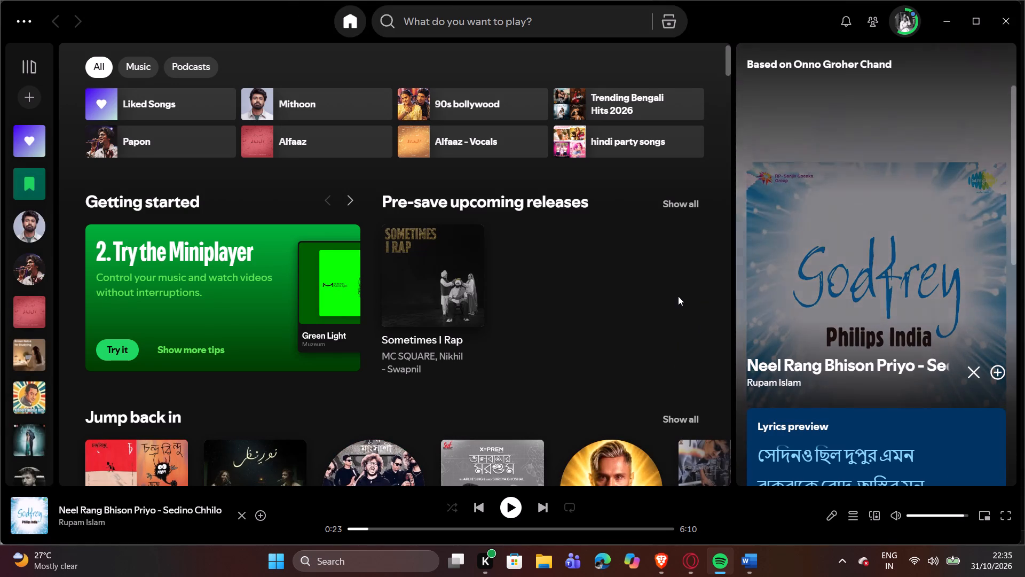
click(126, 105)
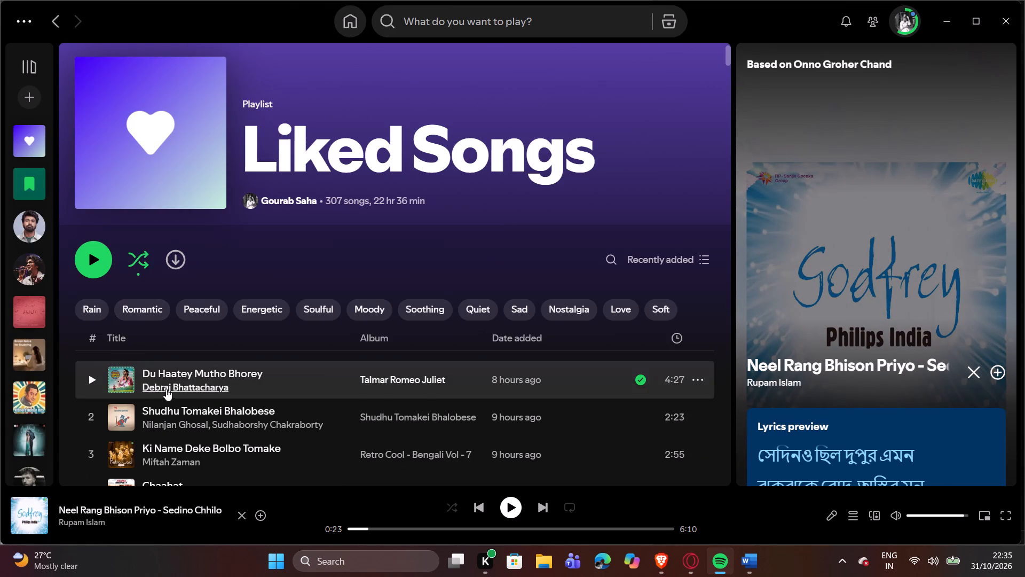
scroll(180, 344, down, 1)
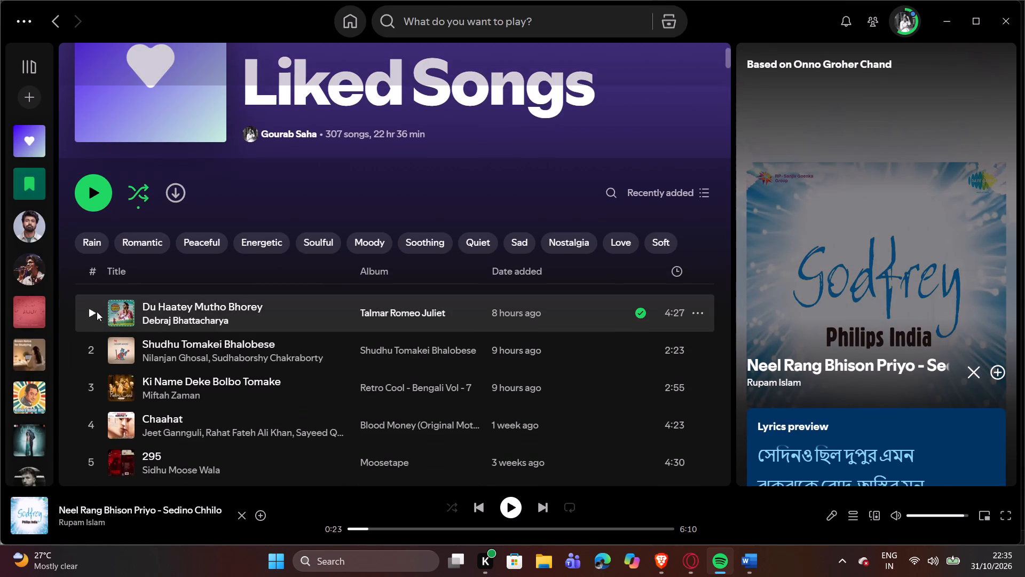
click(95, 309)
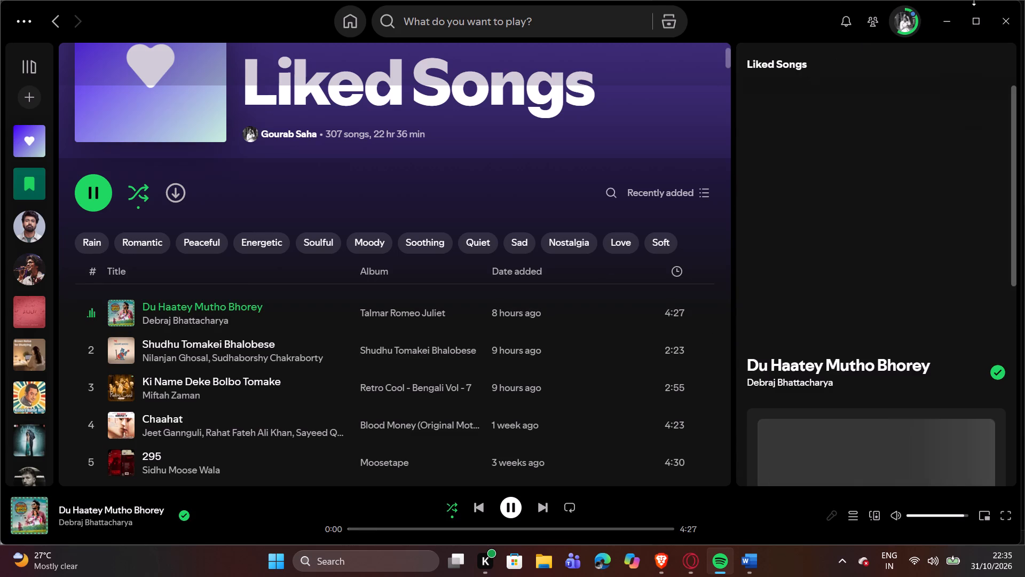
click(948, 17)
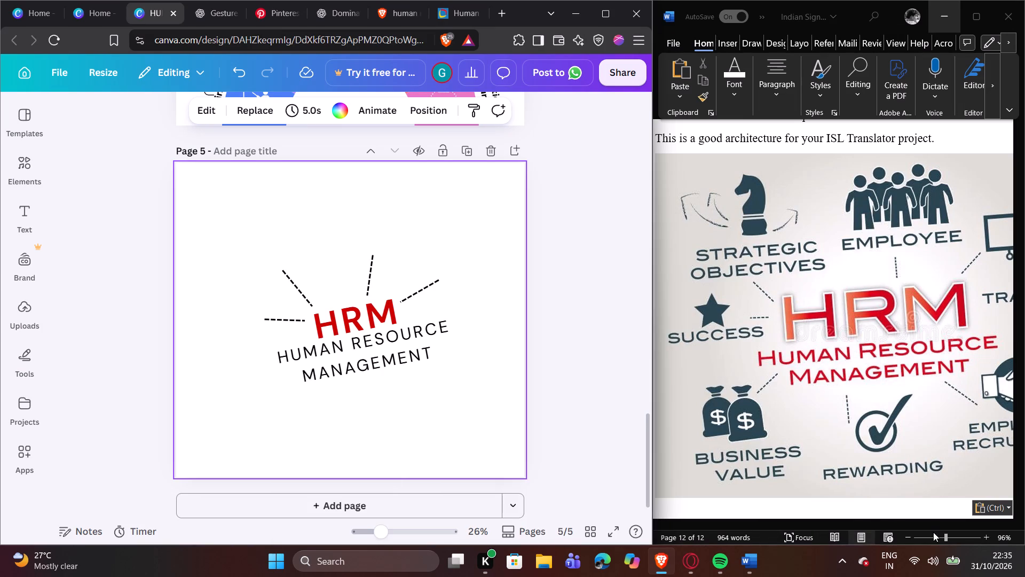
Search the elements library for STAR and add the solid 5-pointed star shape to page 5.
scroll(936, 557, up, 2)
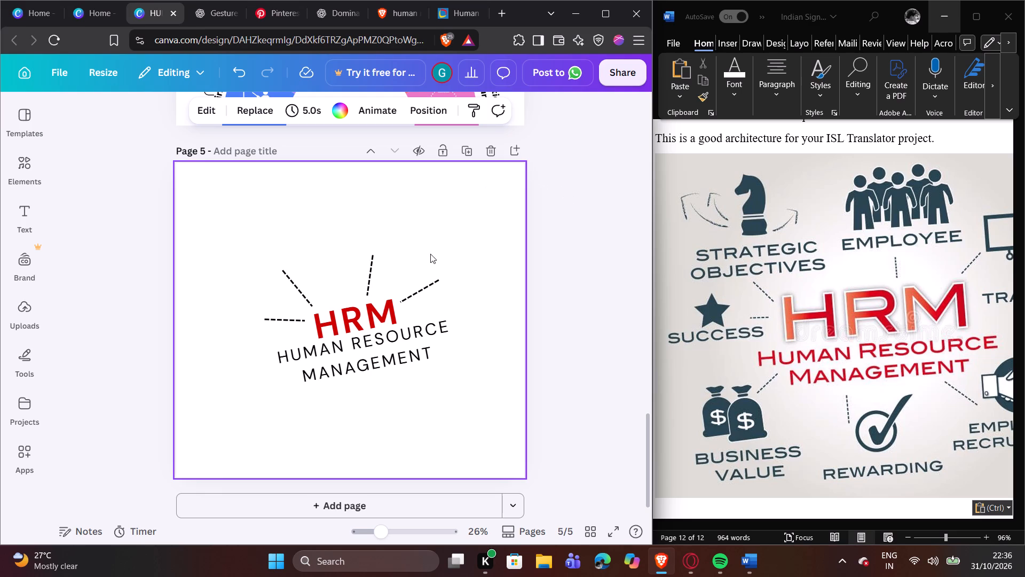
click(33, 168)
click(116, 119)
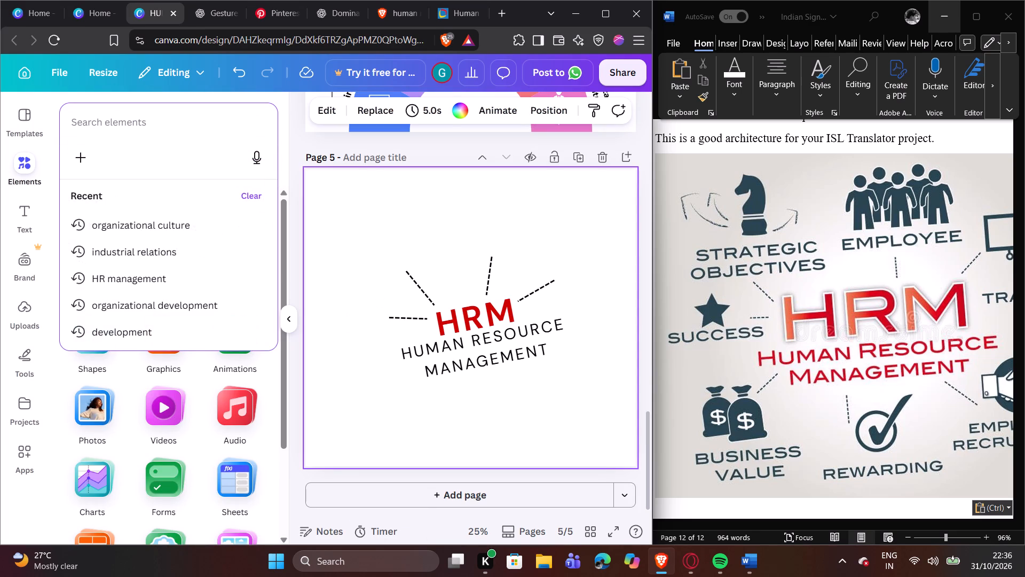
text(STAR)
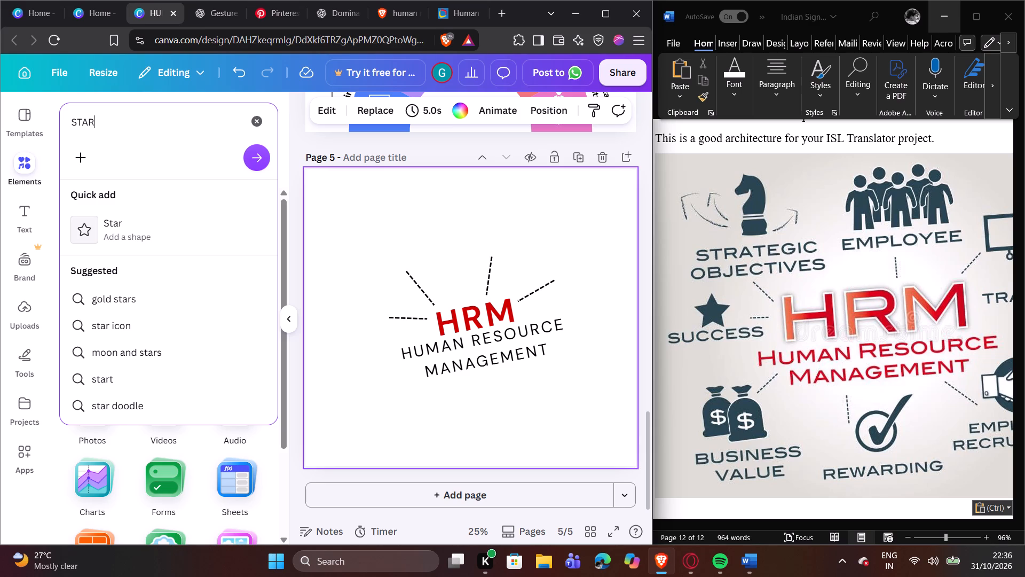
key(Return)
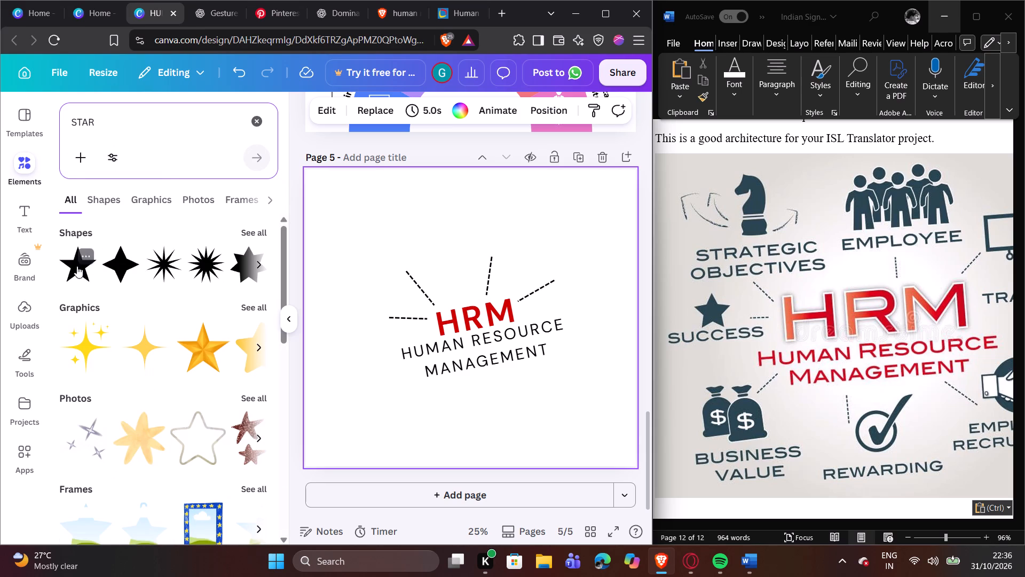
click(80, 258)
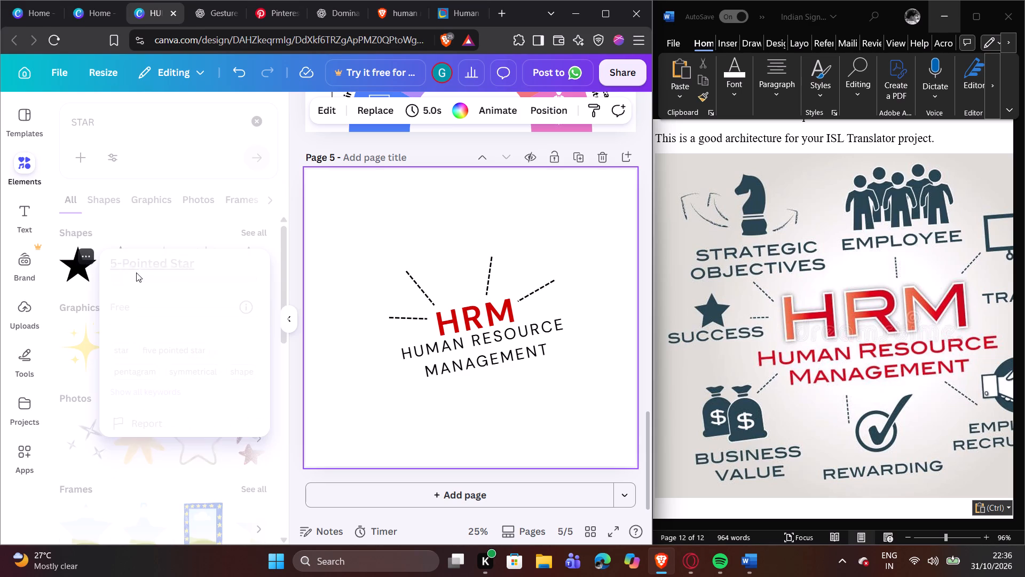
click(182, 232)
click(80, 271)
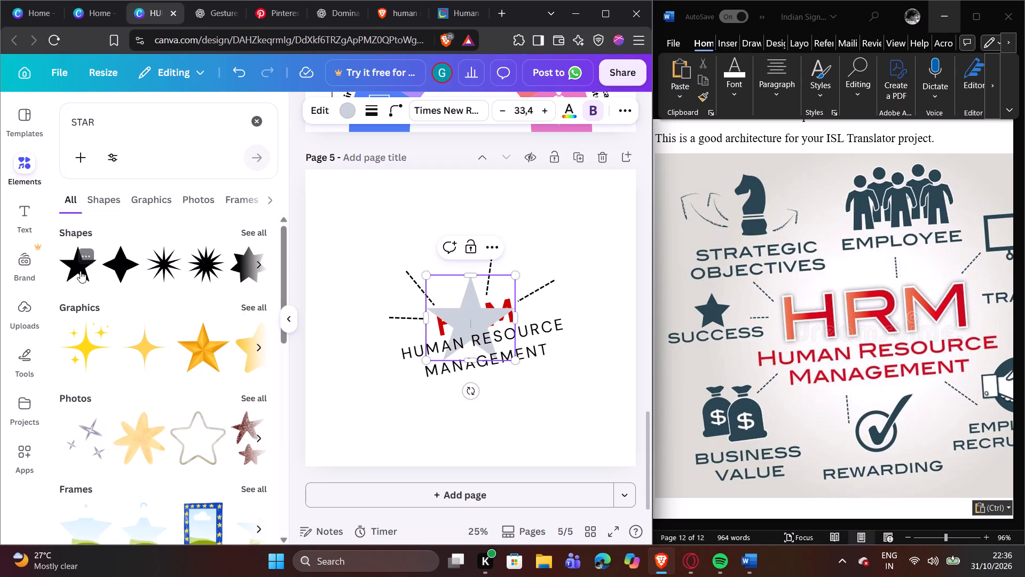
click(290, 312)
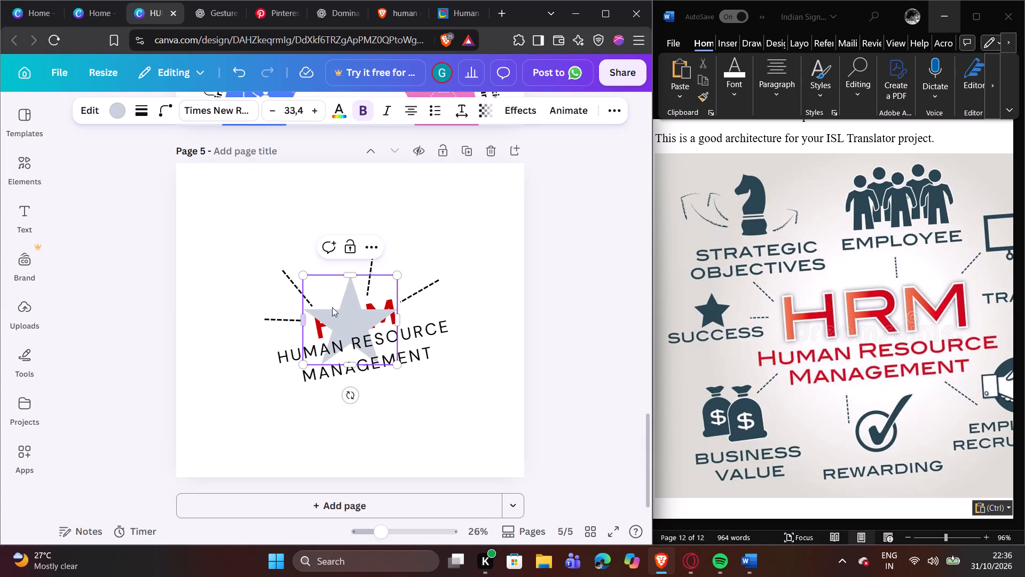
Move the star off the headings to the open area left of the dashed connectors.
drag(356, 313, 277, 277)
drag(265, 269, 225, 277)
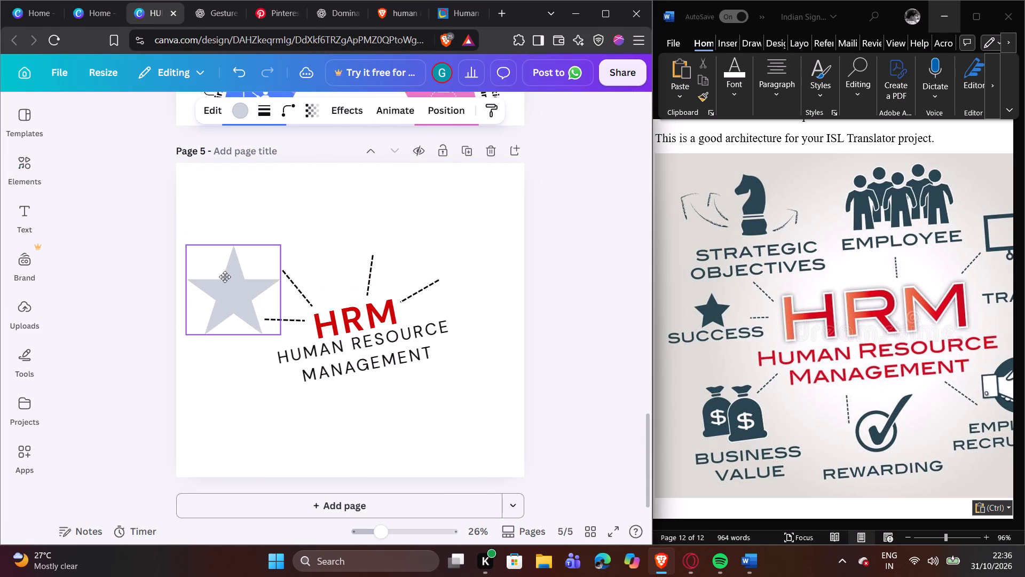
drag(225, 277, 225, 283)
drag(284, 252, 259, 273)
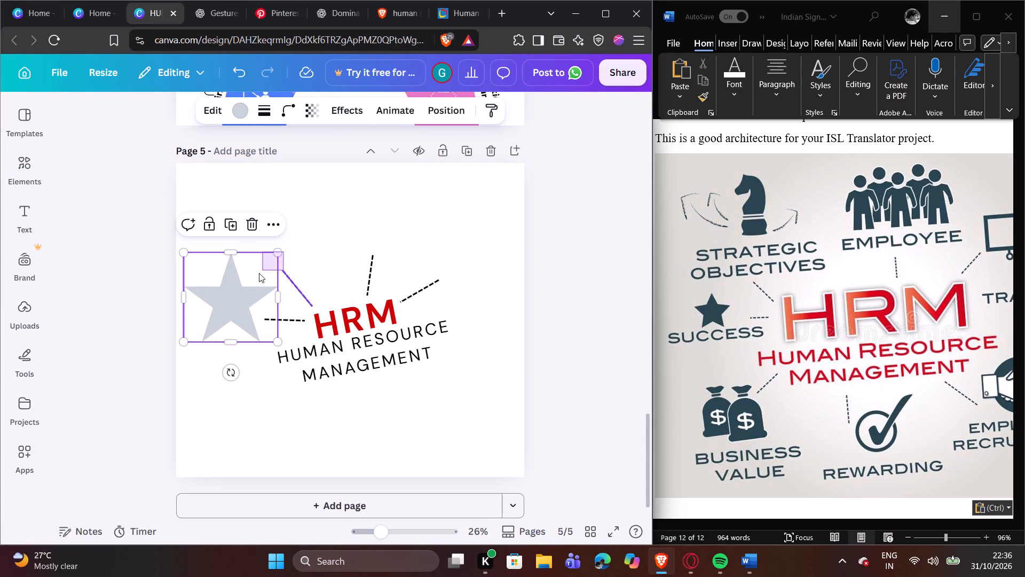
drag(259, 273, 258, 274)
click(351, 185)
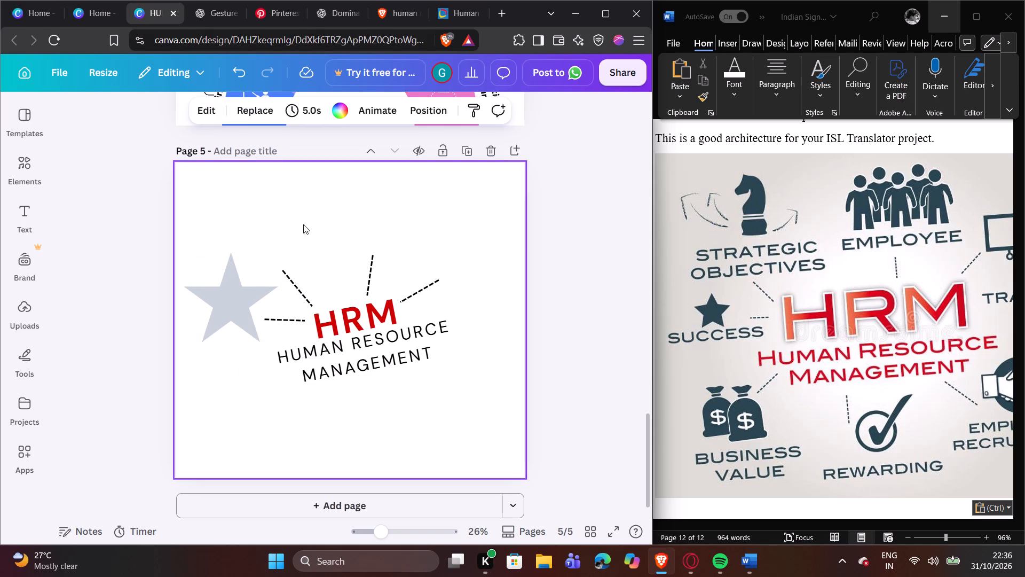
Shrink the star to a small icon about 210 px wide and place it left of the horizontal connector, slightly above its line.
click(236, 278)
drag(280, 252, 221, 291)
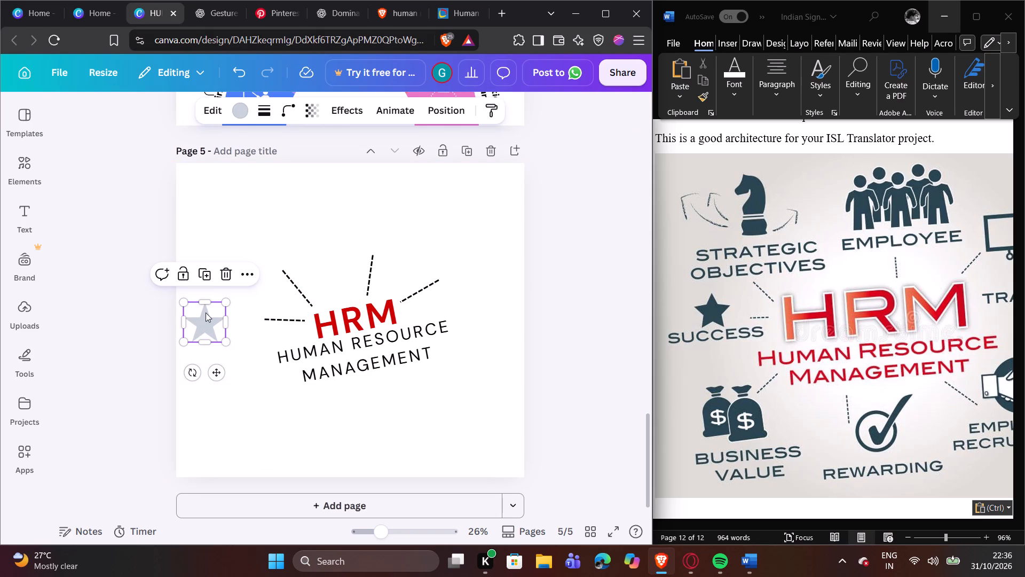
drag(207, 315, 214, 299)
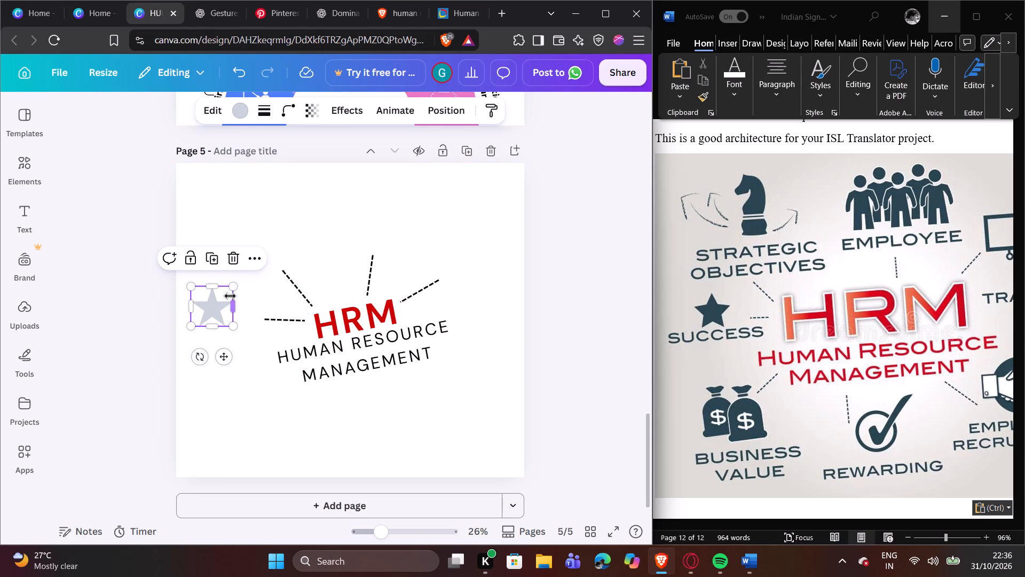
drag(231, 285, 227, 293)
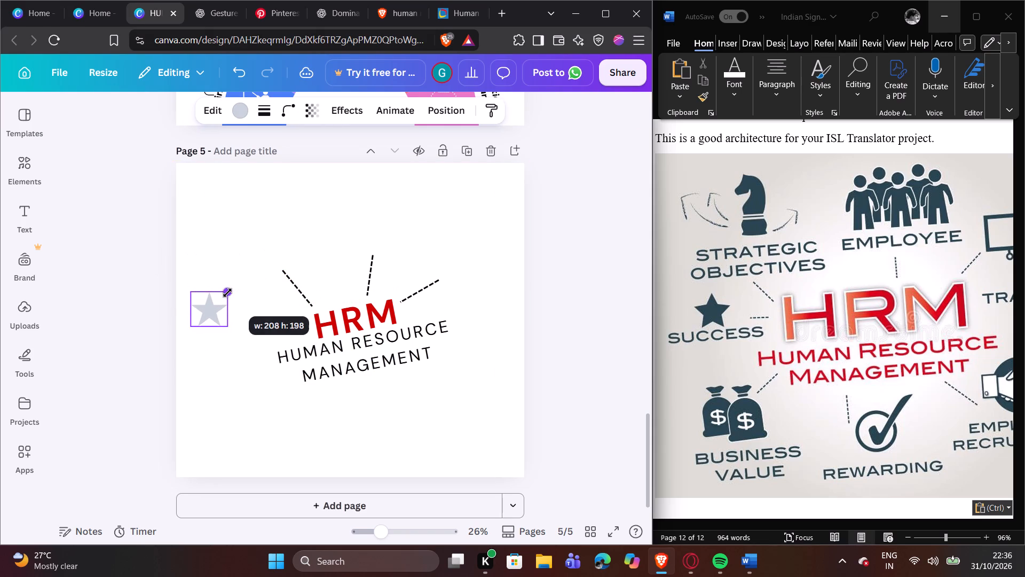
drag(227, 293, 226, 290)
click(236, 273)
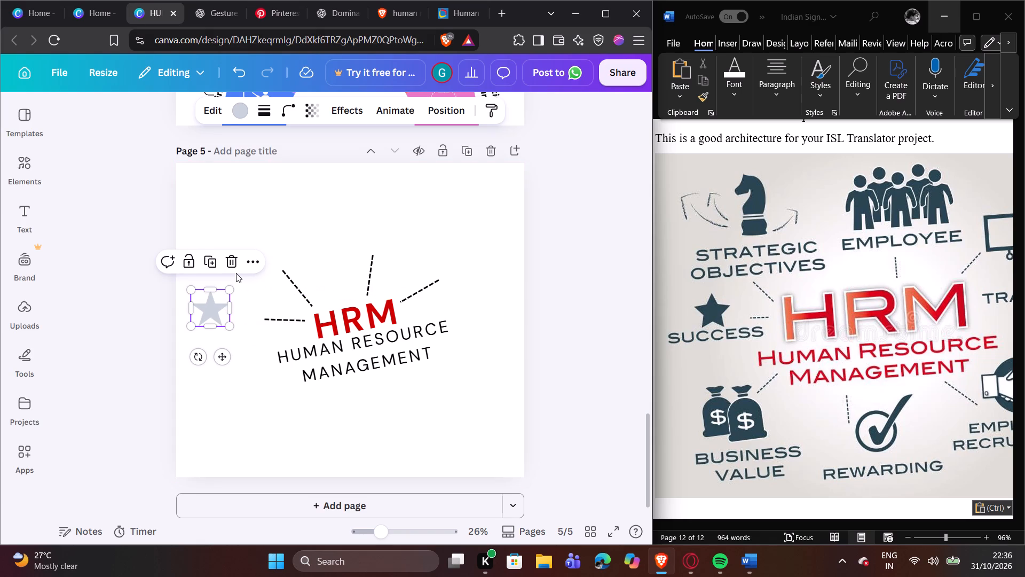
click(259, 204)
drag(210, 307, 225, 301)
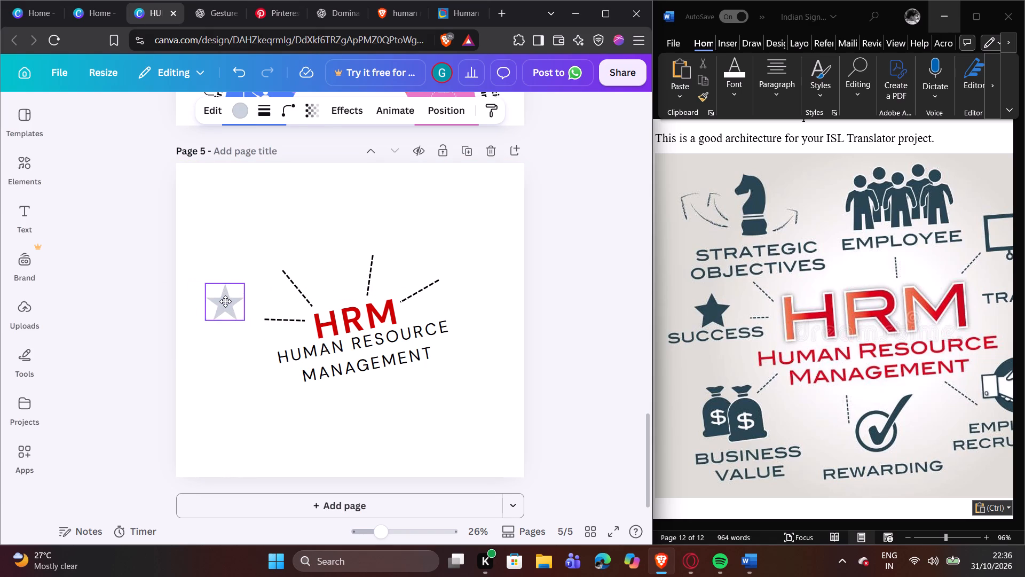
drag(225, 301, 217, 300)
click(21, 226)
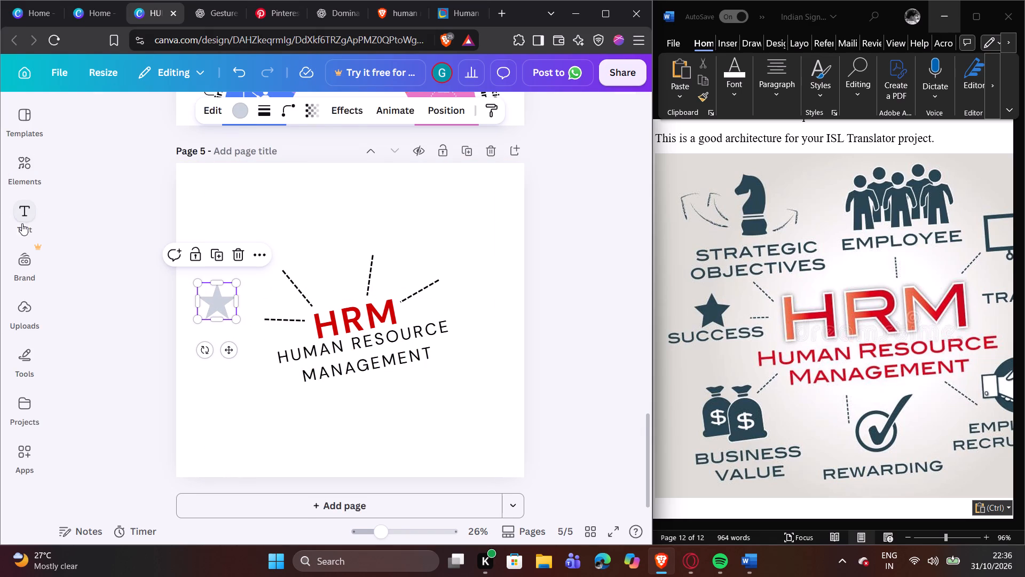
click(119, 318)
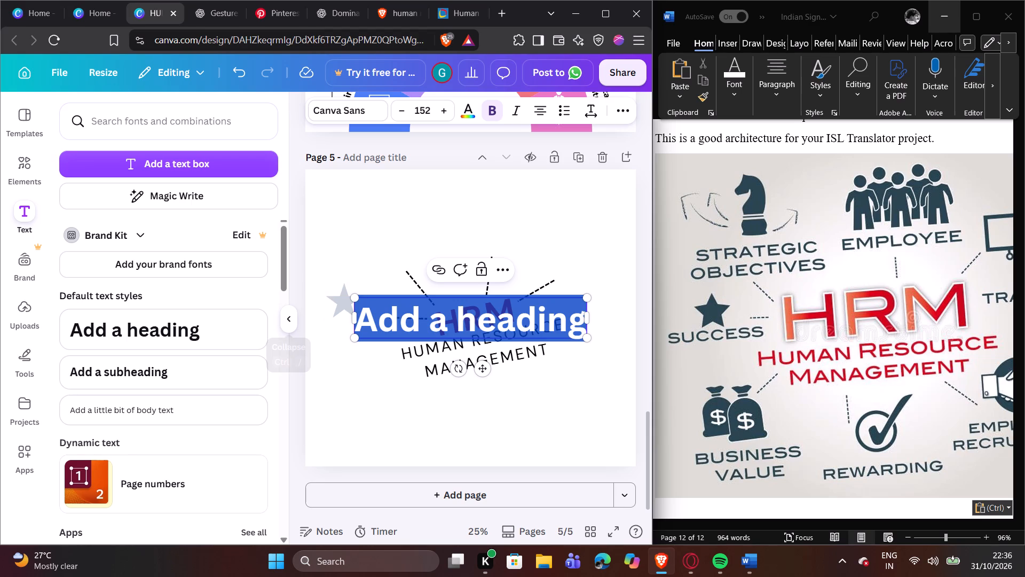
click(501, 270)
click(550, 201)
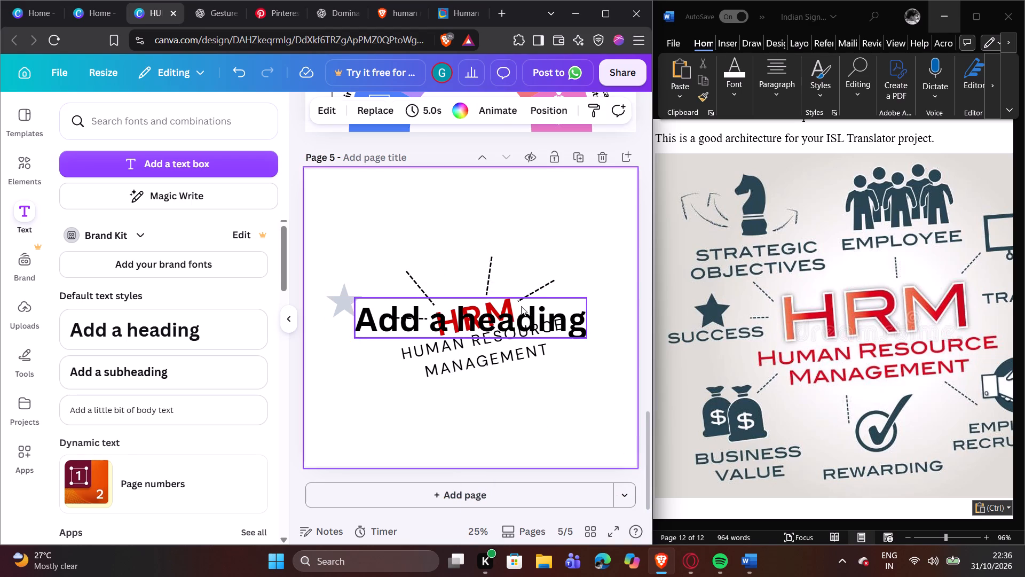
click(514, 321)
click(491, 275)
Duplicate the tilted HUMAN RESOURCE MANAGEMENT heading, shift the copy left, and replace its text with SUCCESS.
click(496, 358)
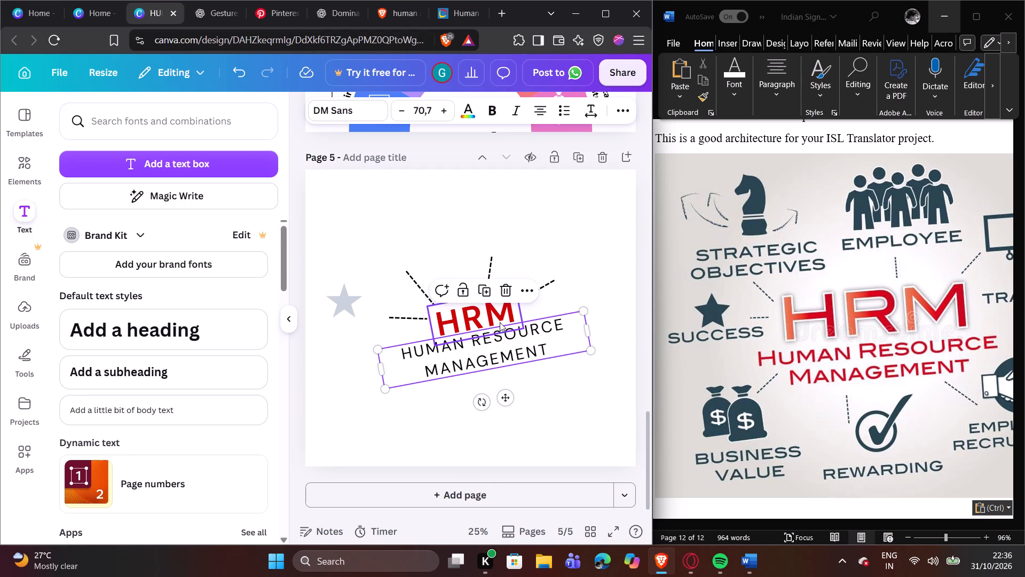
click(482, 292)
drag(495, 348, 407, 339)
click(406, 338)
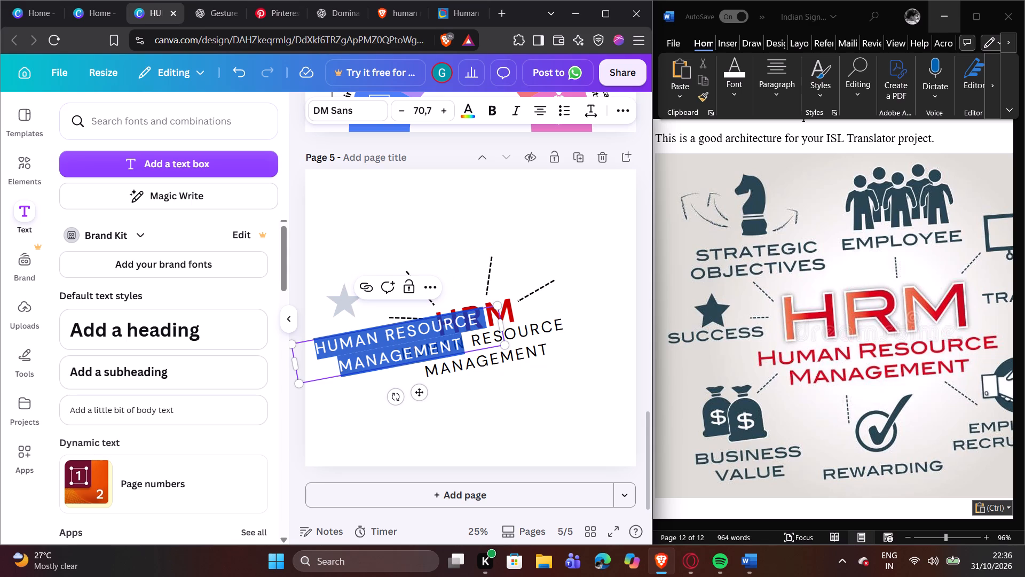
key(s)
key(u)
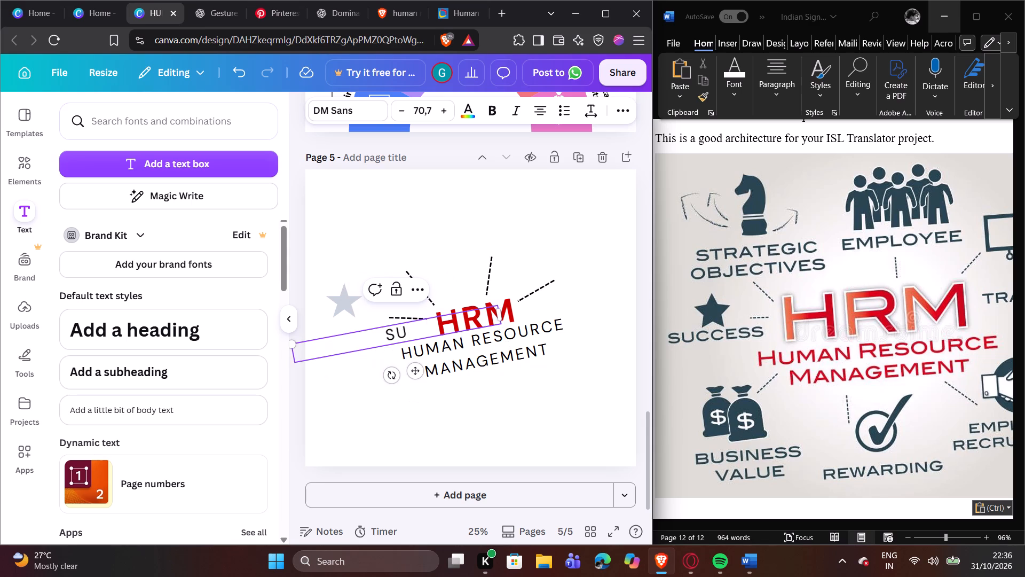
text(CC)
key(e)
text(SS)
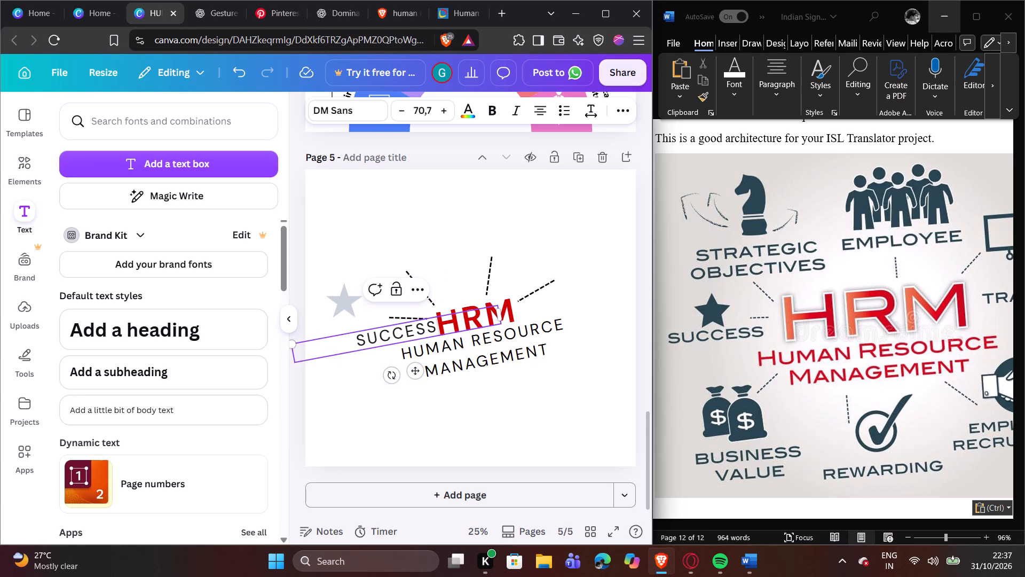
click(456, 221)
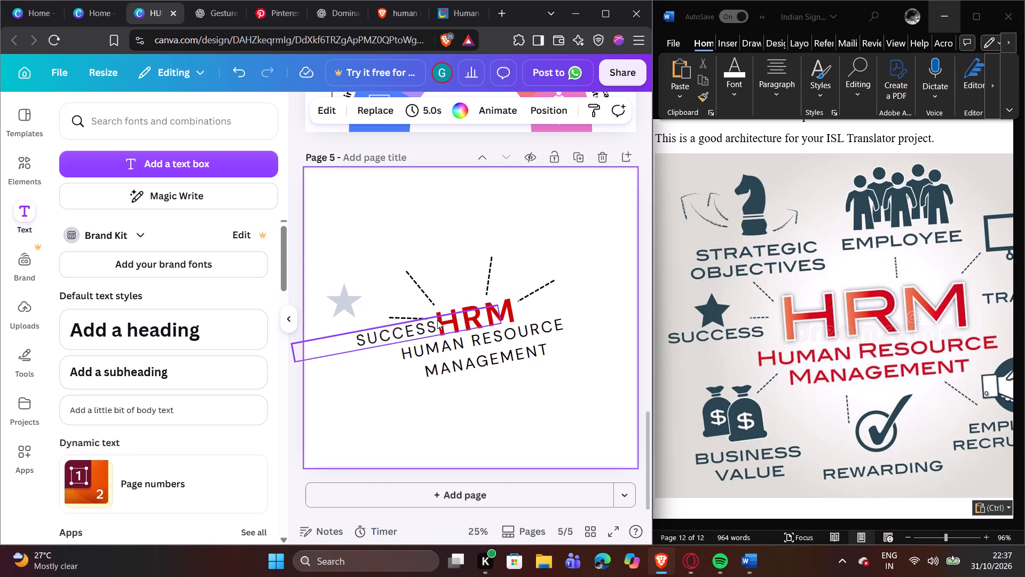
Move the SUCCESS label left of the horizontal connector, just beneath the star.
drag(430, 322, 370, 315)
Make the whole HUMAN RESOURCE MANAGEMENT heading bold.
double_click(419, 360)
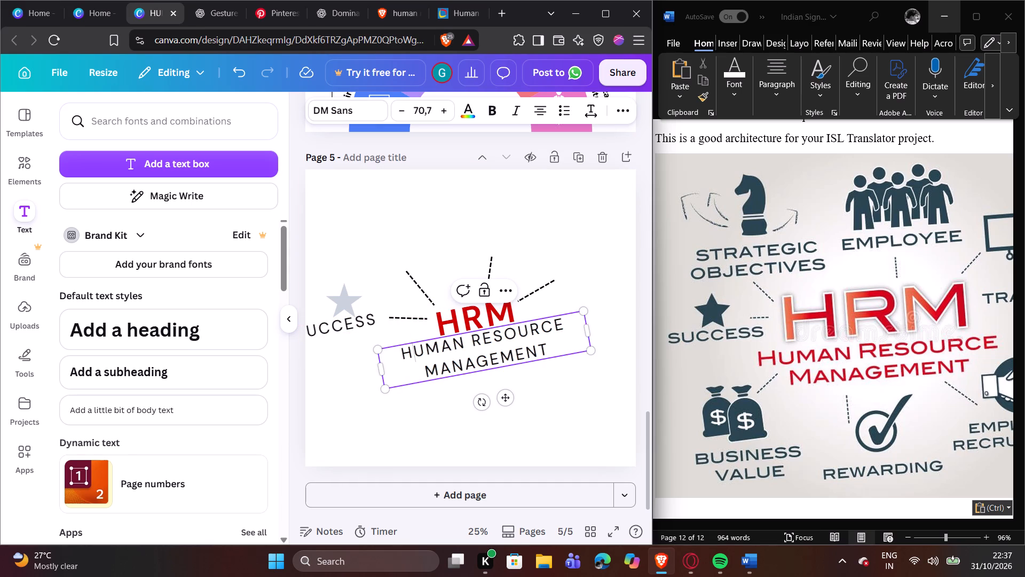
click(438, 362)
drag(557, 349, 451, 346)
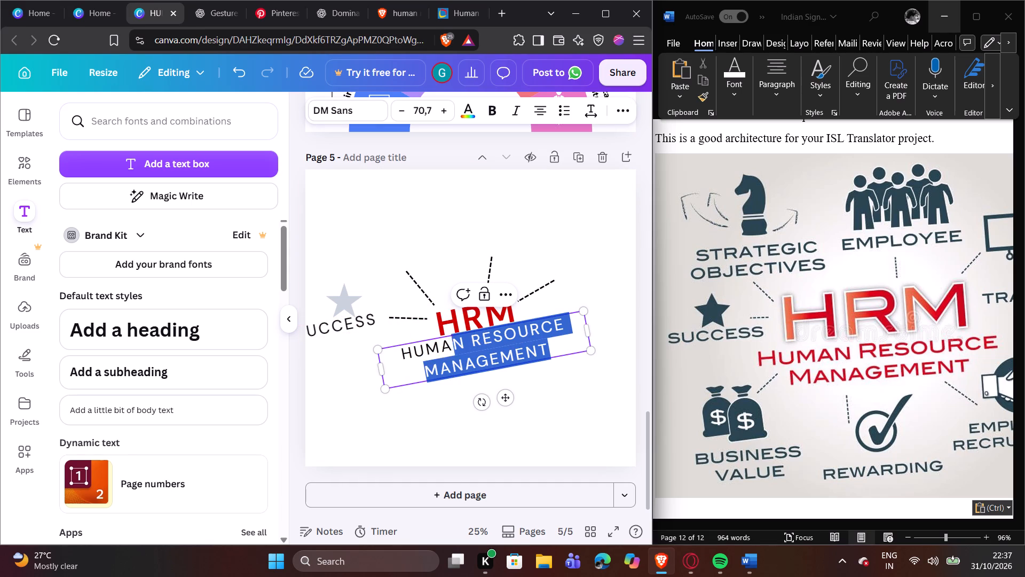
drag(451, 346, 400, 346)
click(494, 114)
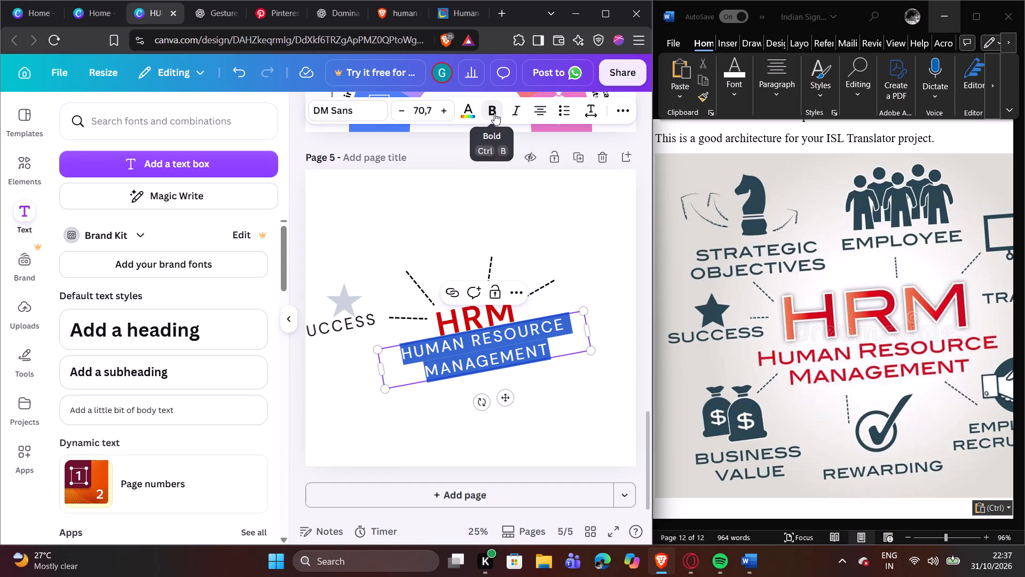
click(565, 267)
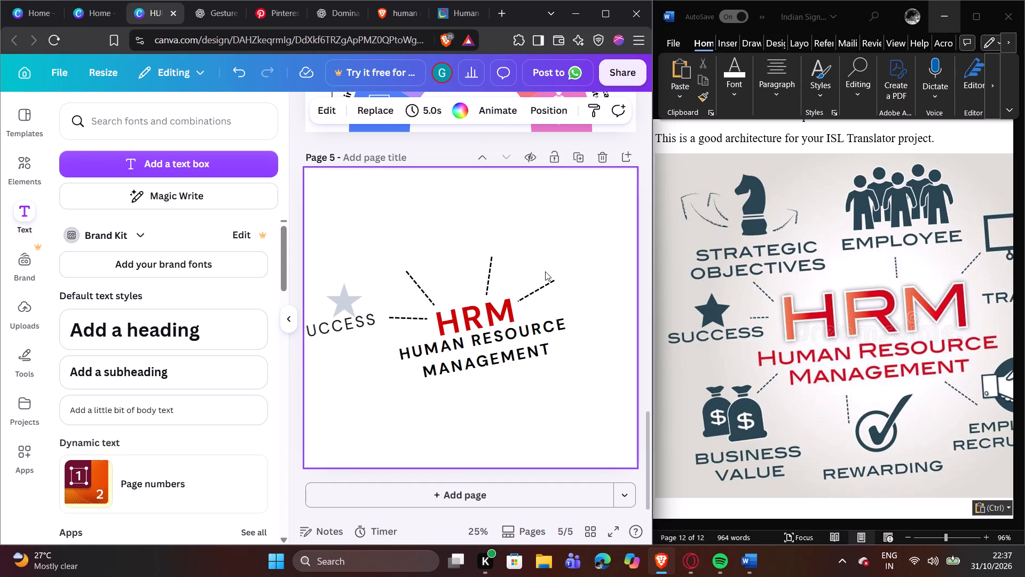
Make the SUCCESS label bold and reduce its font size to 60.7.
click(345, 319)
click(349, 319)
triple_click(354, 319)
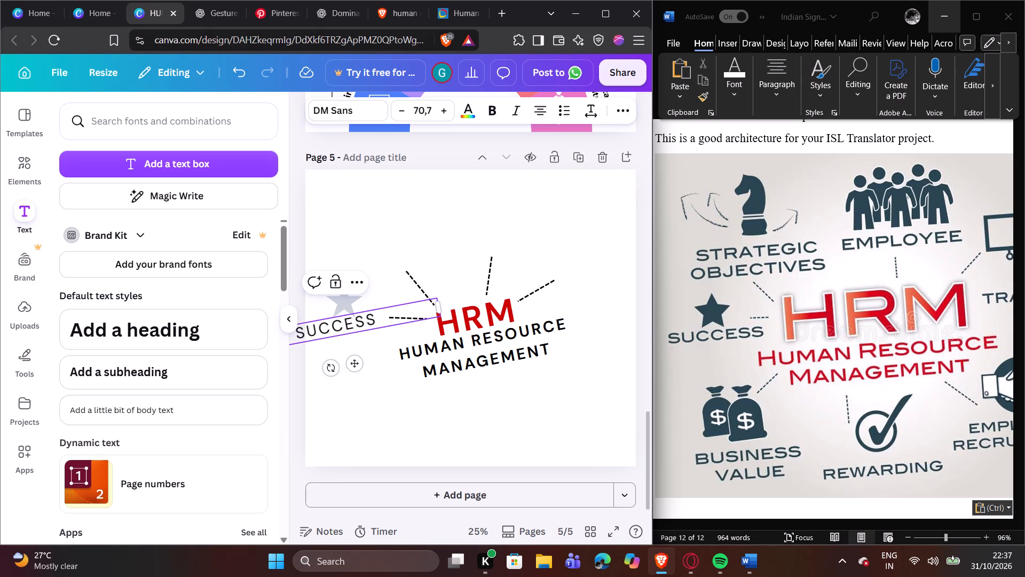
click(486, 114)
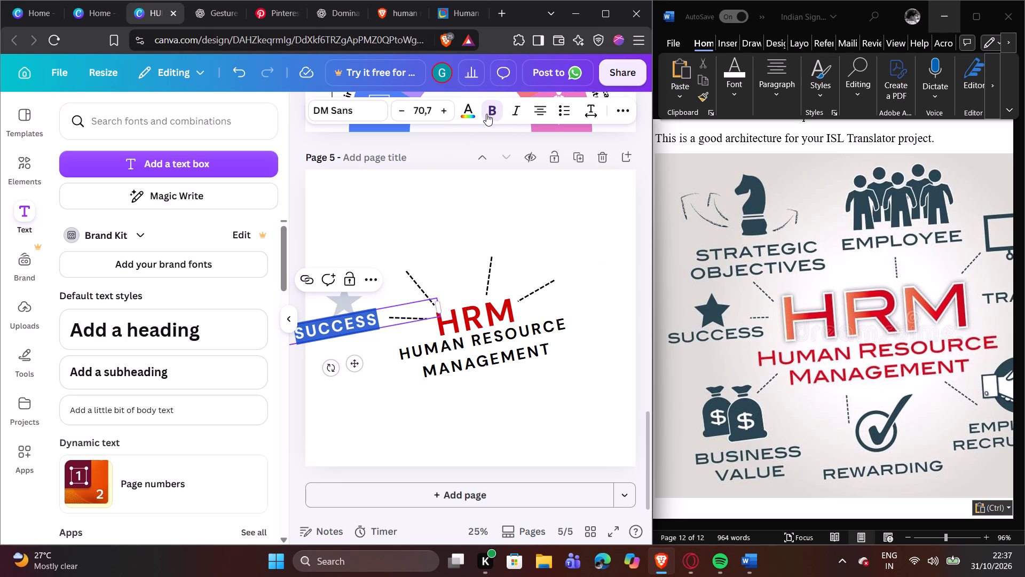
triple_click(400, 113)
triple_click(401, 112)
triple_click(401, 112)
click(401, 112)
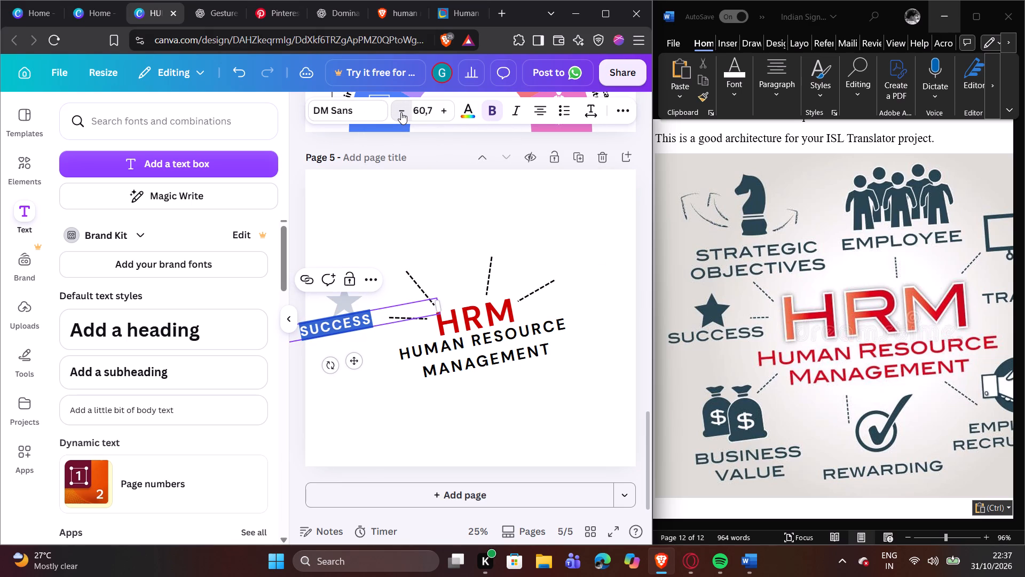
click(422, 233)
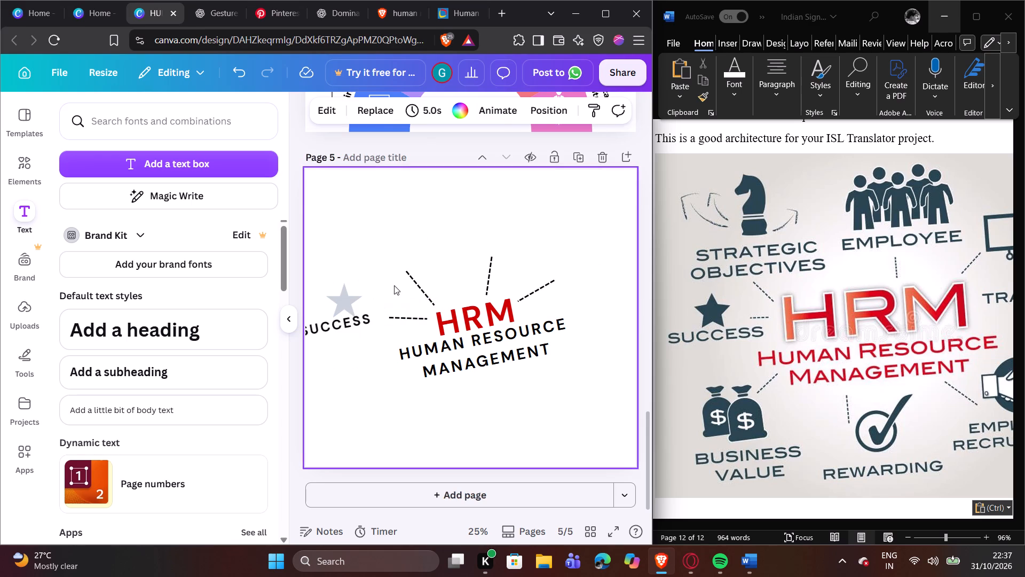
Shift the SUCCESS label right to the outer end of the horizontal connector and flatten its tilt slightly.
drag(358, 321, 374, 319)
click(374, 319)
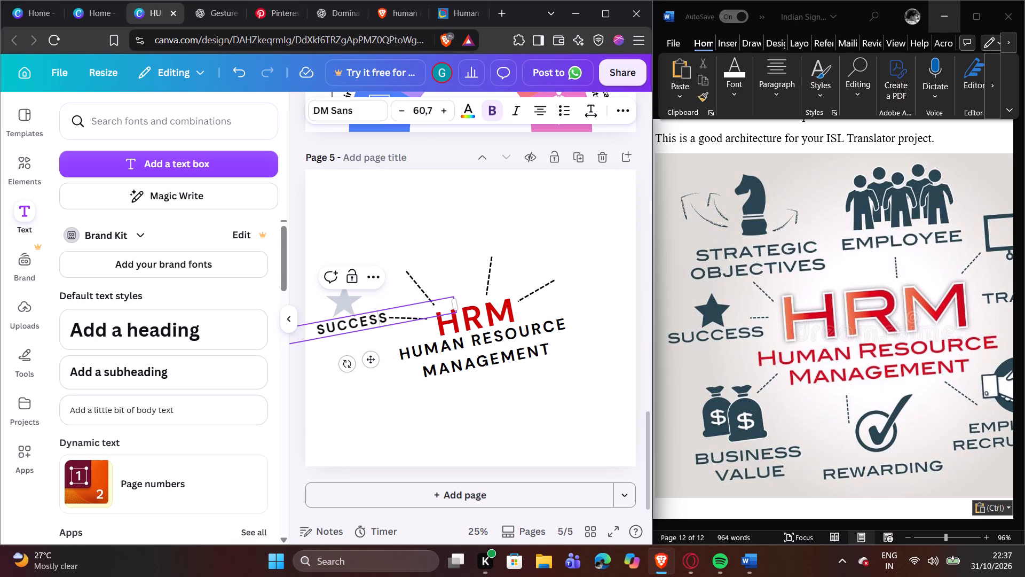
drag(345, 364, 340, 364)
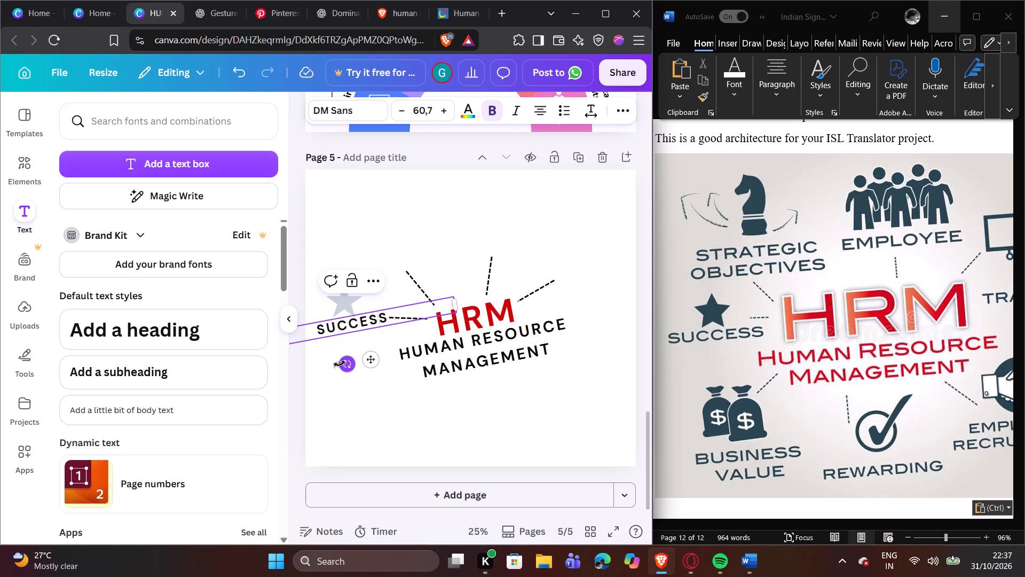
drag(340, 364, 343, 355)
Tilt the star slightly counter-clockwise to match the SUCCESS label's slant and centre it just above the word.
click(349, 301)
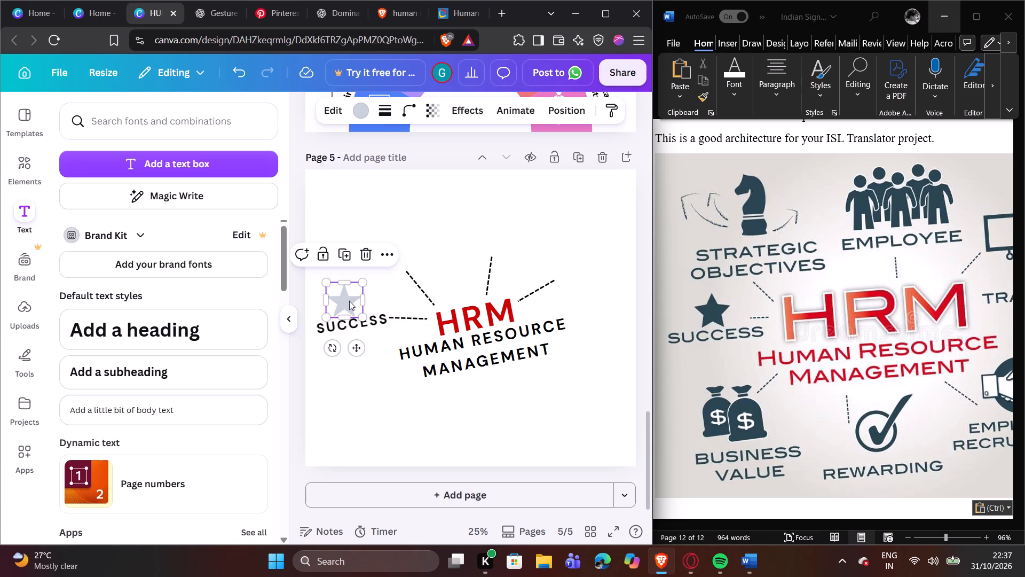
drag(336, 348, 346, 346)
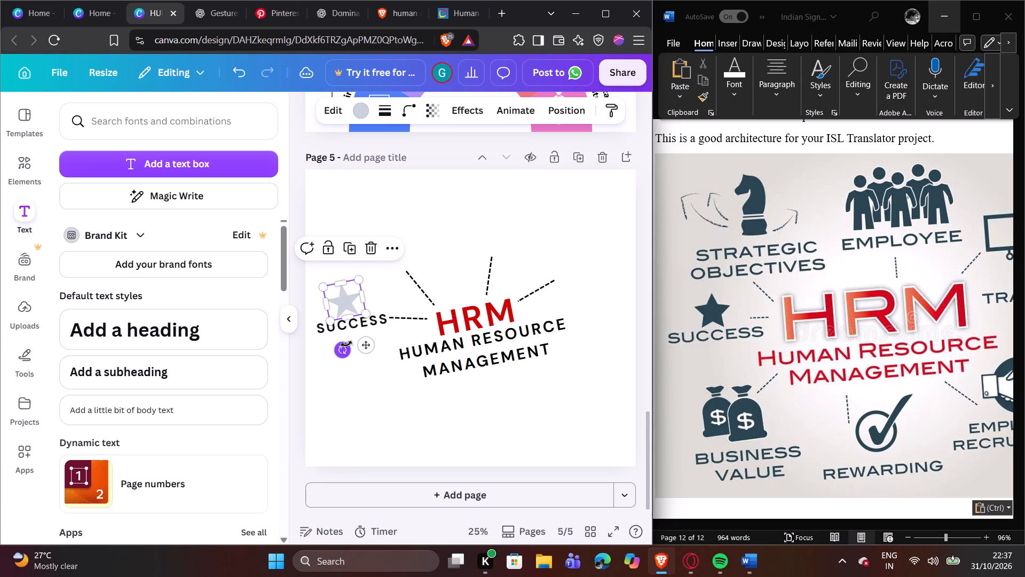
click(367, 319)
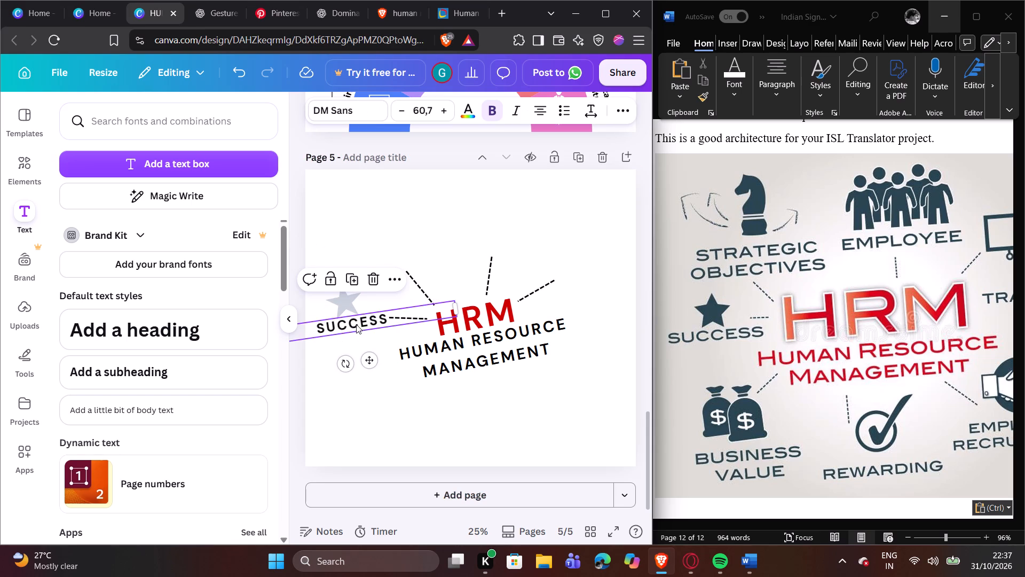
drag(345, 302, 350, 299)
click(350, 341)
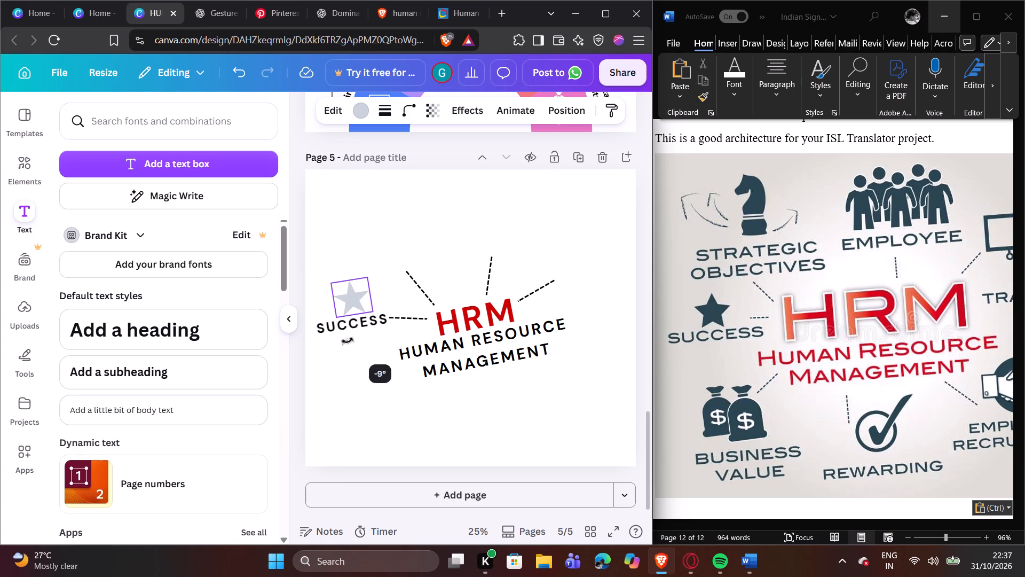
click(348, 342)
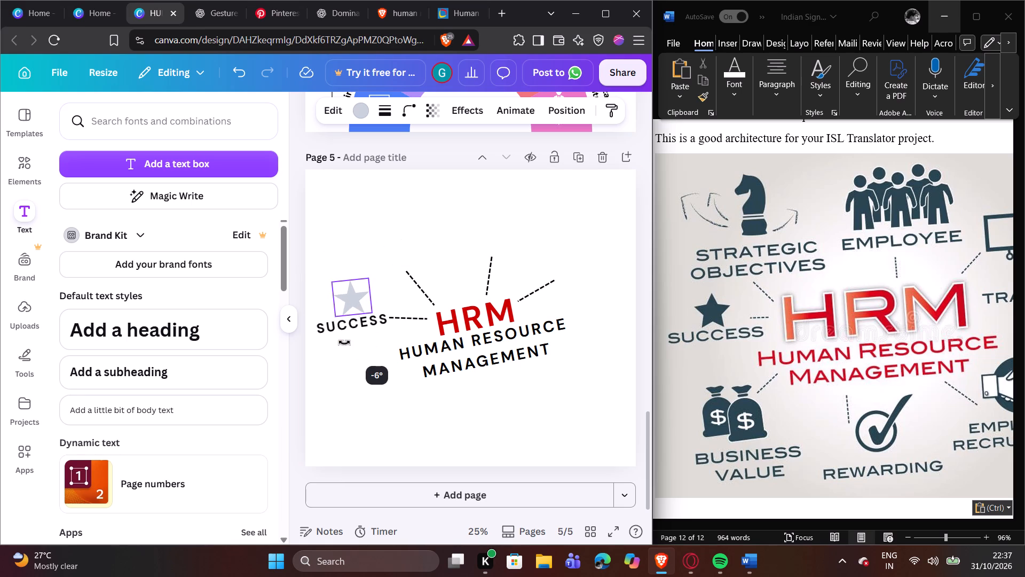
click(387, 294)
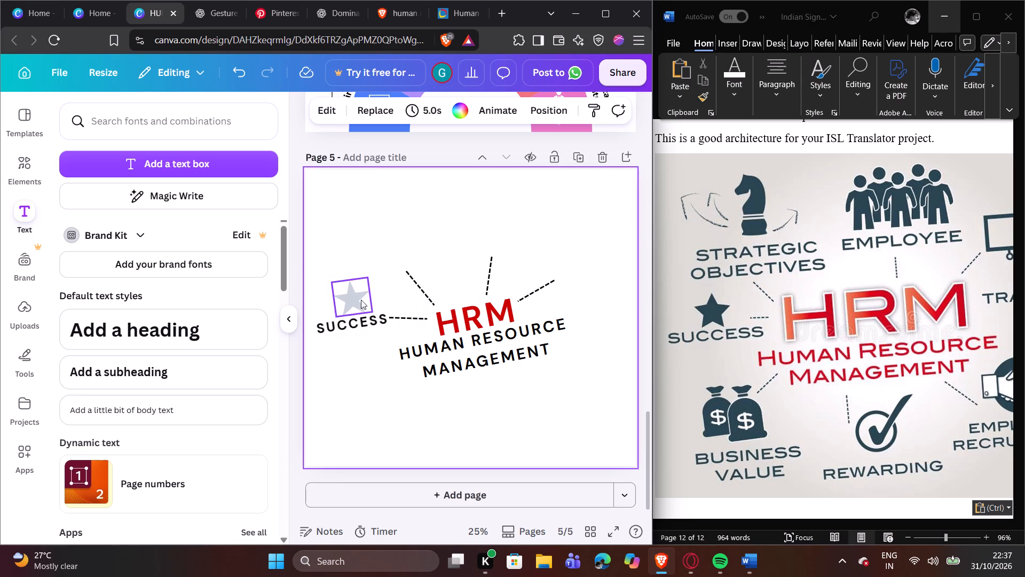
drag(350, 299, 345, 299)
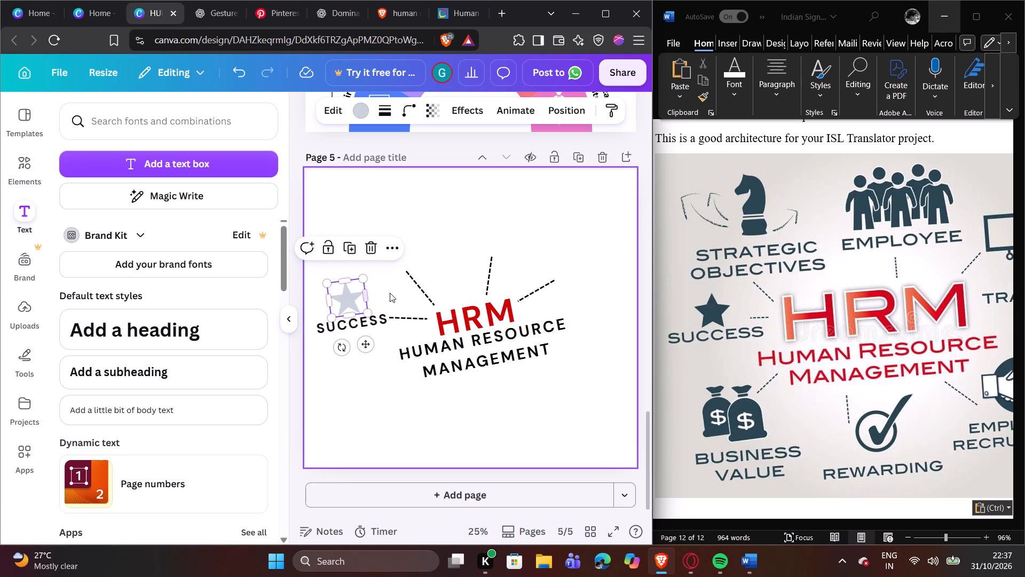
click(395, 290)
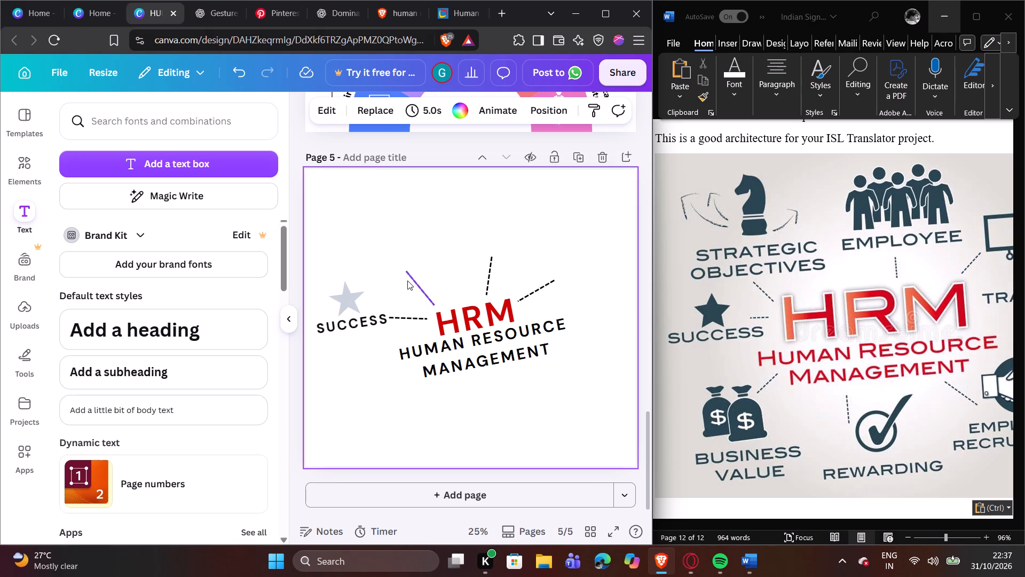
Recolour the star with a solid dark blue from the default colours, trying several dark green shades first.
click(352, 288)
click(358, 101)
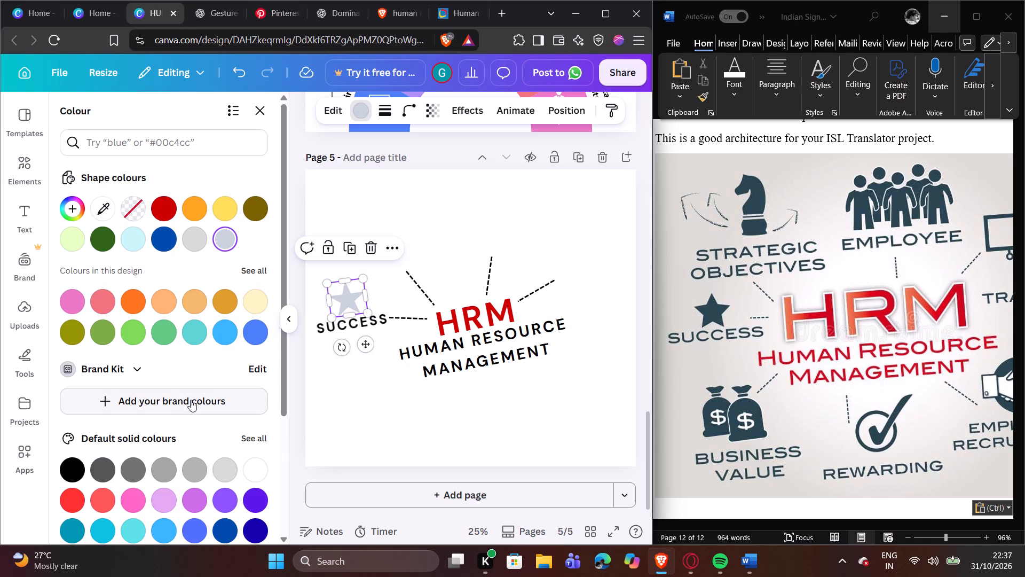
scroll(191, 400, down, 2)
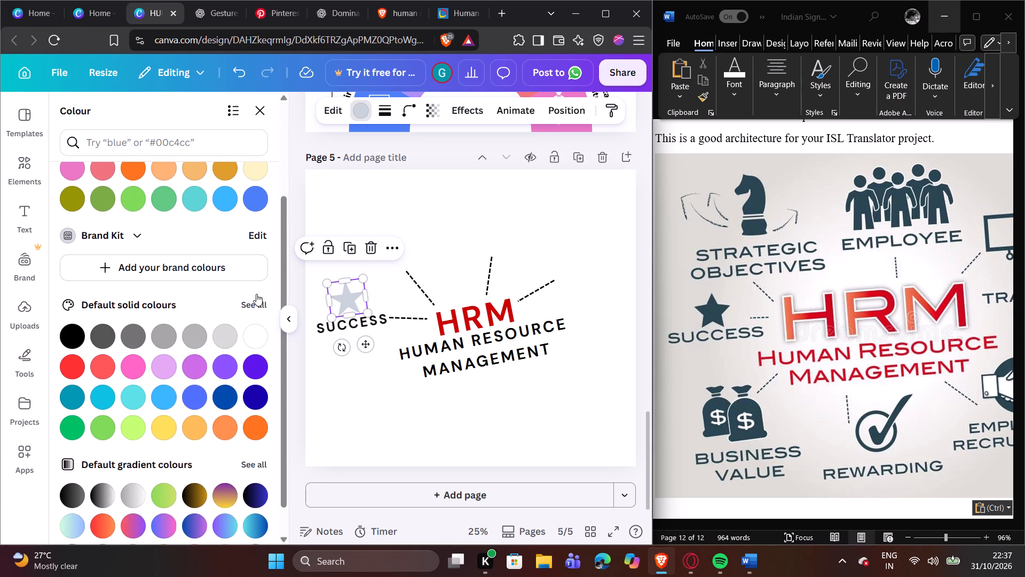
click(256, 294)
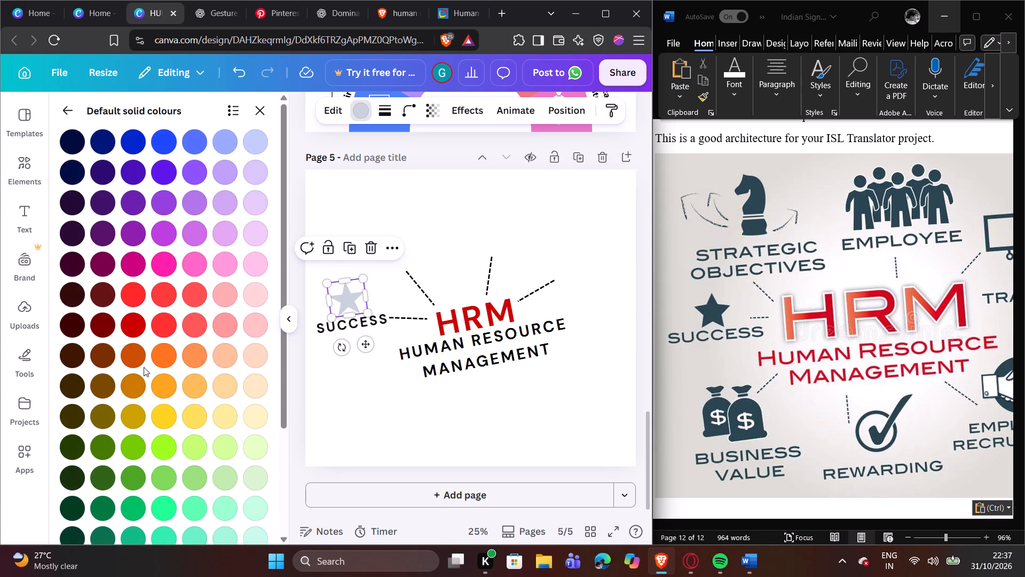
scroll(186, 338, down, 2)
scroll(181, 418, down, 4)
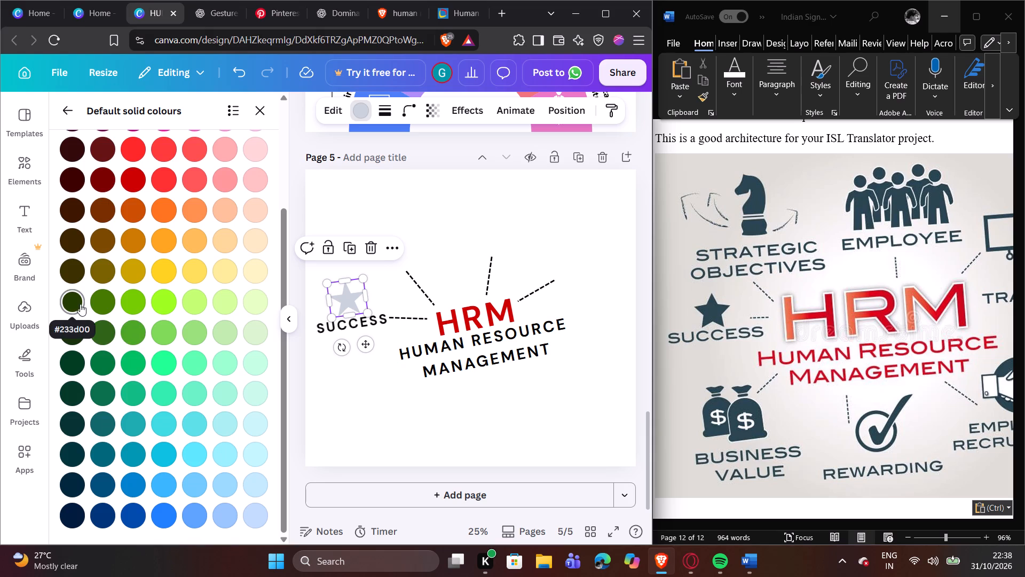
click(74, 331)
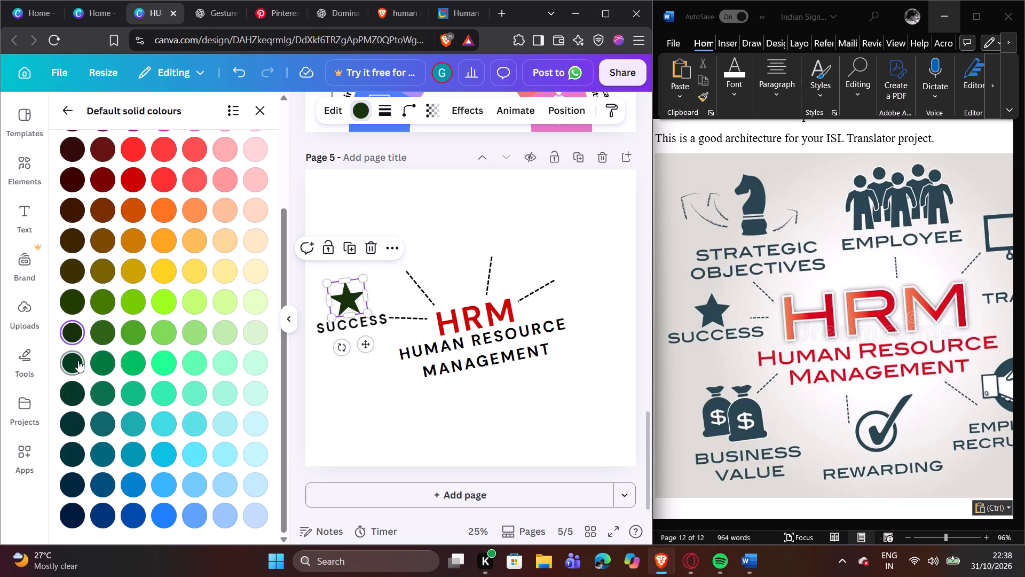
click(482, 182)
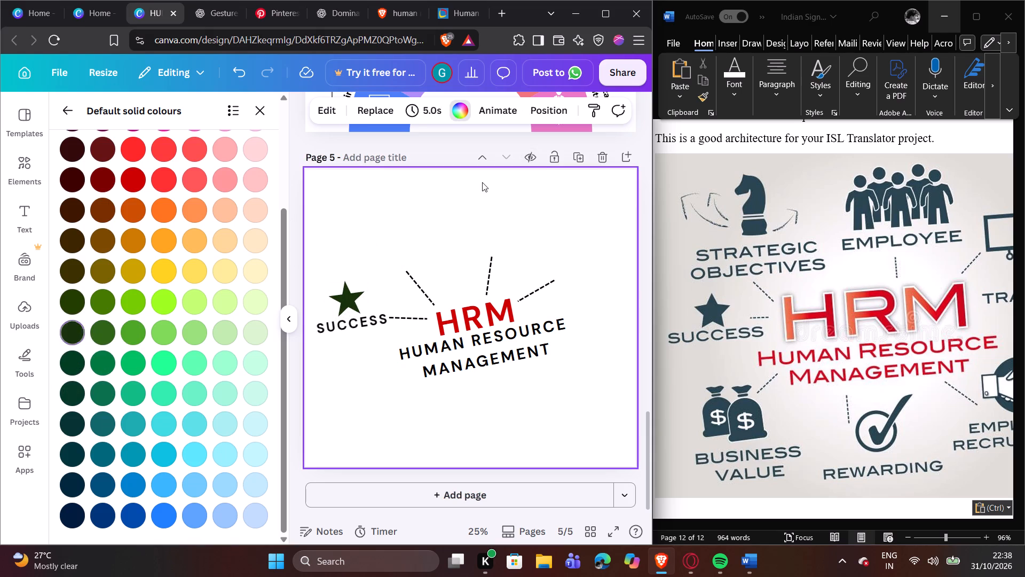
click(352, 292)
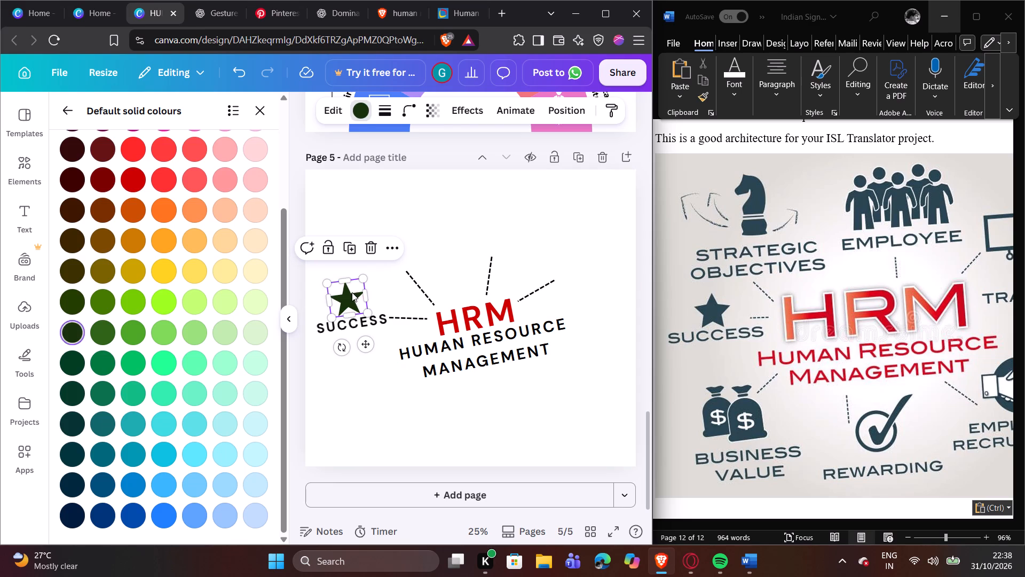
click(99, 358)
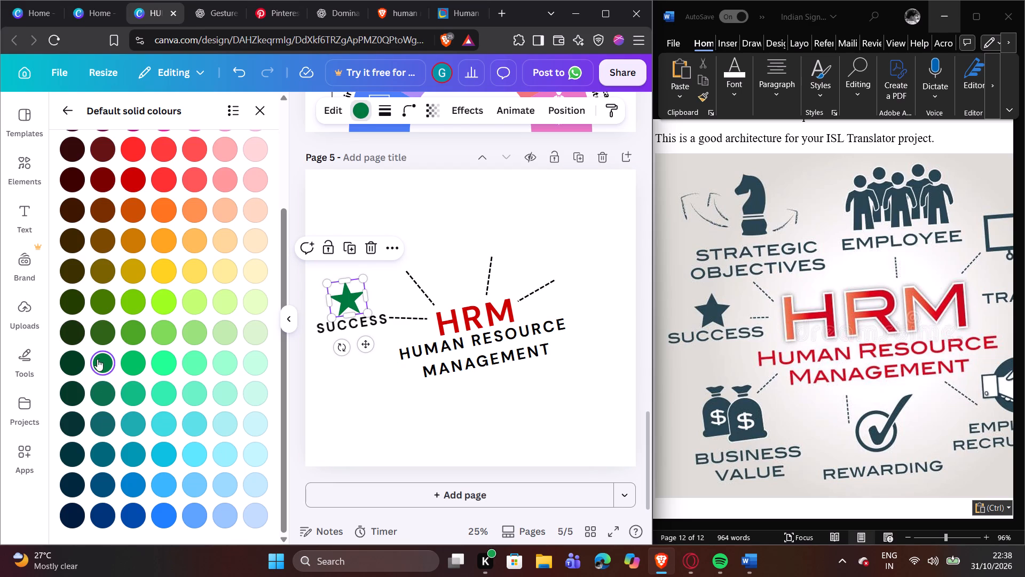
click(70, 362)
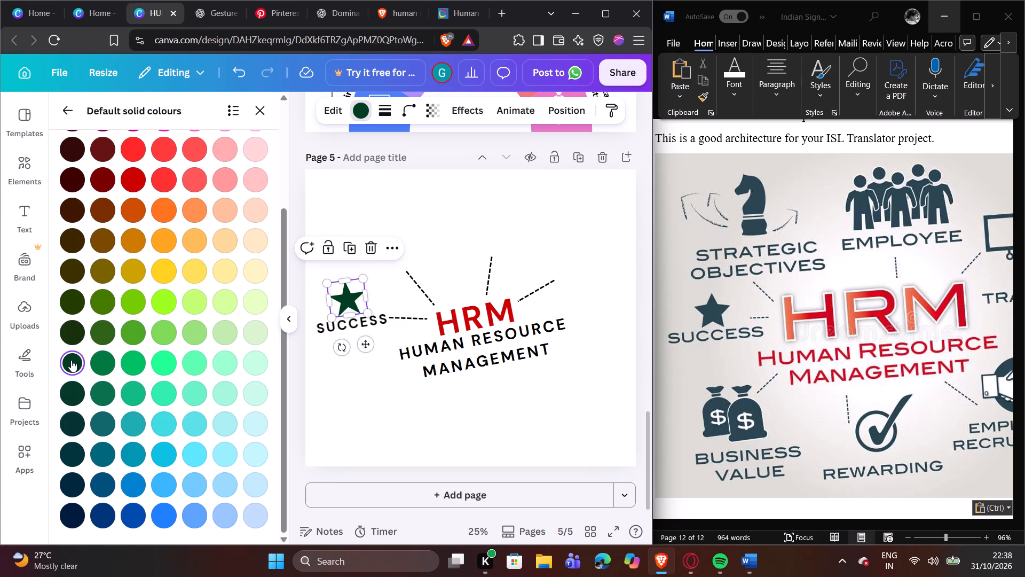
click(97, 394)
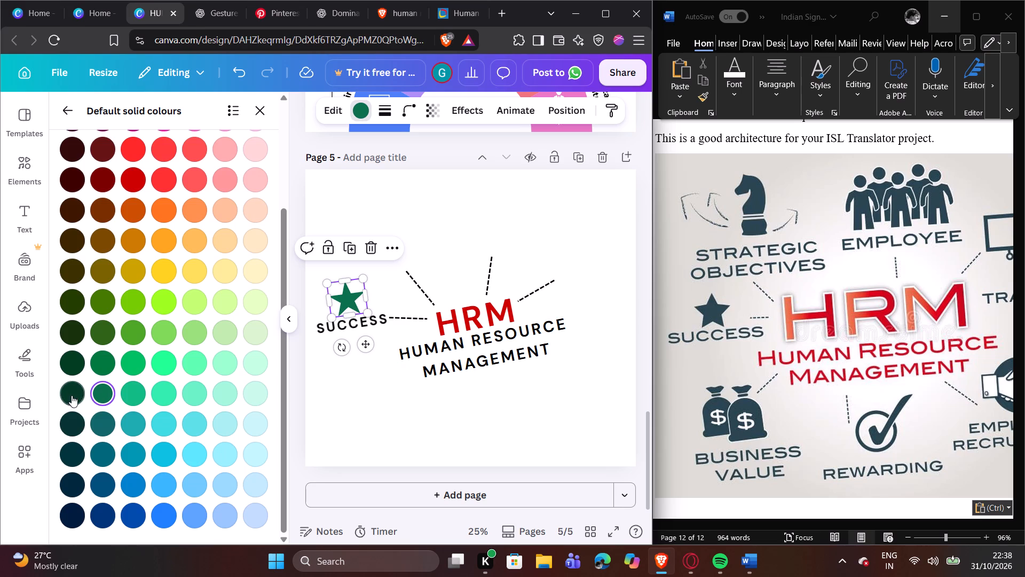
click(72, 393)
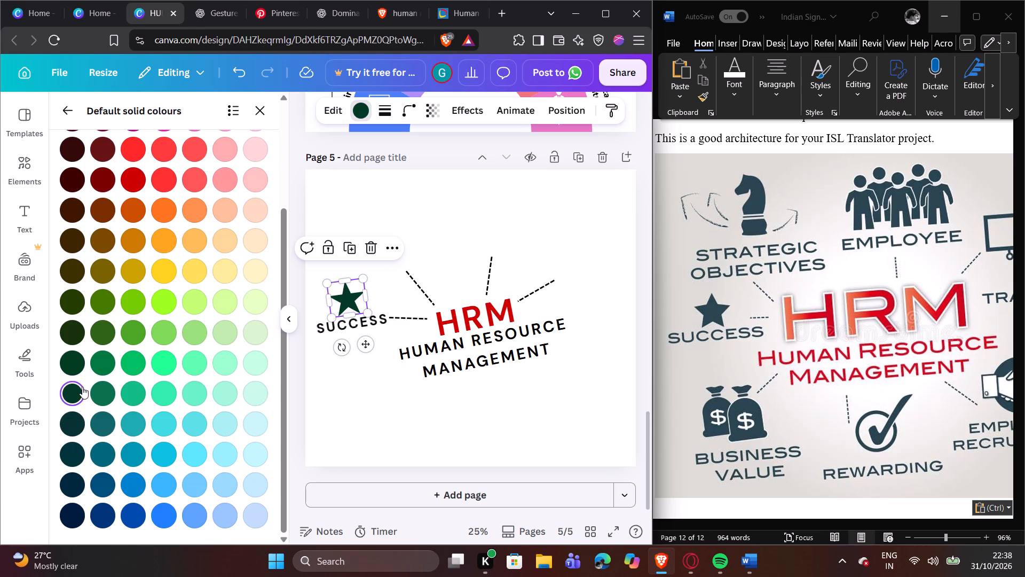
click(70, 295)
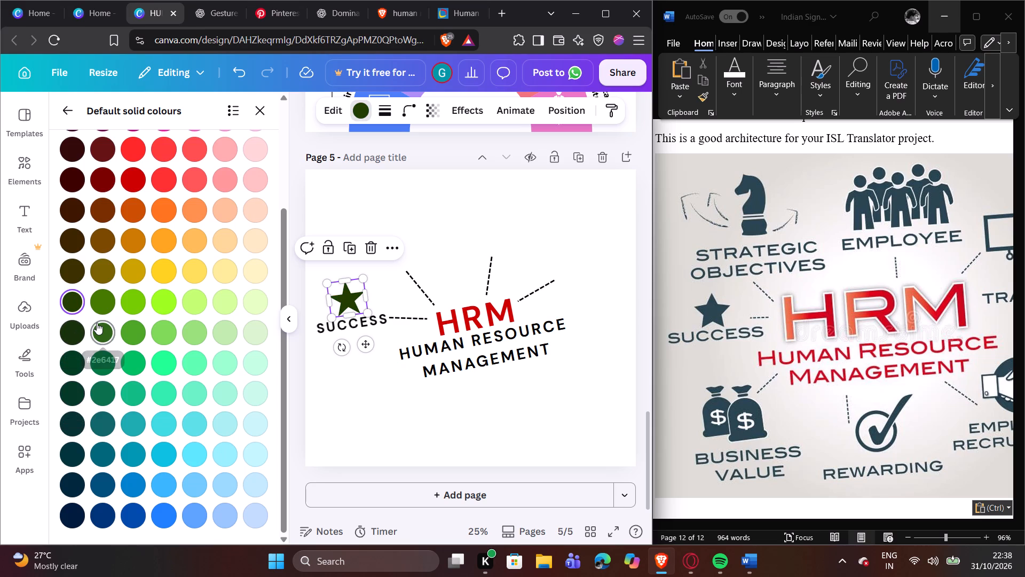
click(96, 323)
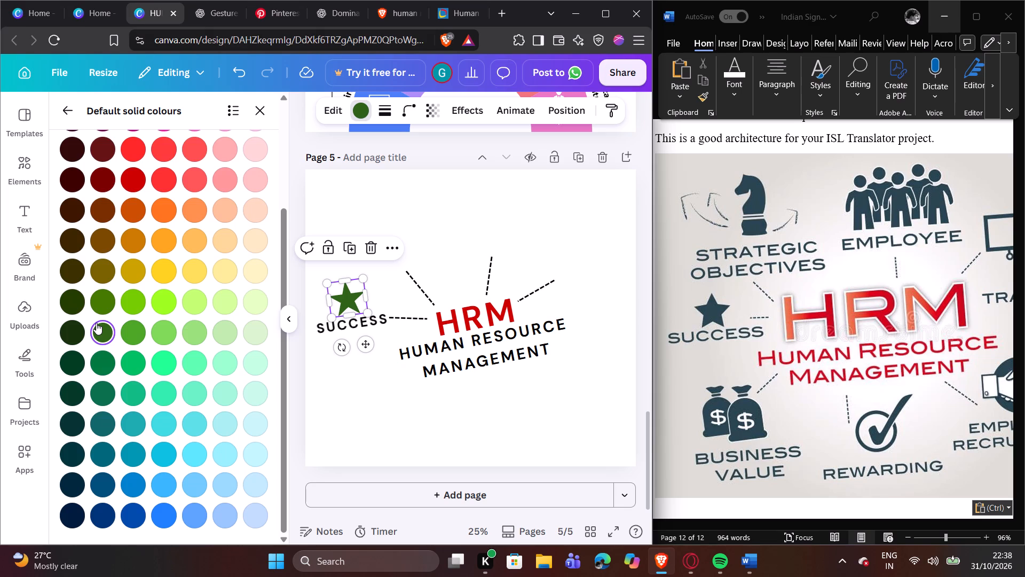
scroll(156, 406, down, 1)
click(106, 511)
click(423, 236)
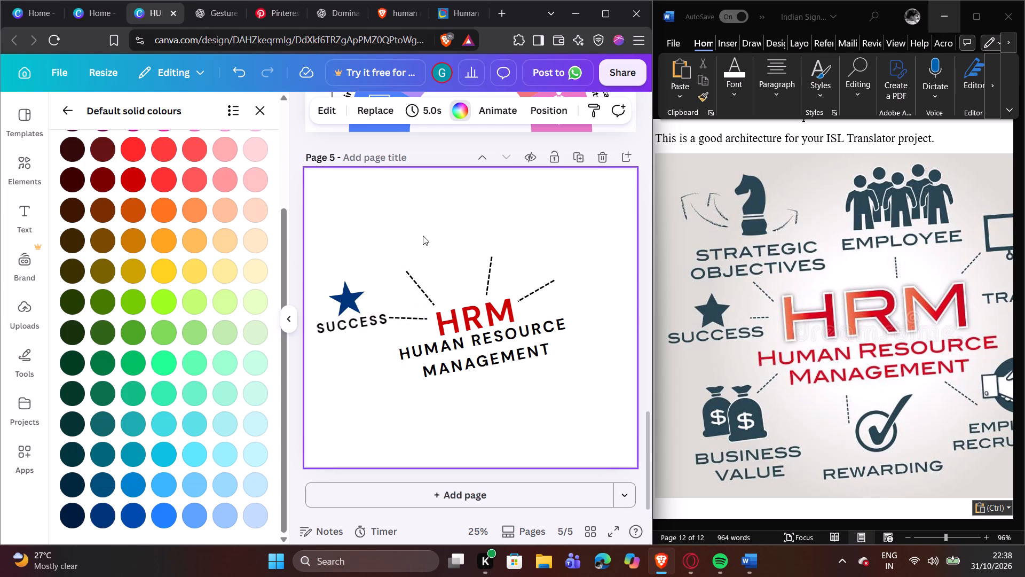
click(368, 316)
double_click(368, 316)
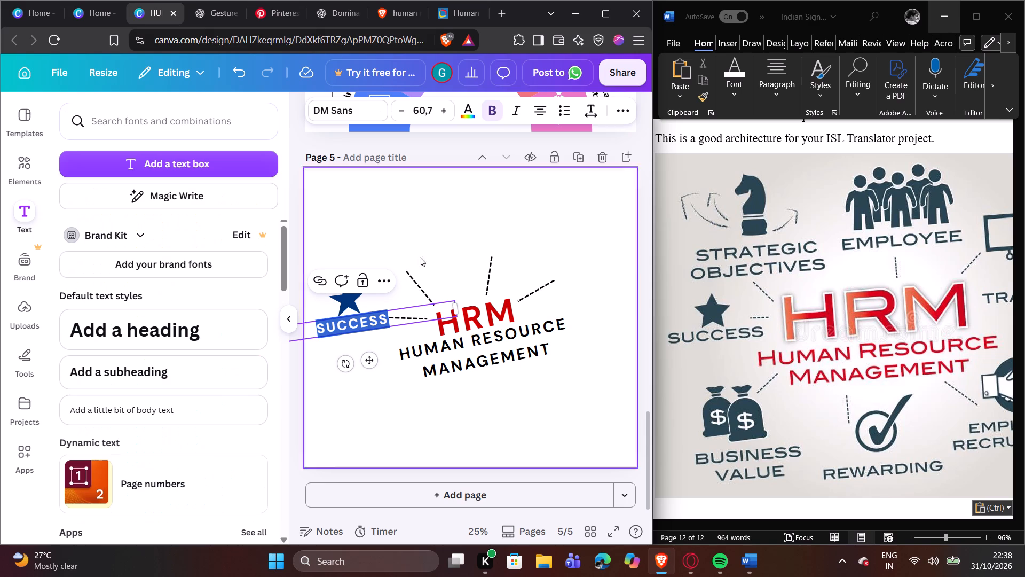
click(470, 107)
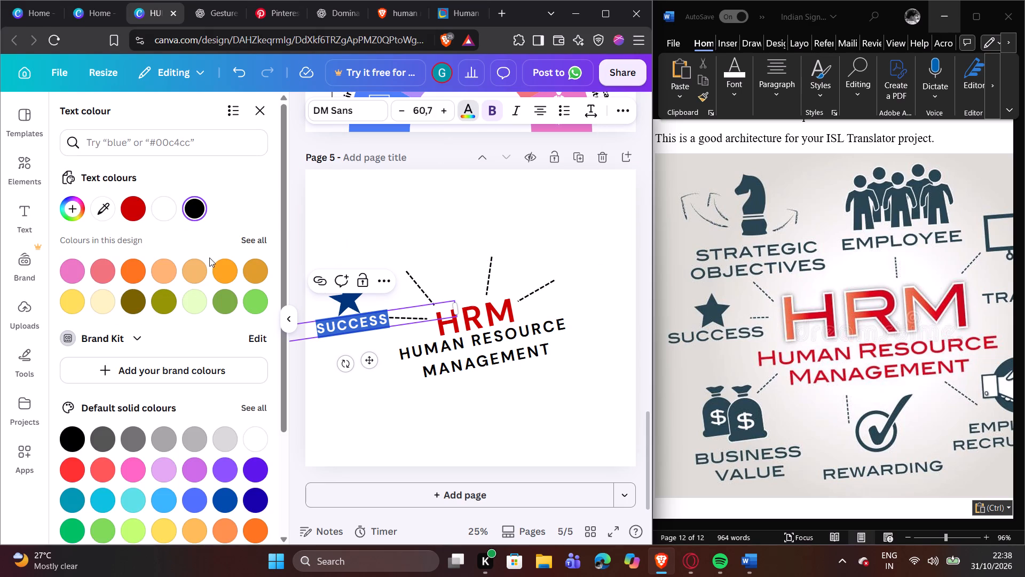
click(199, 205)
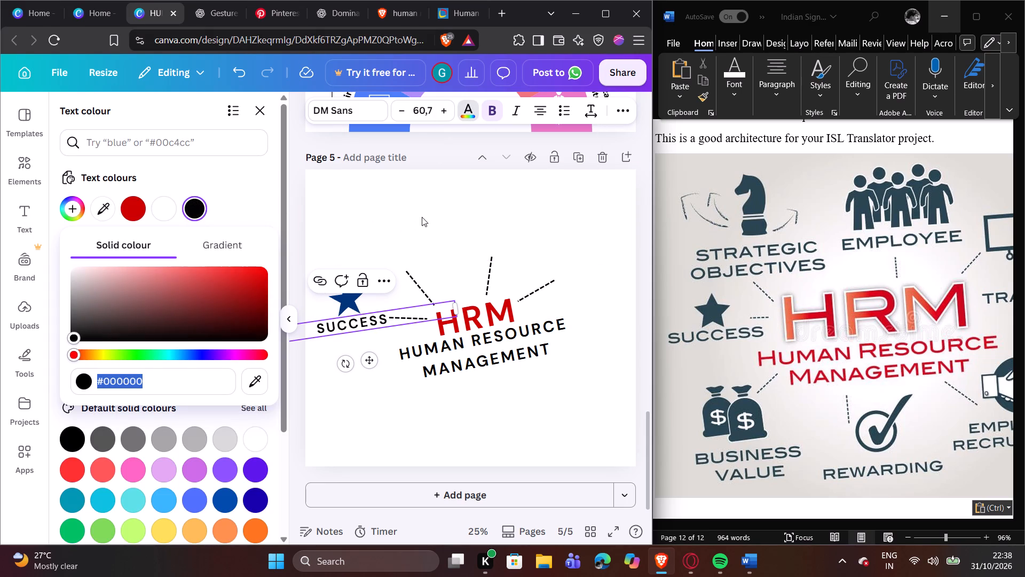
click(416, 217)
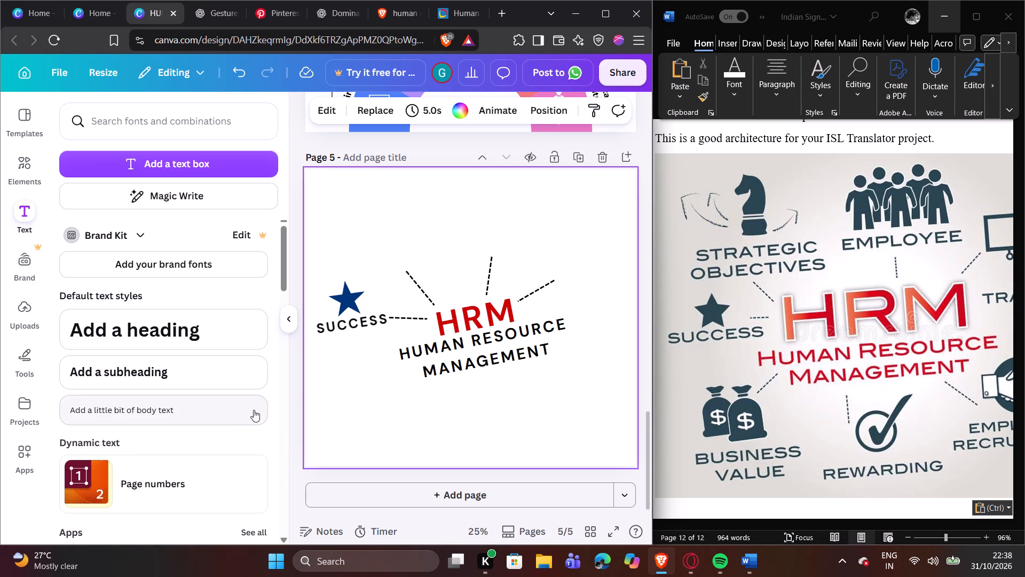
Search the element graphics for CHEESE HOURSE and look through the results for a chess-knight icon.
click(6, 170)
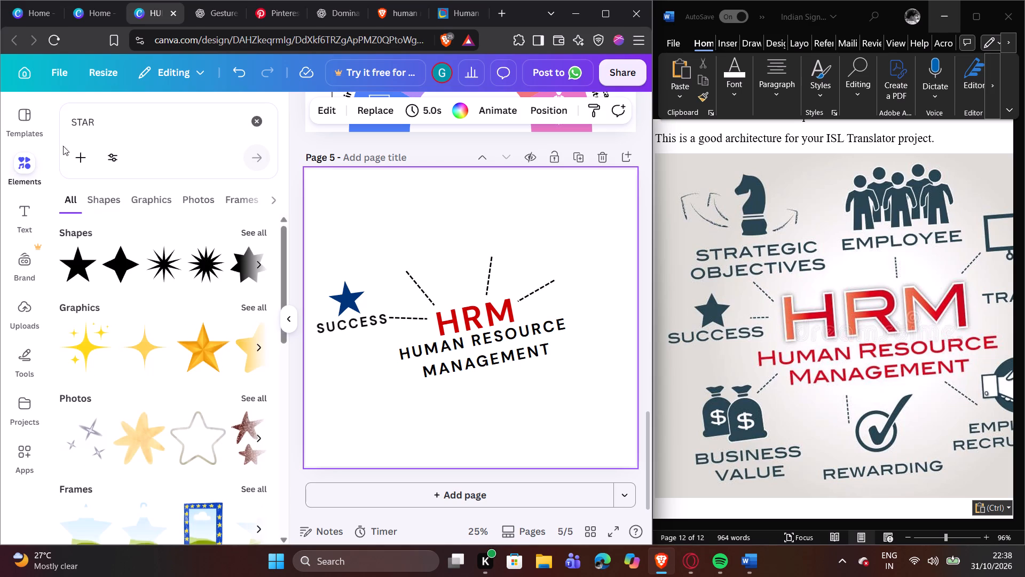
click(249, 125)
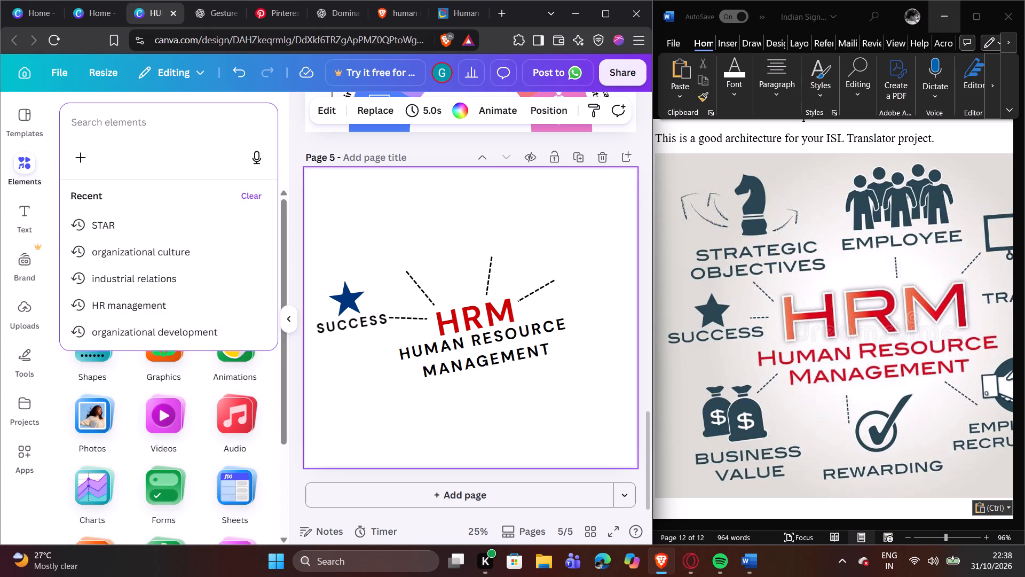
text(CHEES)
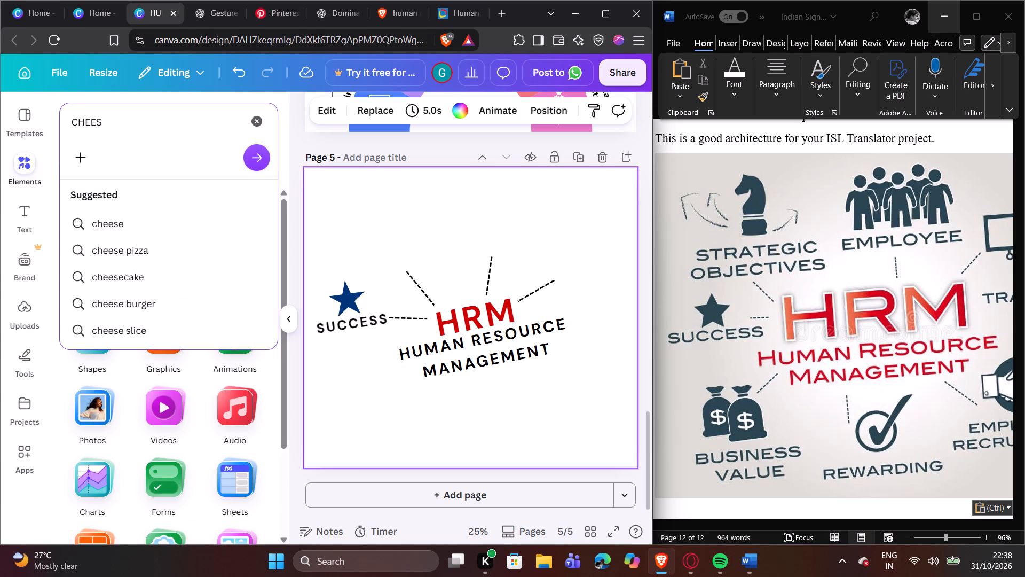
text(E H)
text(OURSE)
key(Return)
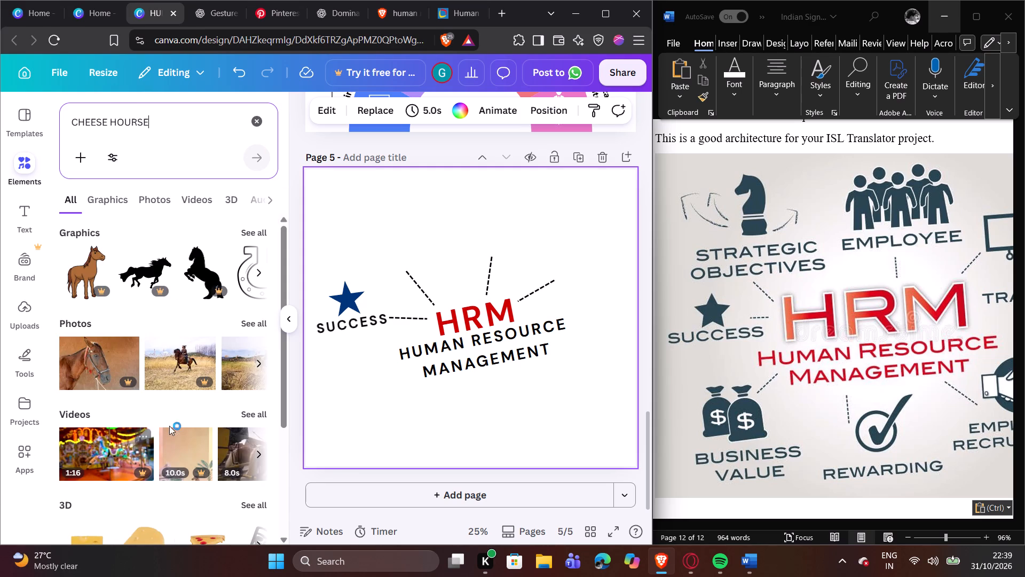
click(112, 206)
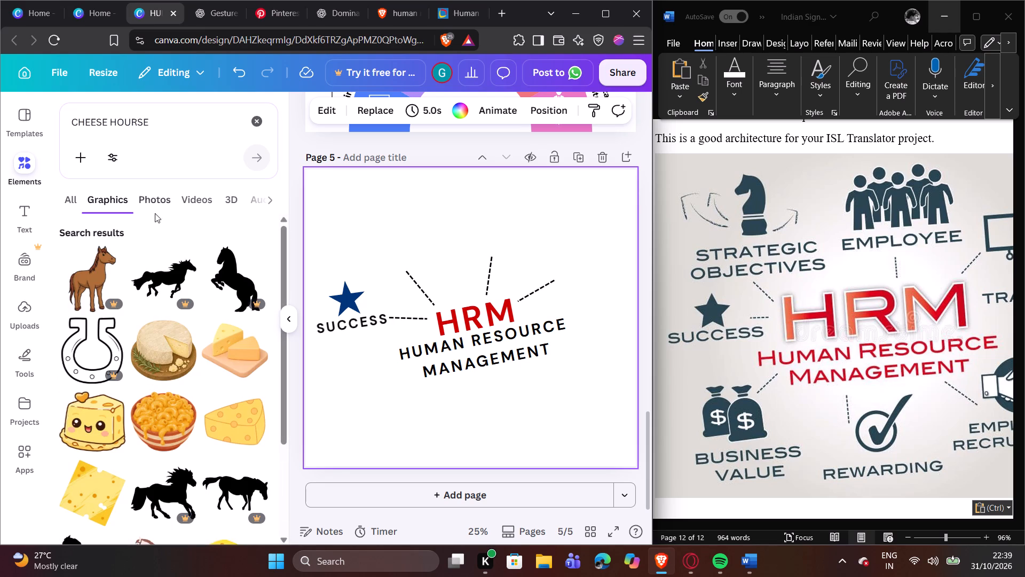
scroll(175, 243, down, 6)
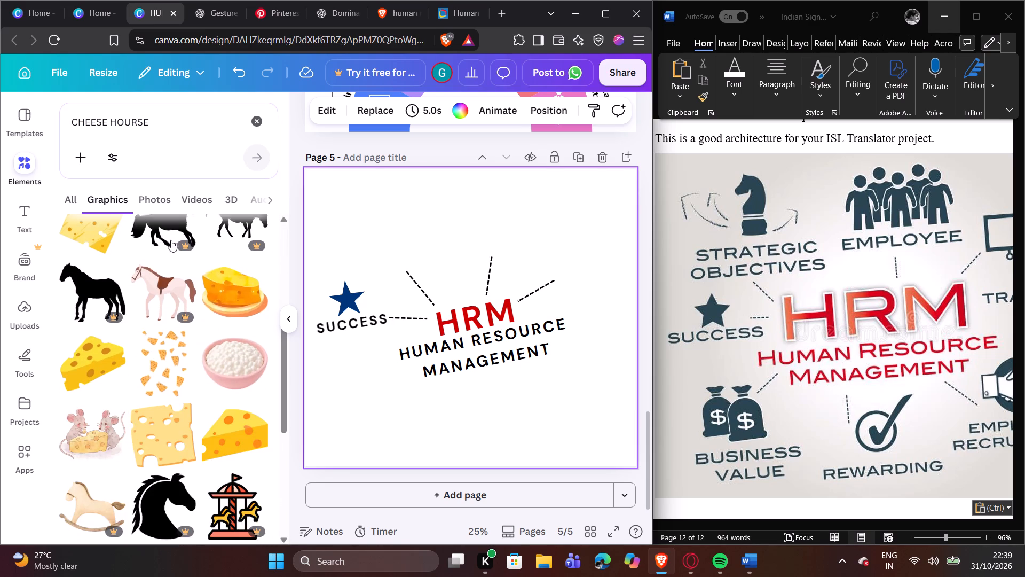
scroll(171, 240, down, 5)
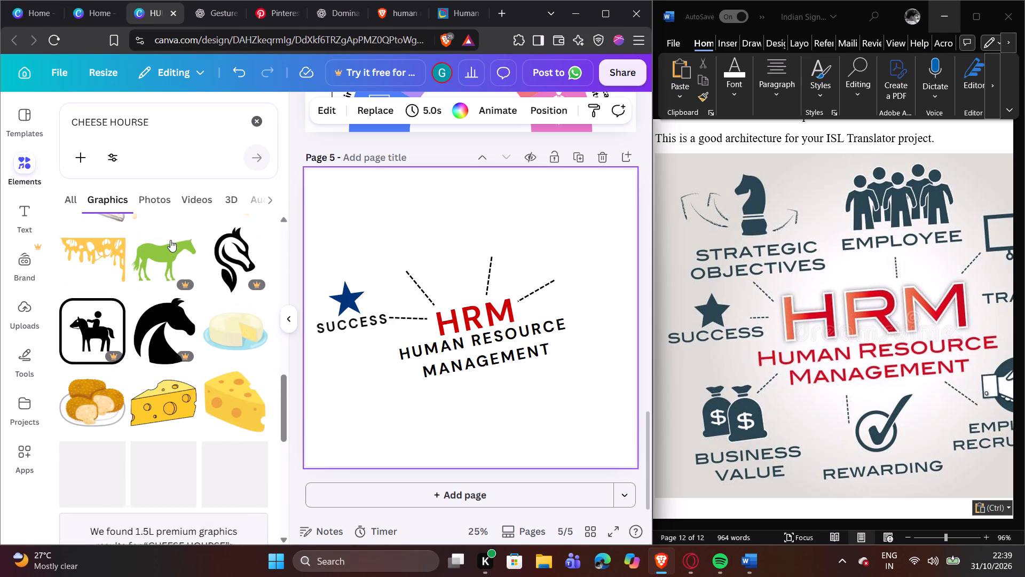
scroll(113, 137, down, 3)
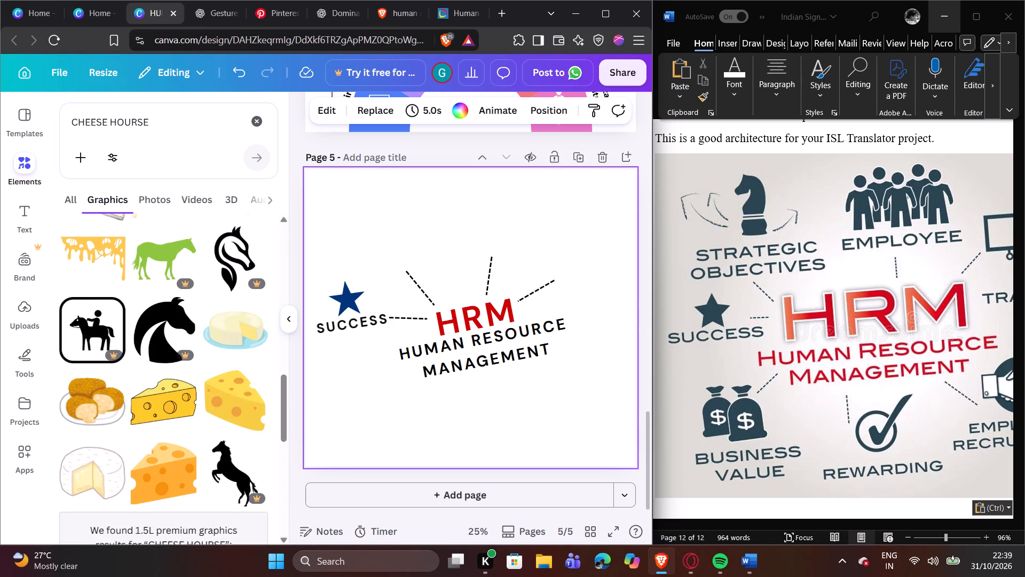
scroll(137, 345, down, 4)
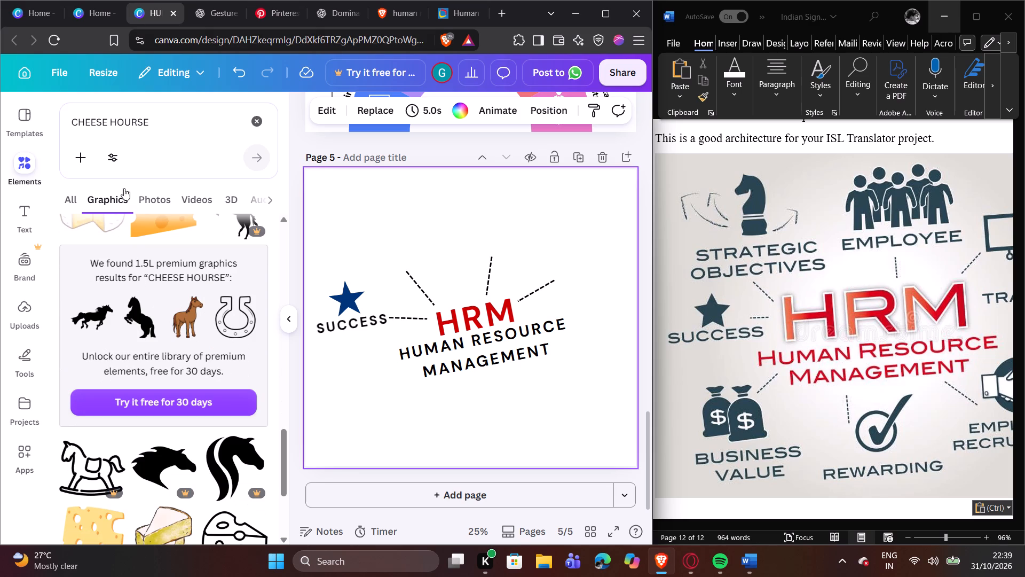
Change the graphics search to CHASE HOURSE and look through the results for a chess-knight icon.
click(107, 124)
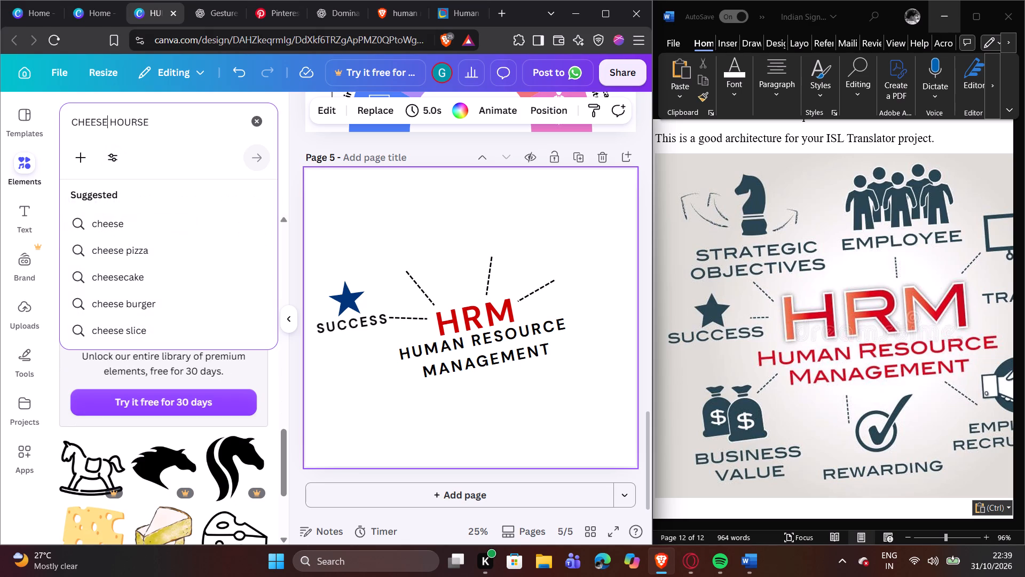
key(BackSpace)
key(BackSpace)
key(BackSpace)
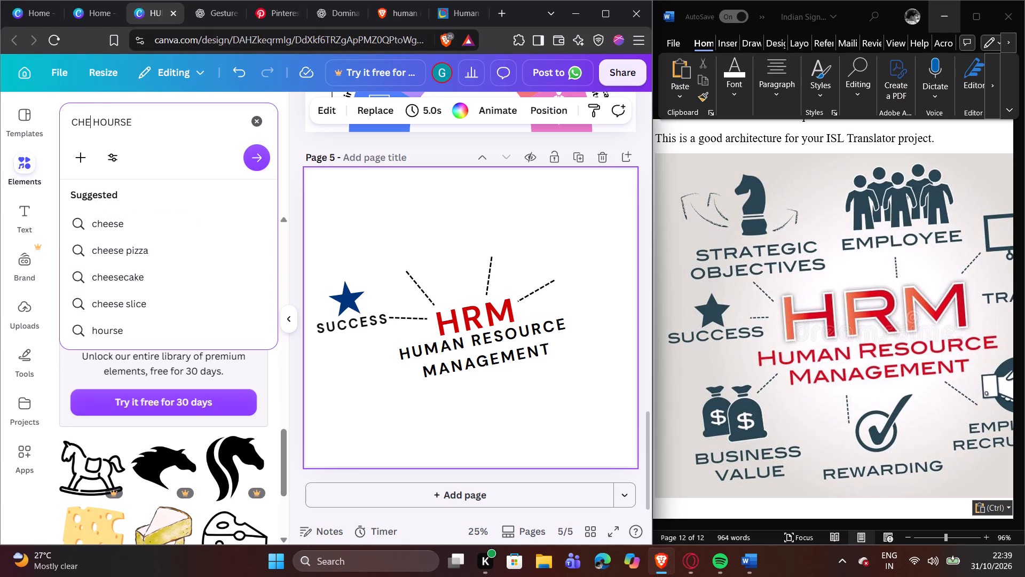
key(BackSpace)
key(BackSpace)
text(HASE)
key(Return)
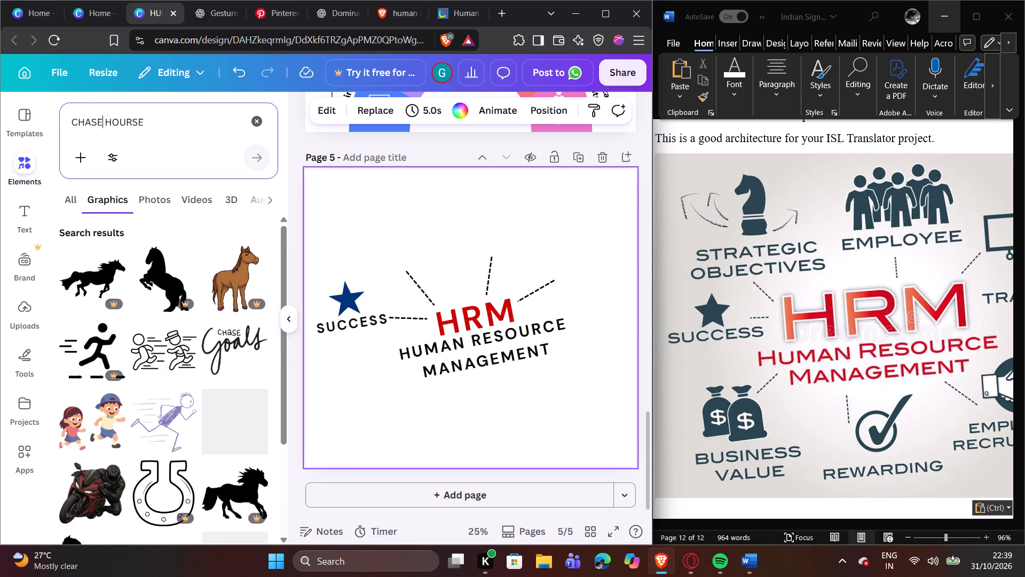
scroll(146, 329, down, 6)
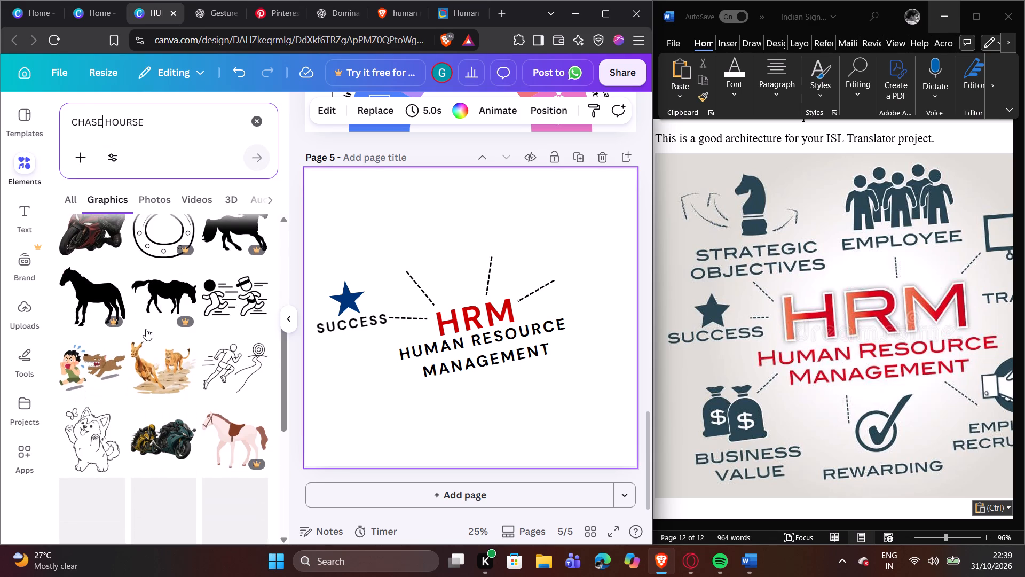
scroll(146, 329, down, 3)
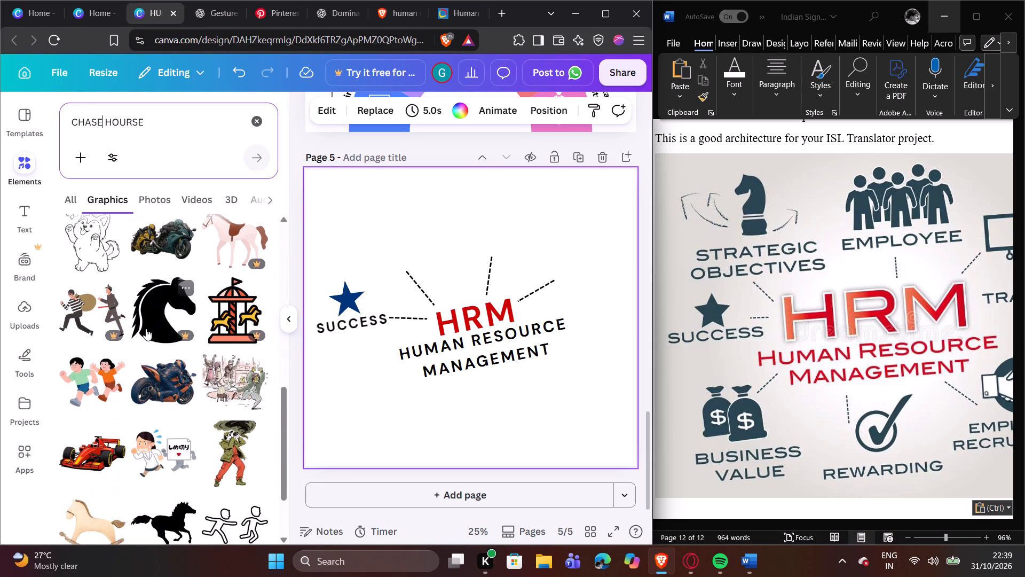
scroll(146, 329, down, 2)
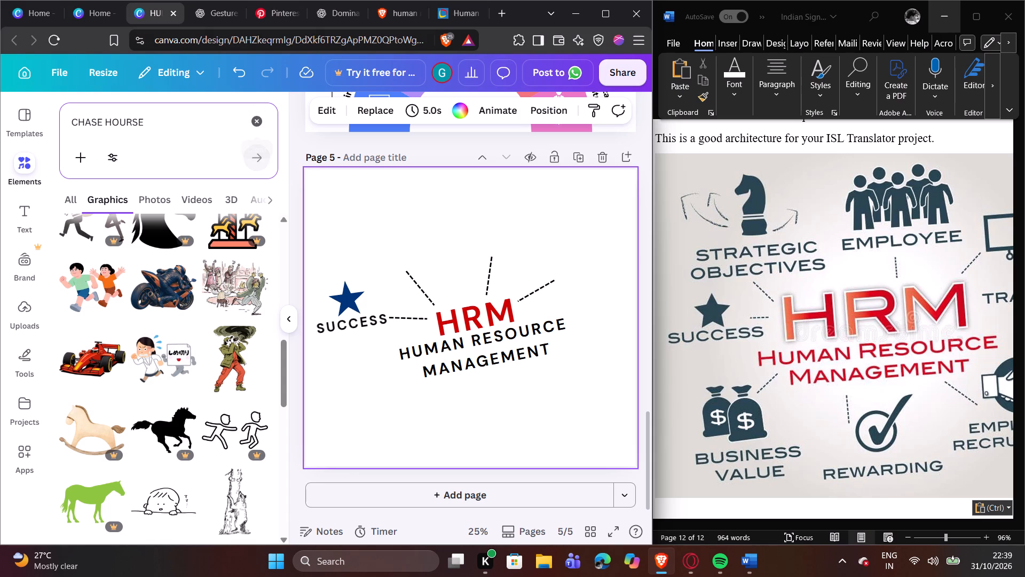
Search the graphics for HOURSE BOARD GAME and add the black horse head with the curved white neck gap to page 5.
key(BackSpace)
key(BackSpace)
key(BackSpace)
key(BackSpace)
key(BackSpace)
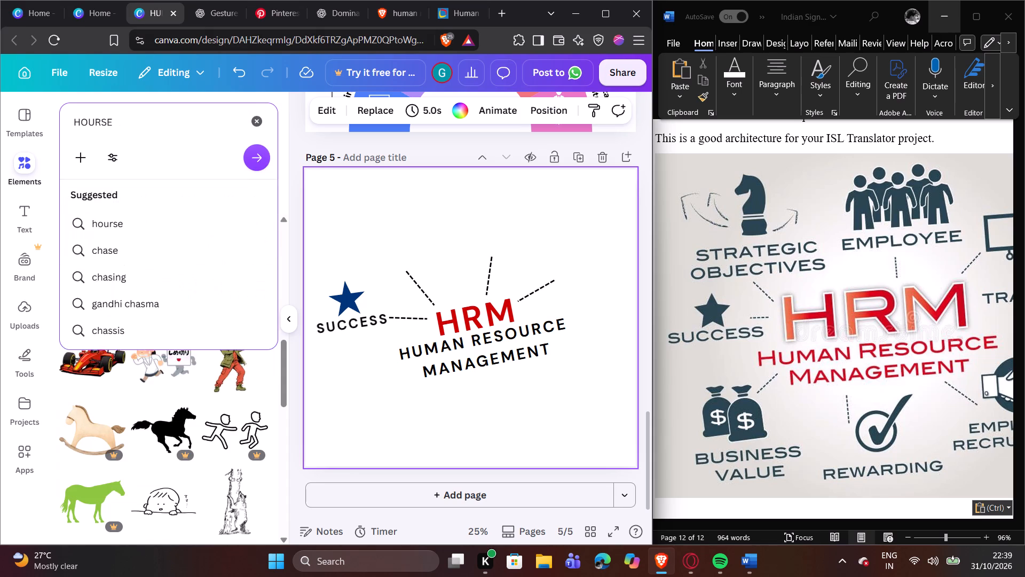
key(BackSpace)
click(106, 52)
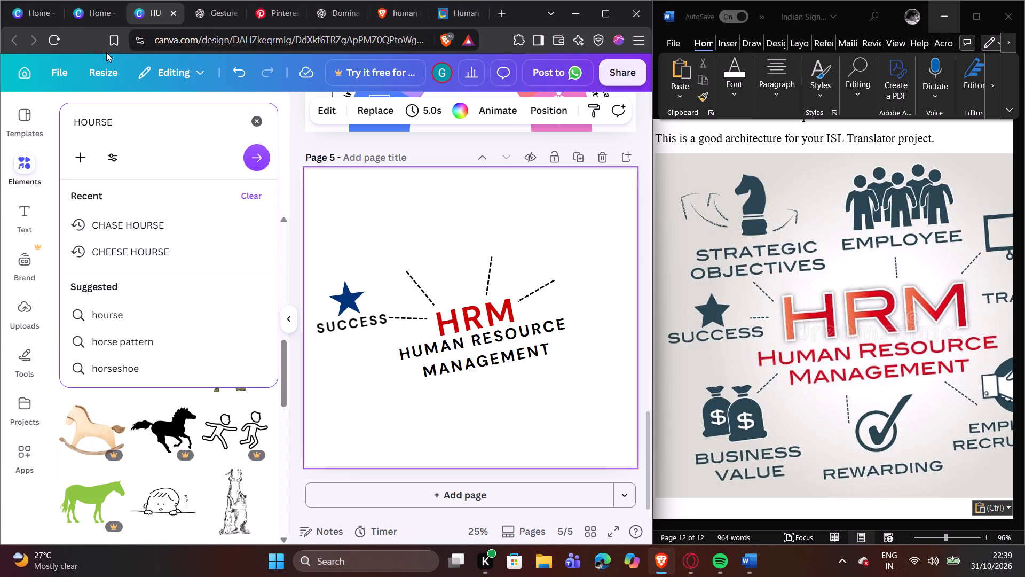
click(119, 111)
click(125, 120)
key(space)
text(BO)
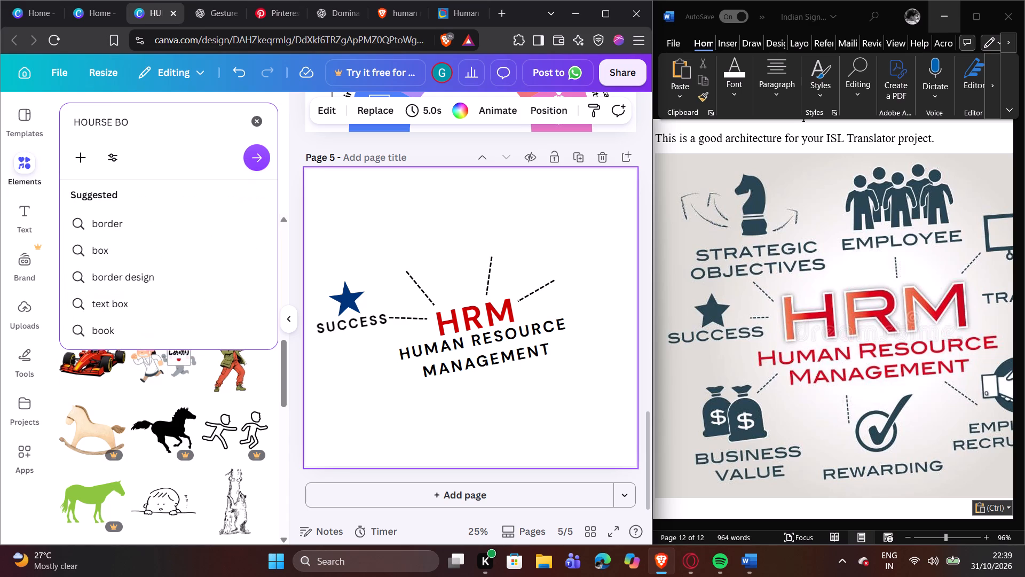
text(ARD GAME)
key(Return)
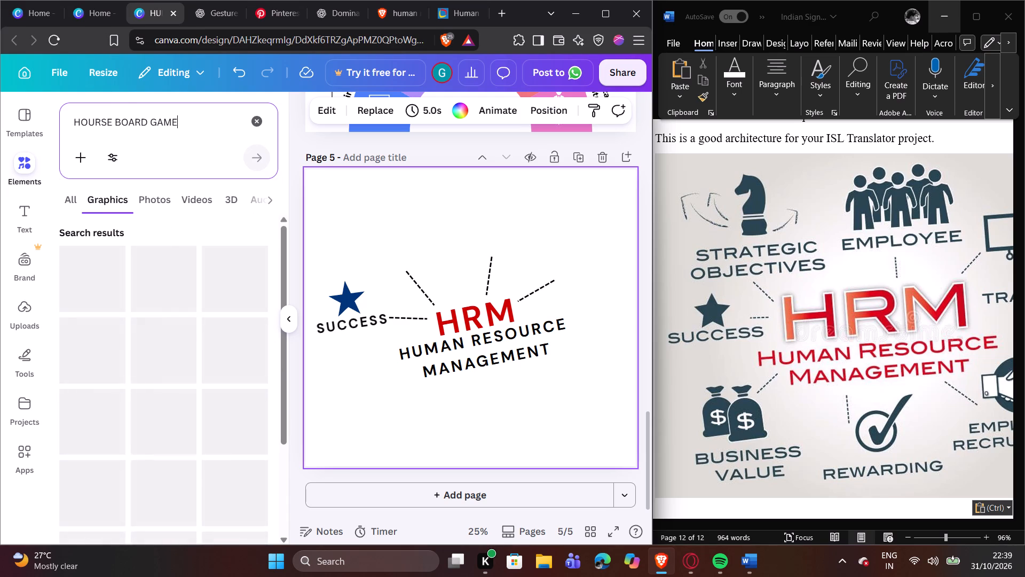
scroll(141, 240, down, 2)
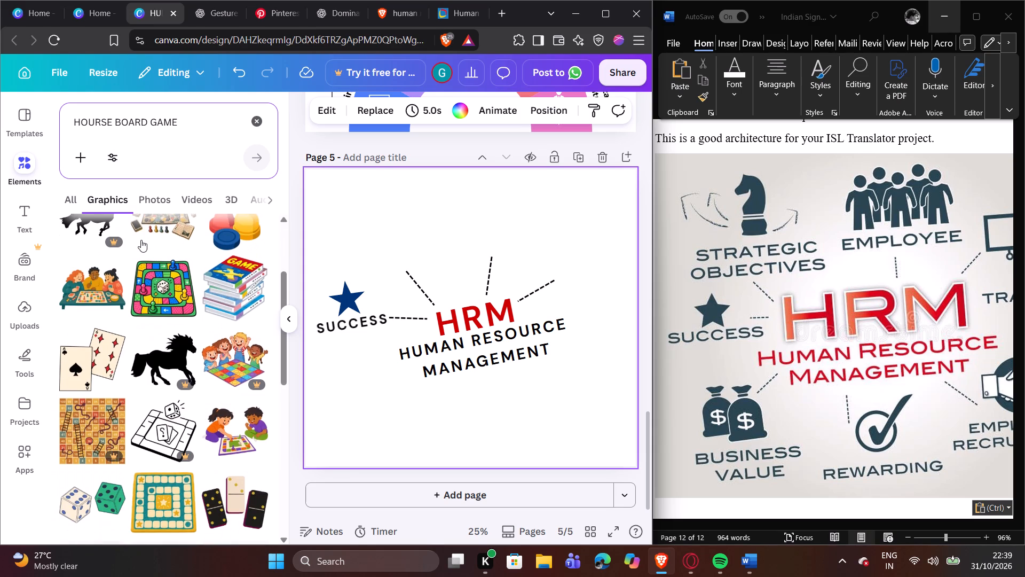
scroll(141, 240, down, 7)
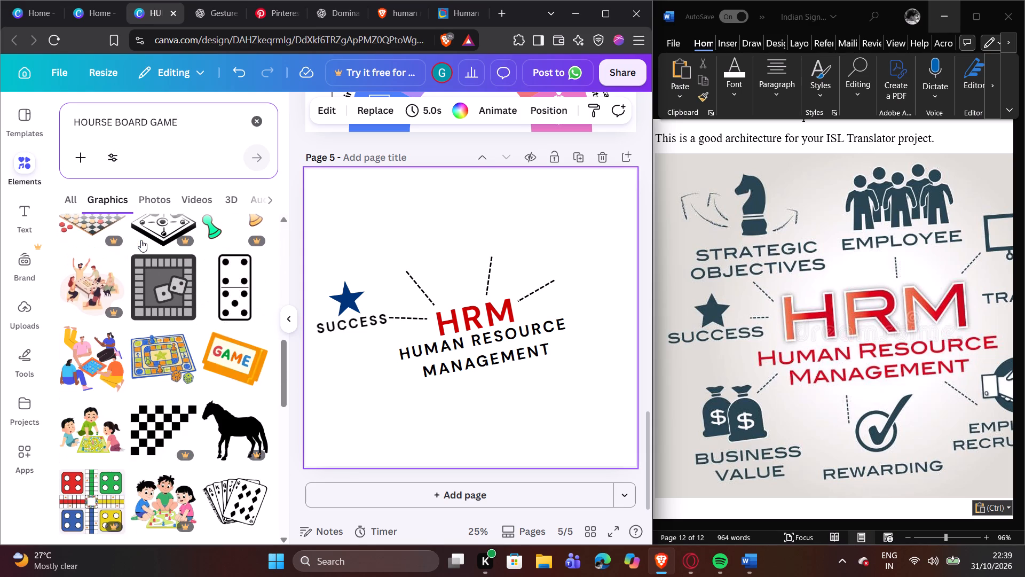
scroll(141, 240, down, 6)
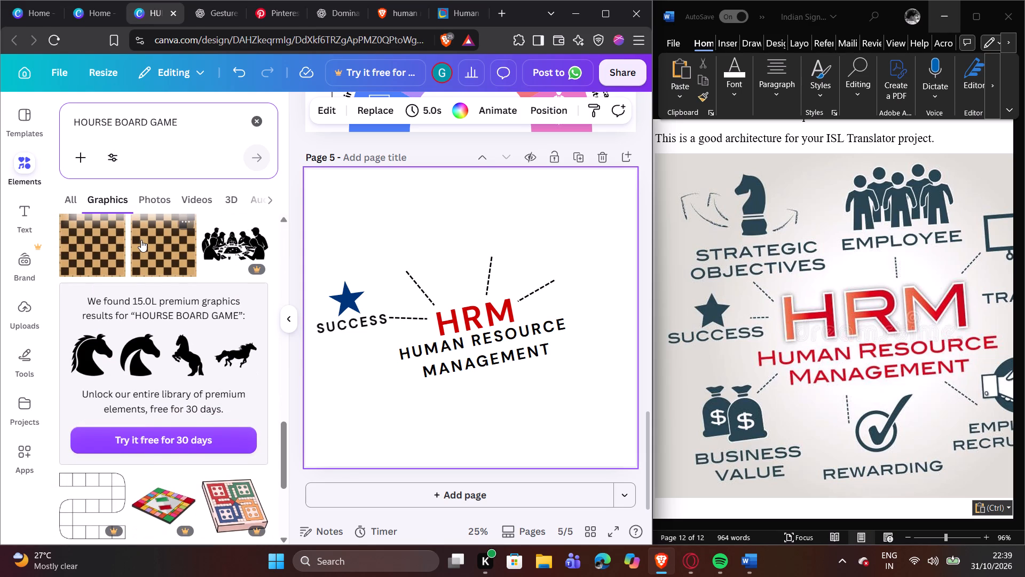
click(137, 344)
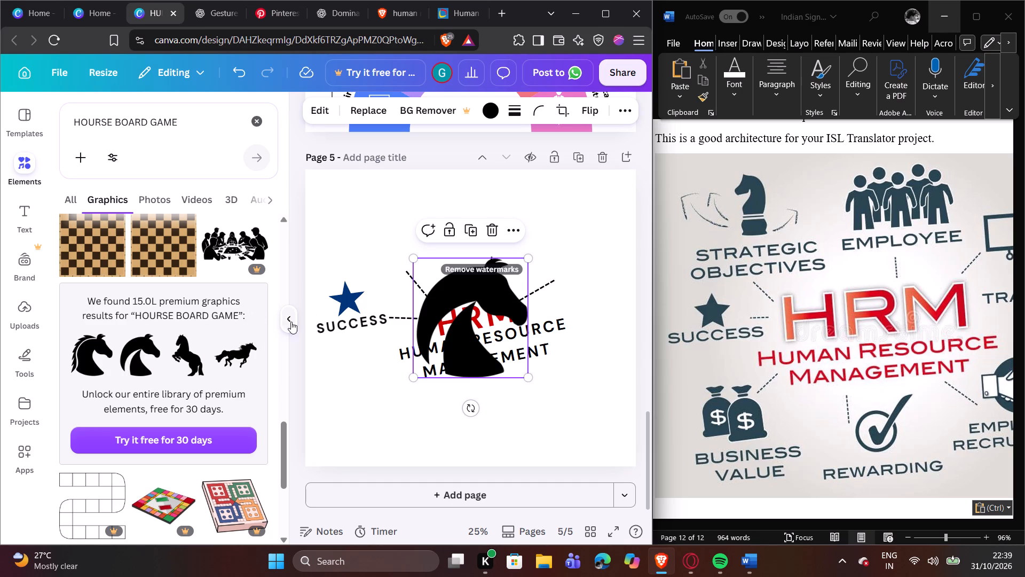
Shrink the horse-head graphic and place it near the page's top edge, above the diagonal connector at HRM's upper left.
click(290, 322)
drag(343, 288, 329, 200)
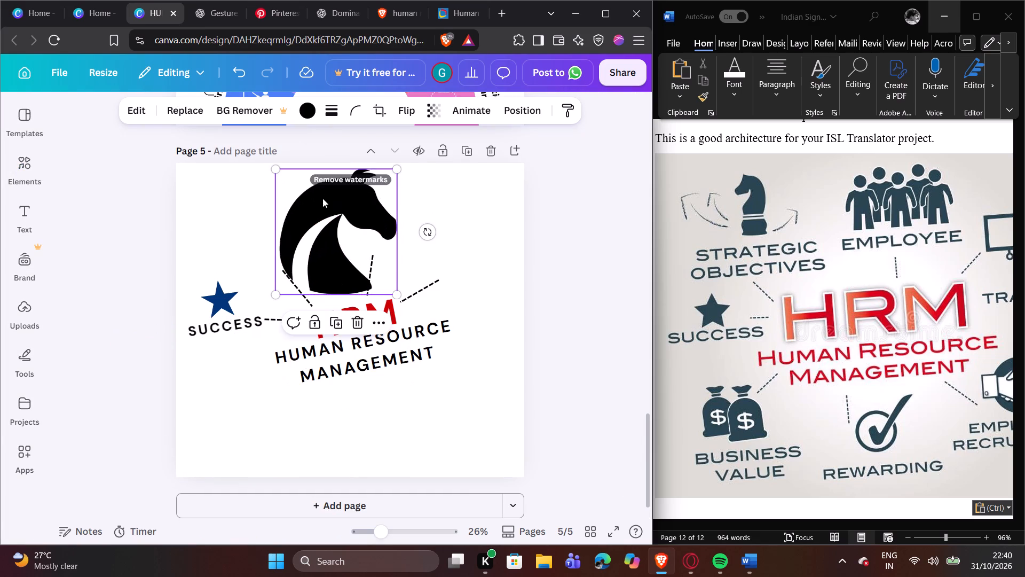
drag(275, 295, 318, 241)
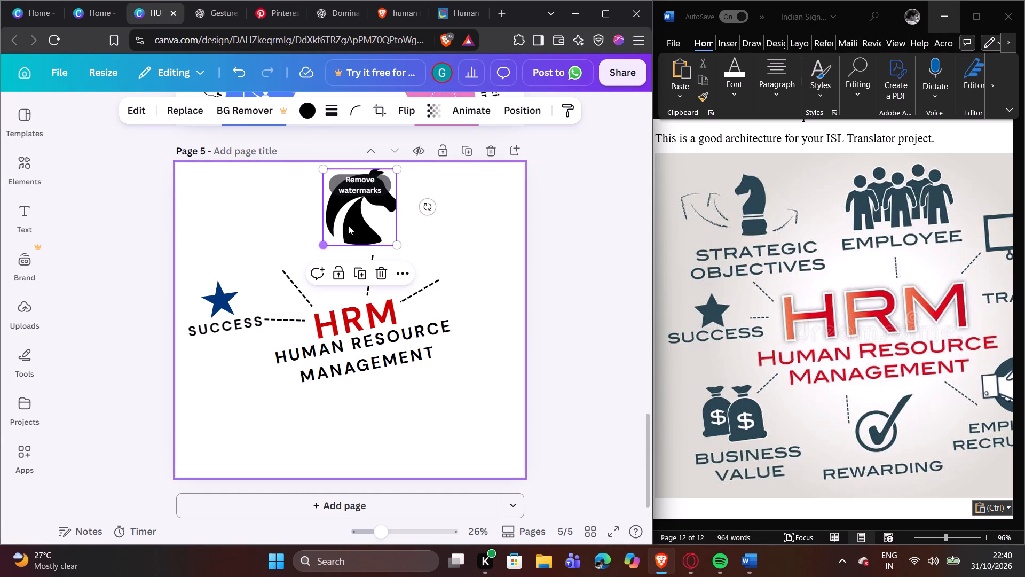
drag(367, 217, 285, 216)
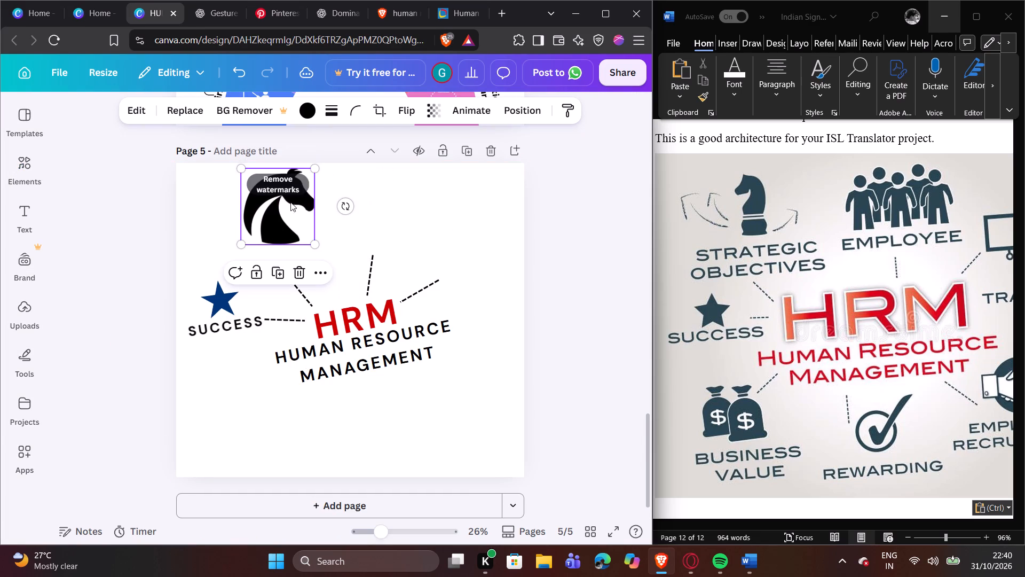
click(313, 161)
click(291, 191)
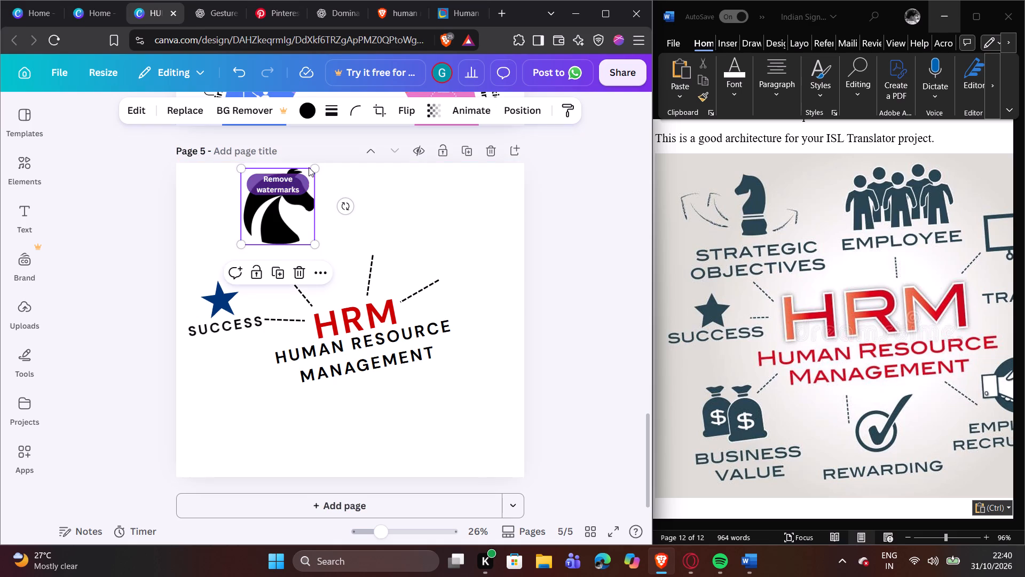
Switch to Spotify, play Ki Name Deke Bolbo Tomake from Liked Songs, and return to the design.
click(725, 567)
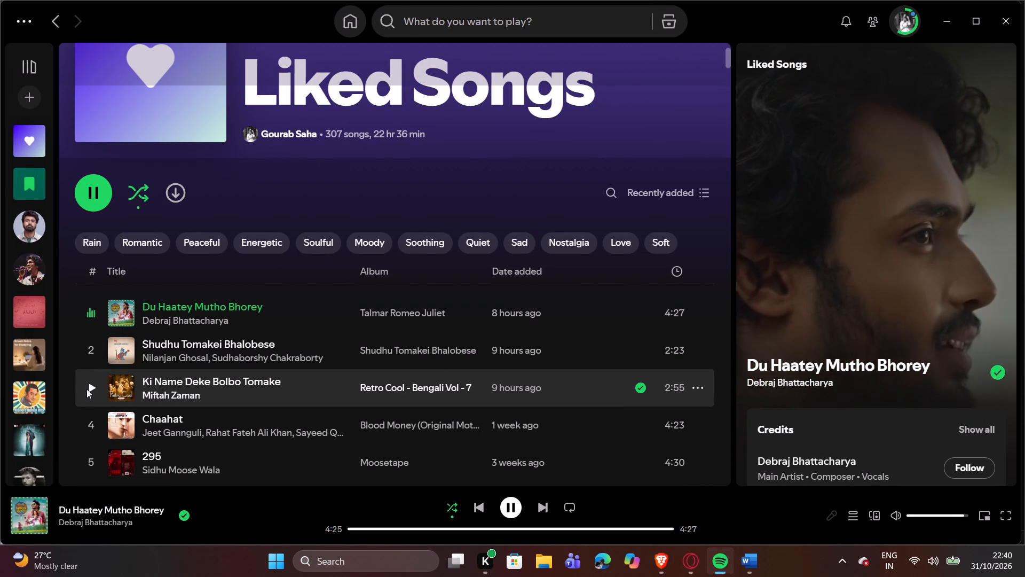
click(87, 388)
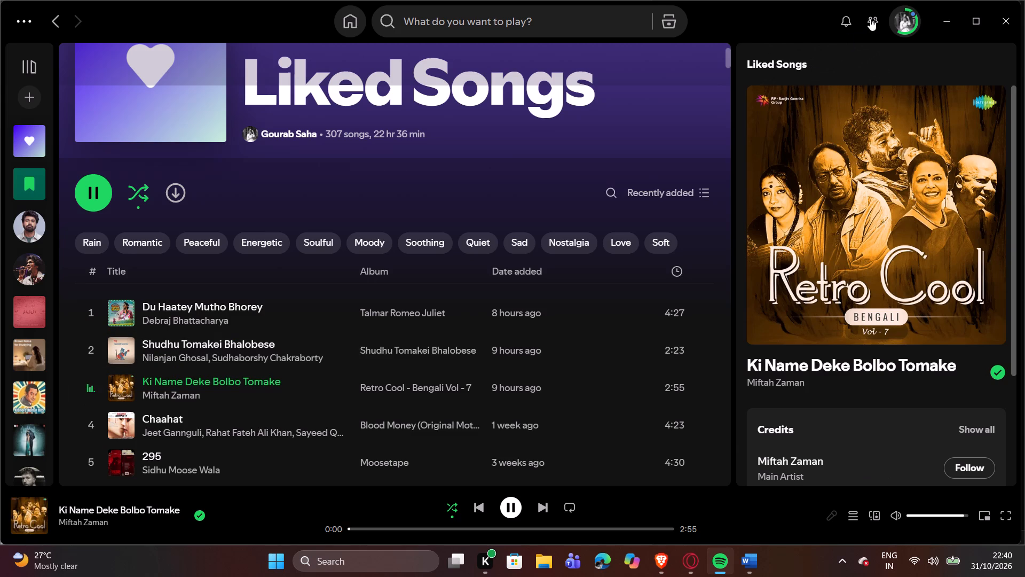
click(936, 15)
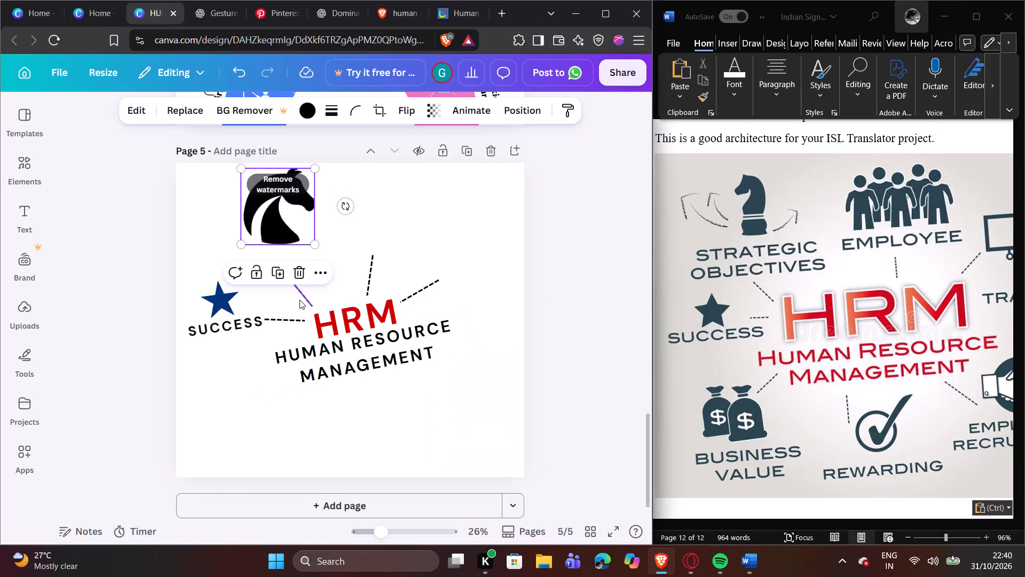
Duplicate the SUCCESS label, place the copy directly beneath the horse head, and reduce its tilt slightly.
click(352, 201)
click(272, 192)
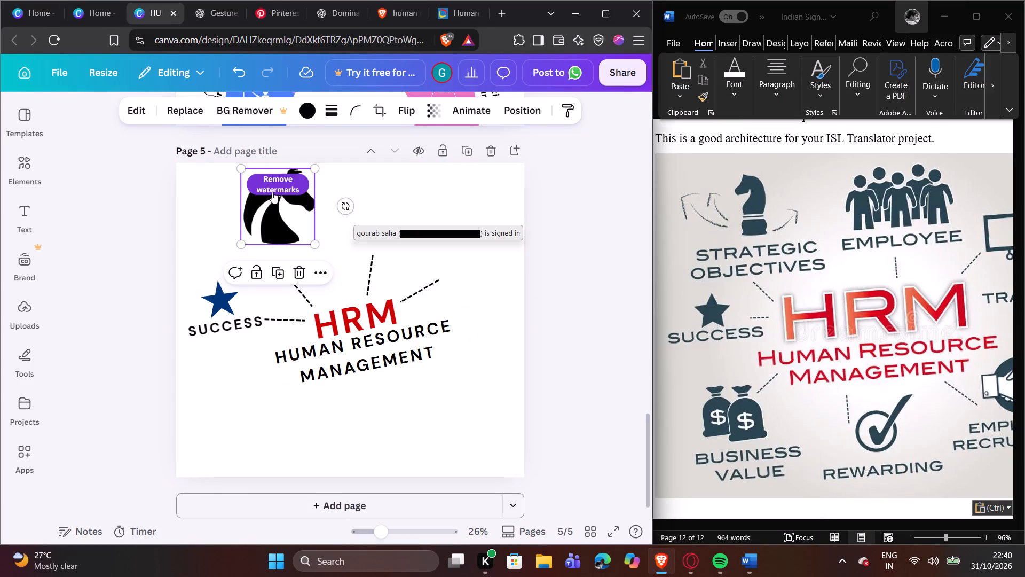
click(243, 322)
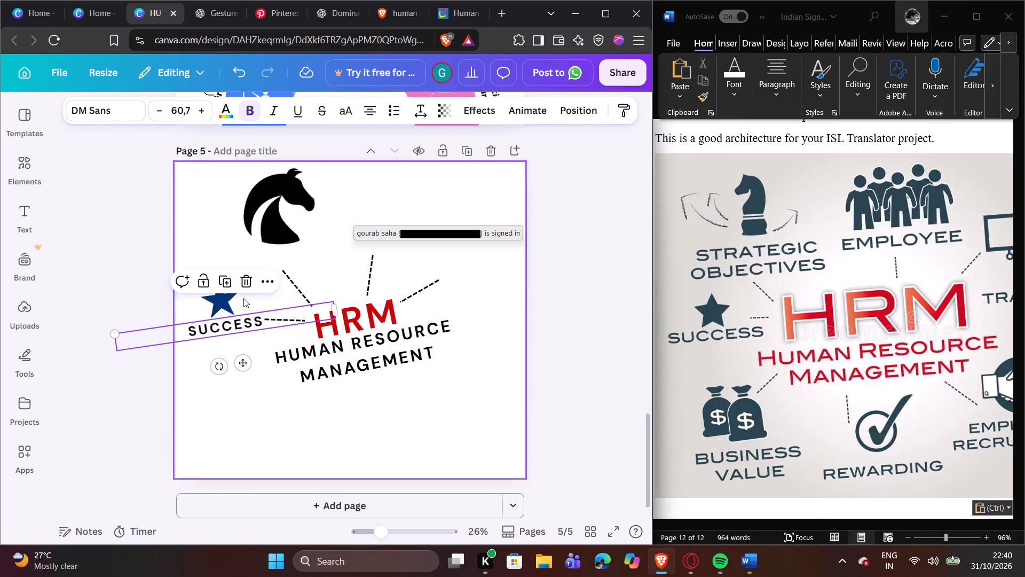
click(227, 274)
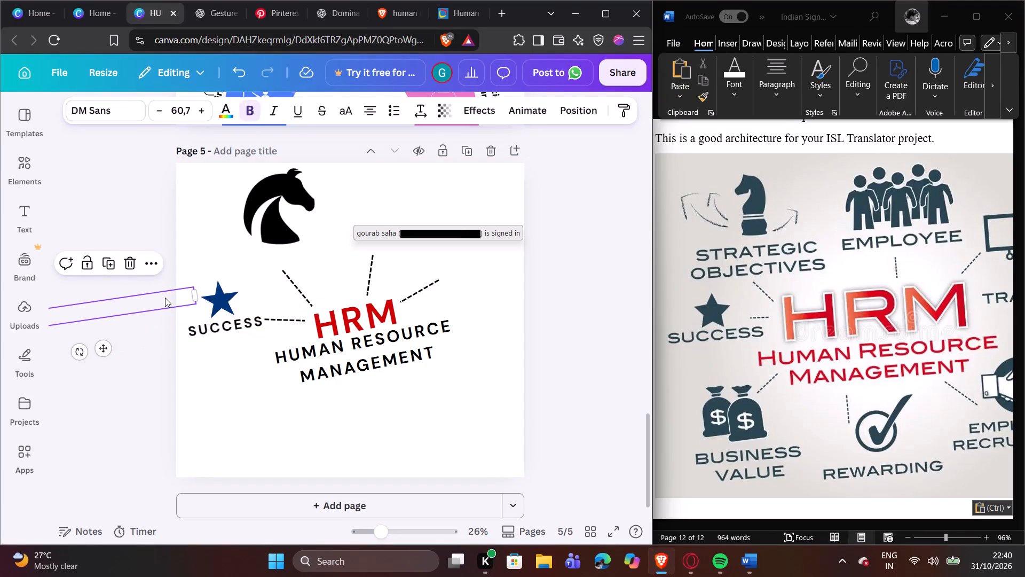
drag(147, 298, 350, 241)
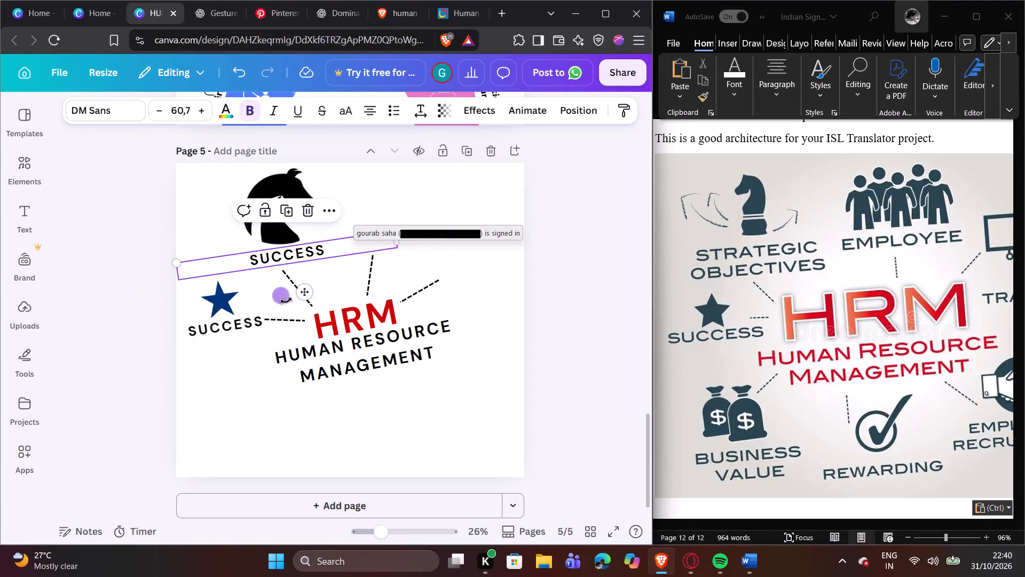
drag(285, 300, 281, 292)
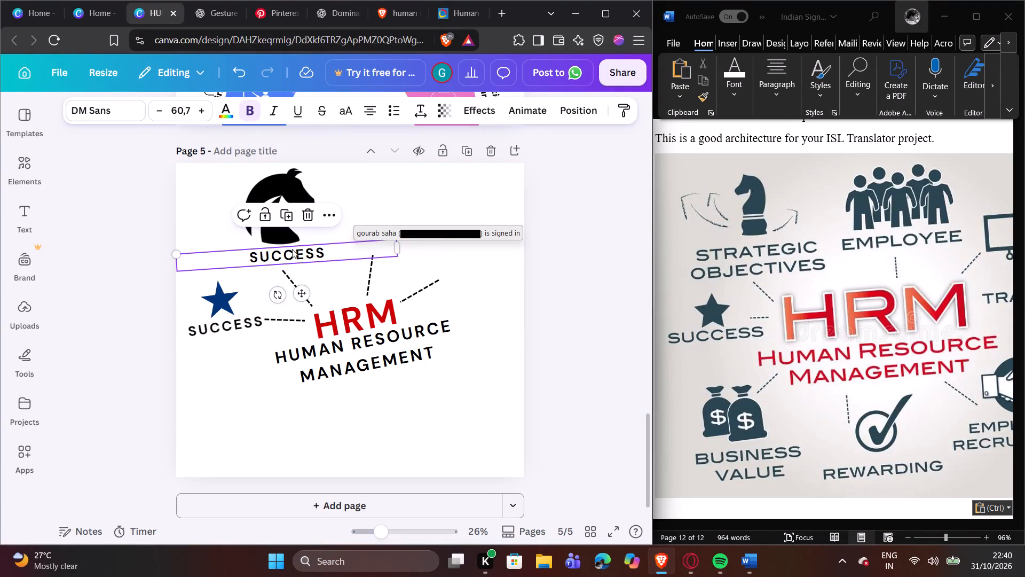
Replace the copied label's text beneath the horse head with STRATEGIC OBJECTIVE on two lines.
double_click(292, 249)
triple_click(294, 249)
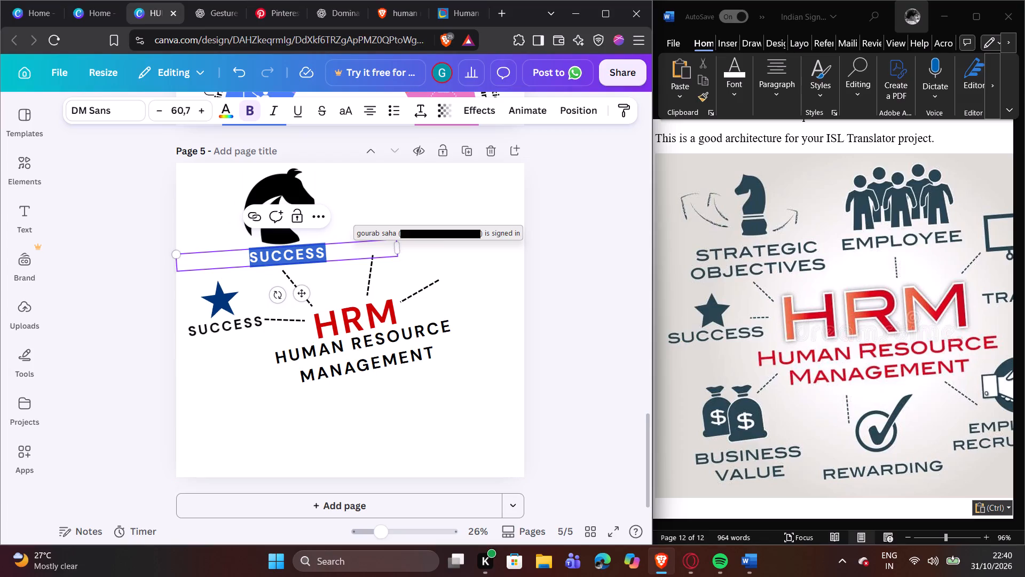
text(ST)
text(RA)
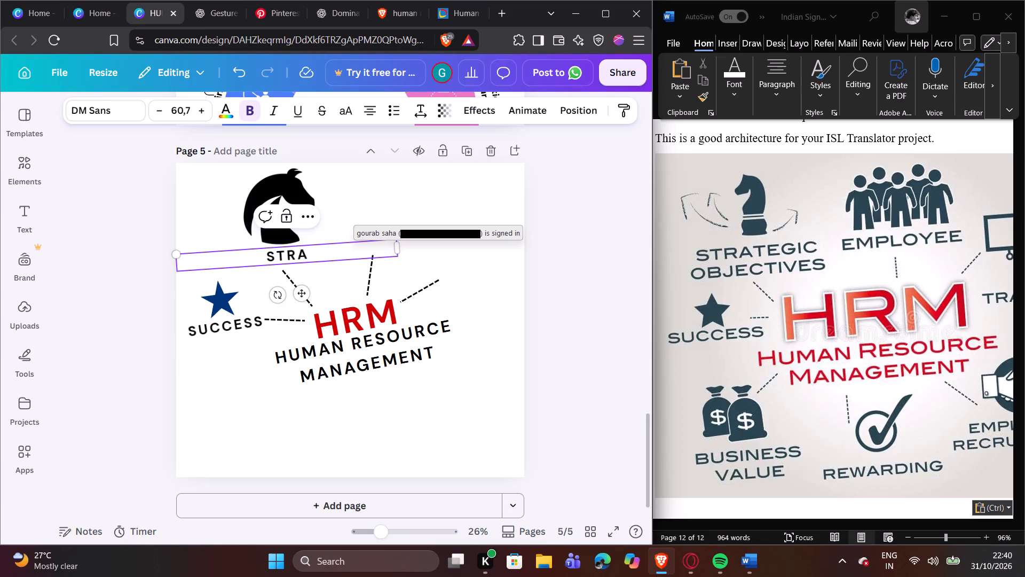
text(TE)
key(g)
text(IC)
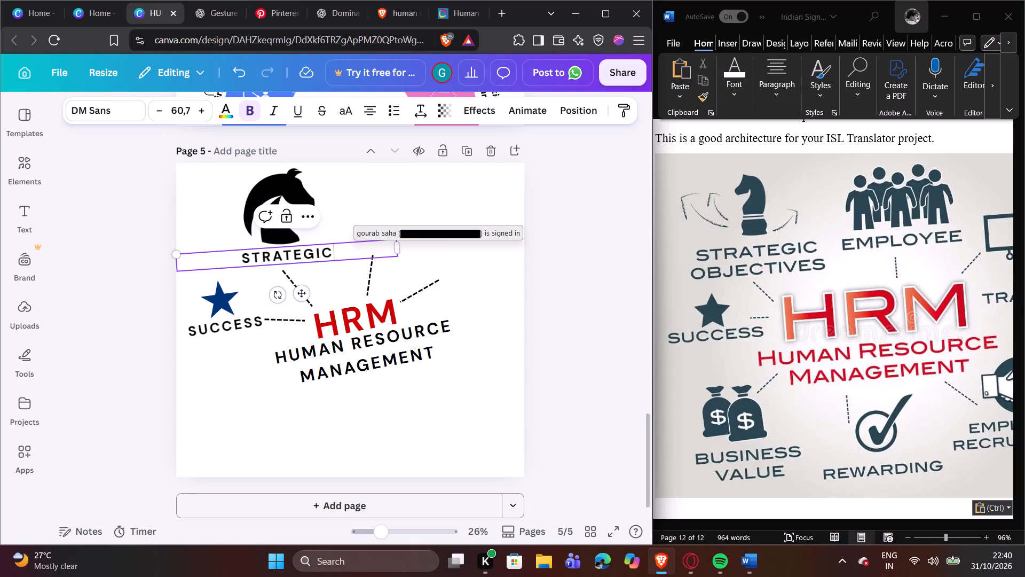
key(Return)
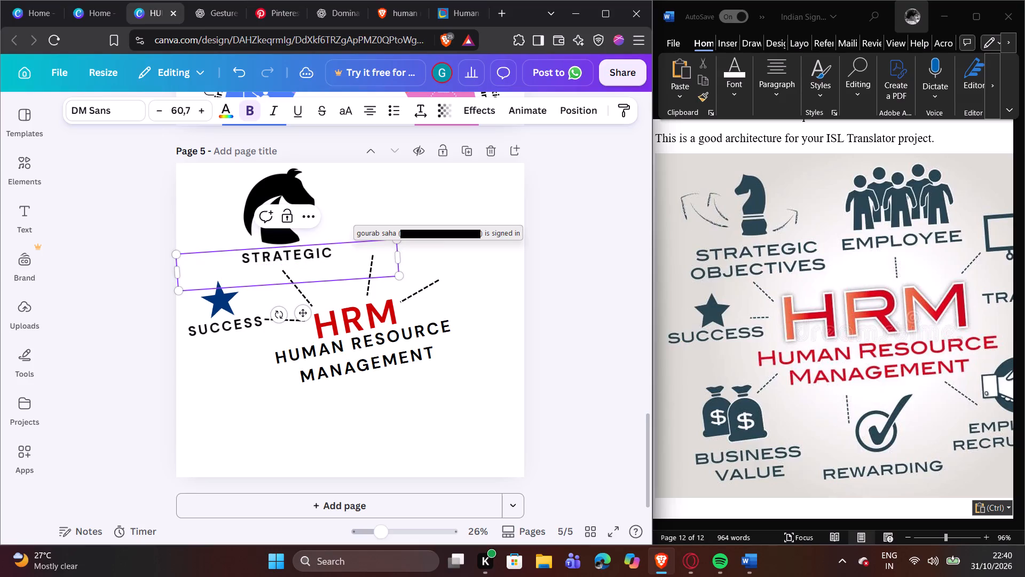
text(OBJ)
key(e)
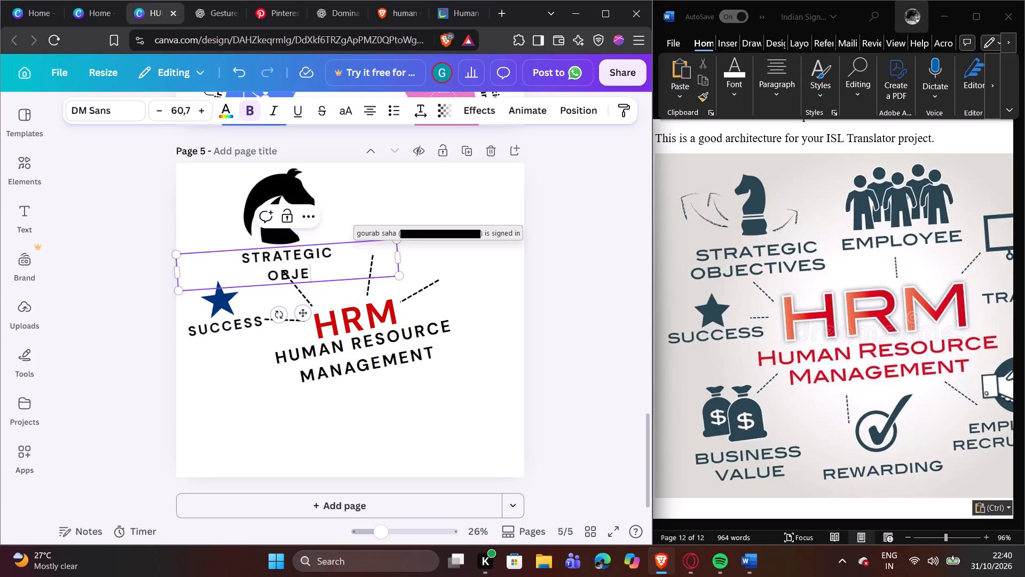
text(CTIVE)
click(467, 278)
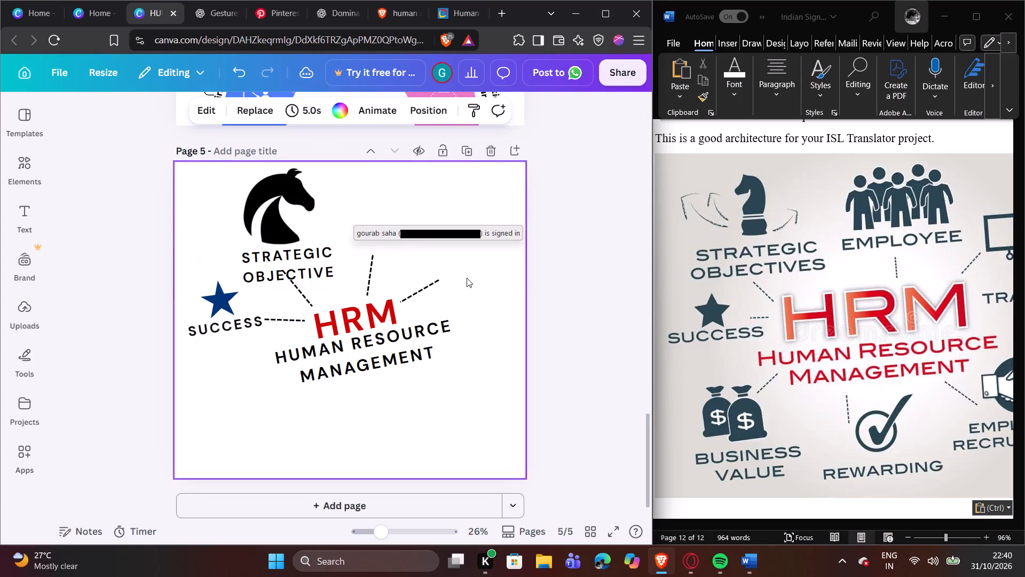
Shrink the STRATEGIC OBJECTIVE label to font size about 47.5, centre it close beneath the horse head, and rotate it level.
click(357, 263)
drag(397, 277, 361, 267)
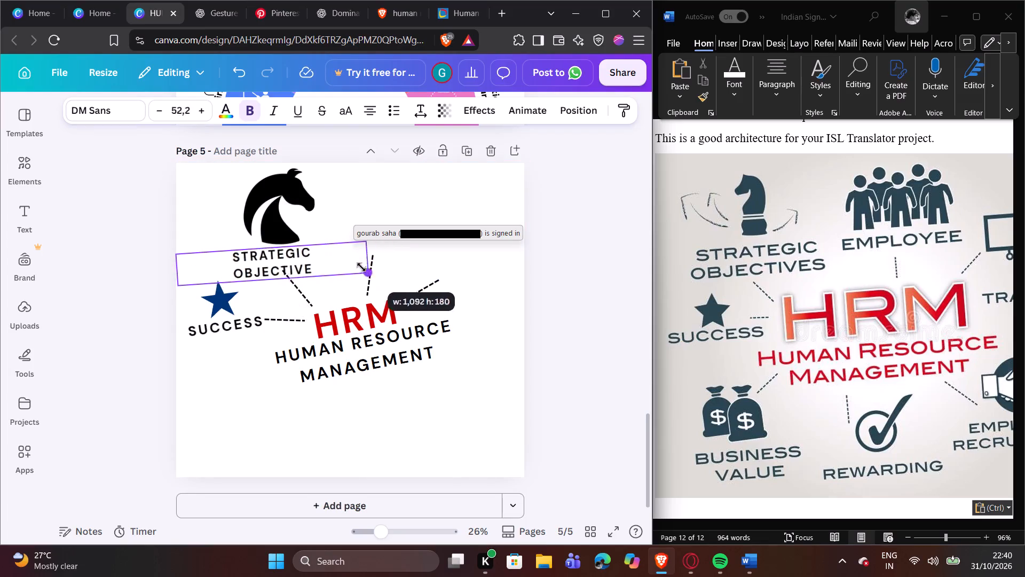
drag(361, 267, 351, 264)
click(88, 264)
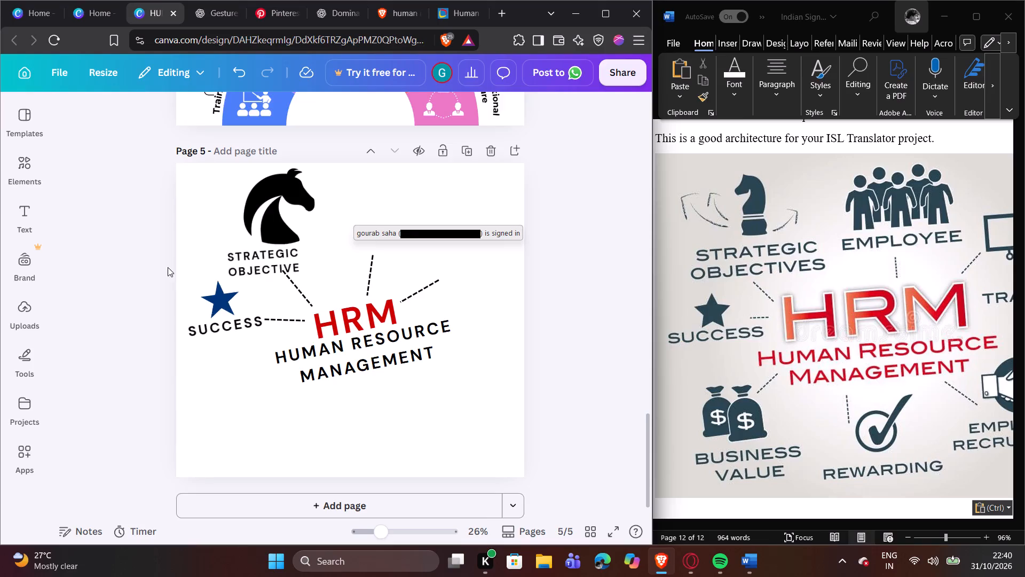
drag(245, 270, 254, 264)
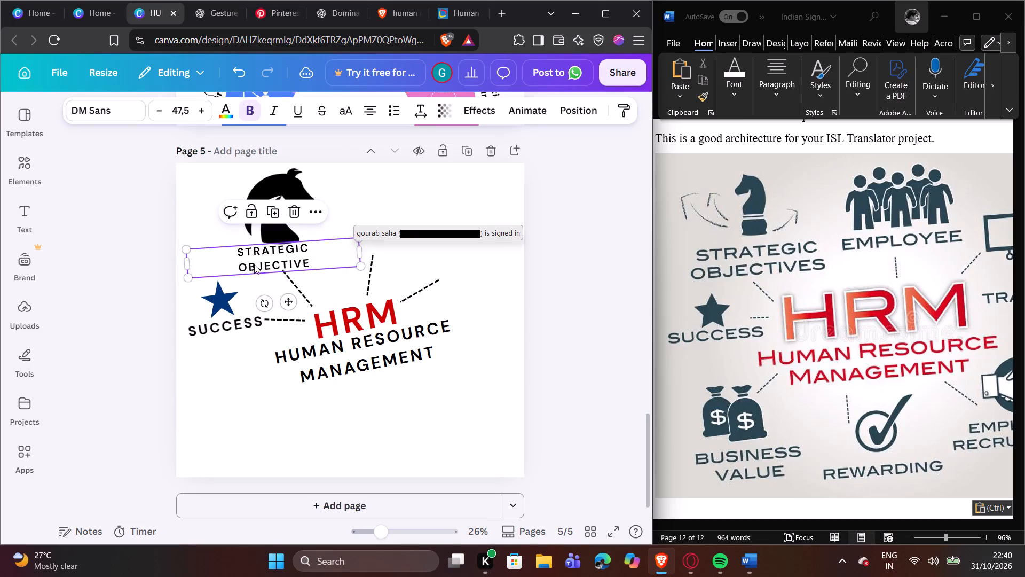
drag(266, 307, 262, 302)
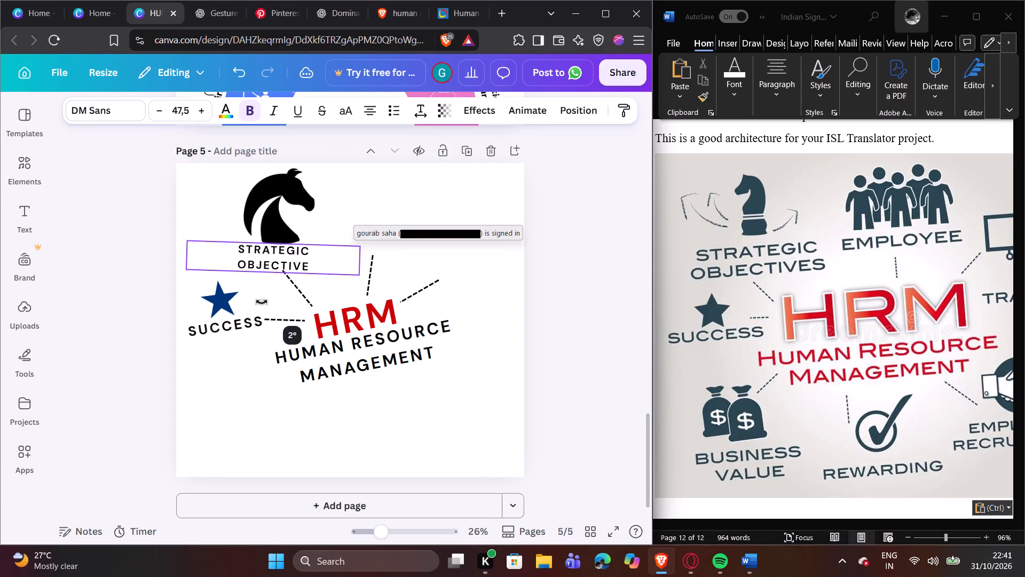
drag(262, 302, 263, 298)
click(348, 219)
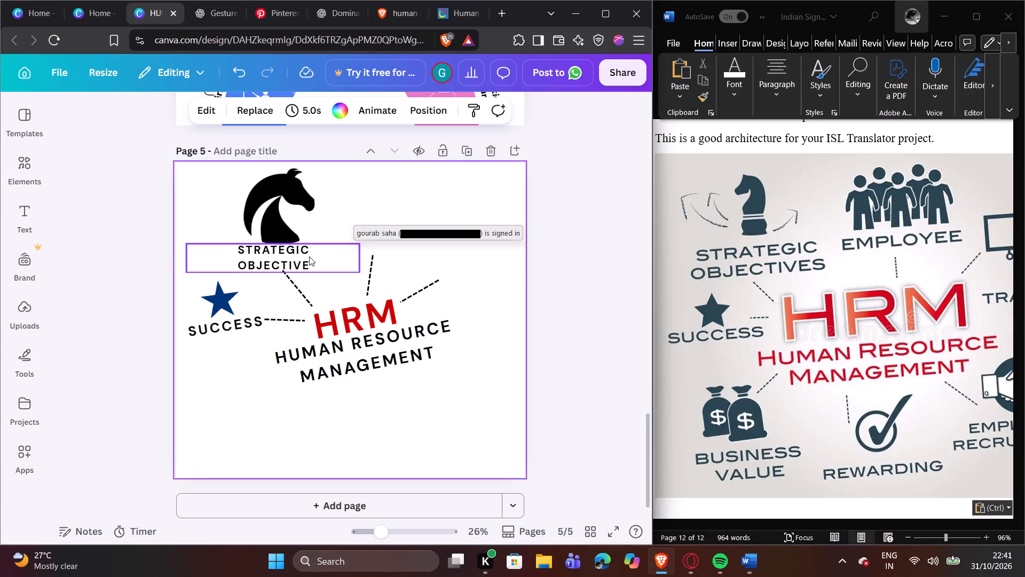
Shorten the diagonal connector at HRM's upper left so its outer end starts just below the STRATEGIC OBJECTIVE label.
click(286, 283)
drag(282, 272, 283, 271)
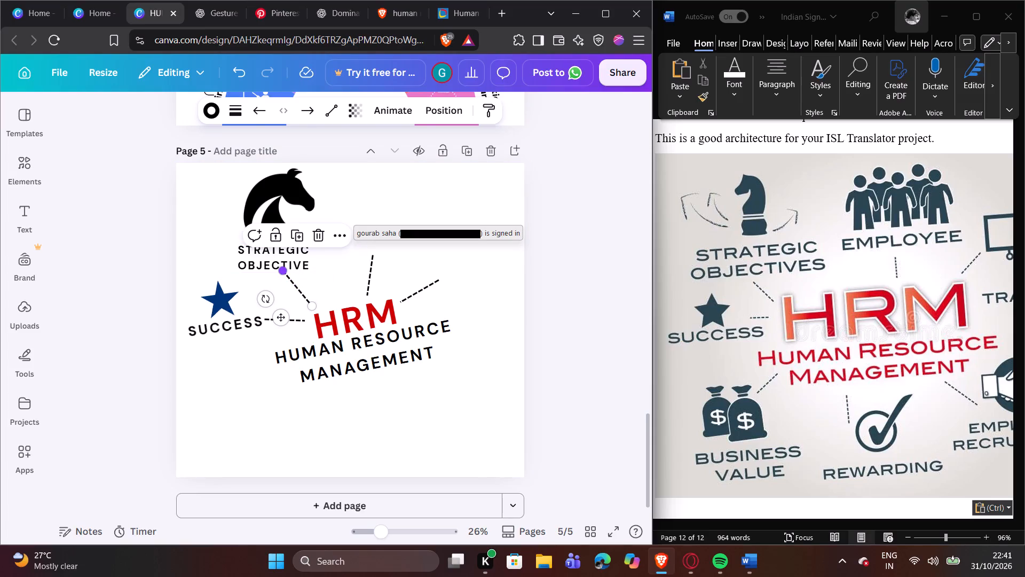
drag(283, 271, 288, 274)
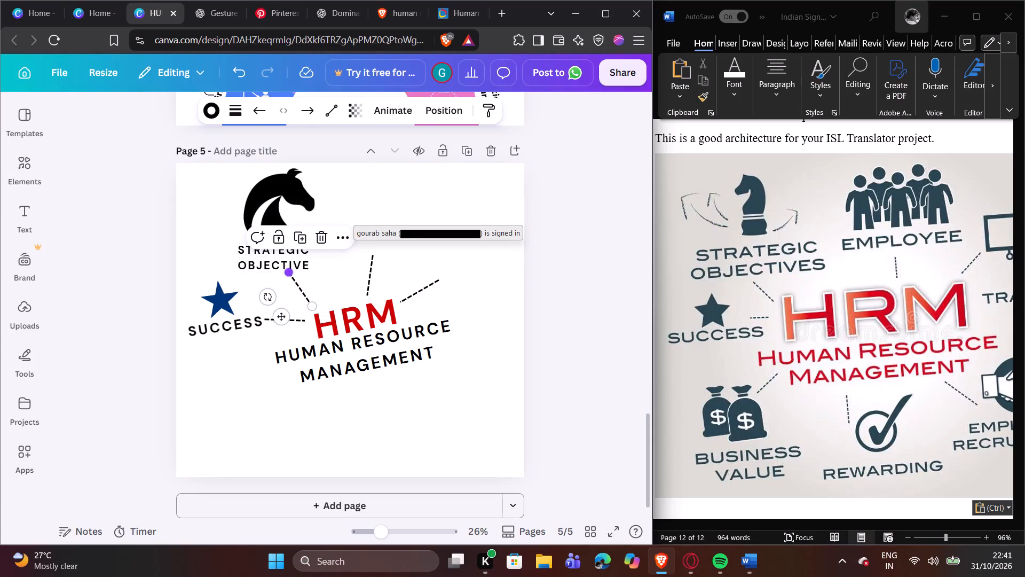
click(352, 192)
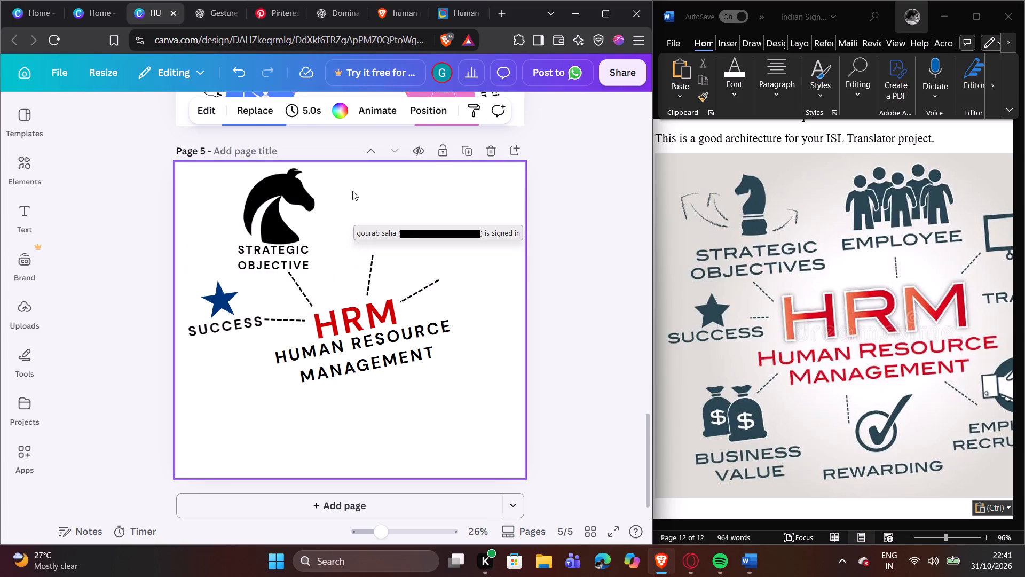
Duplicate the STRATEGIC OBJECTIVE label and place the copy above the near-vertical connector over HRM.
click(277, 250)
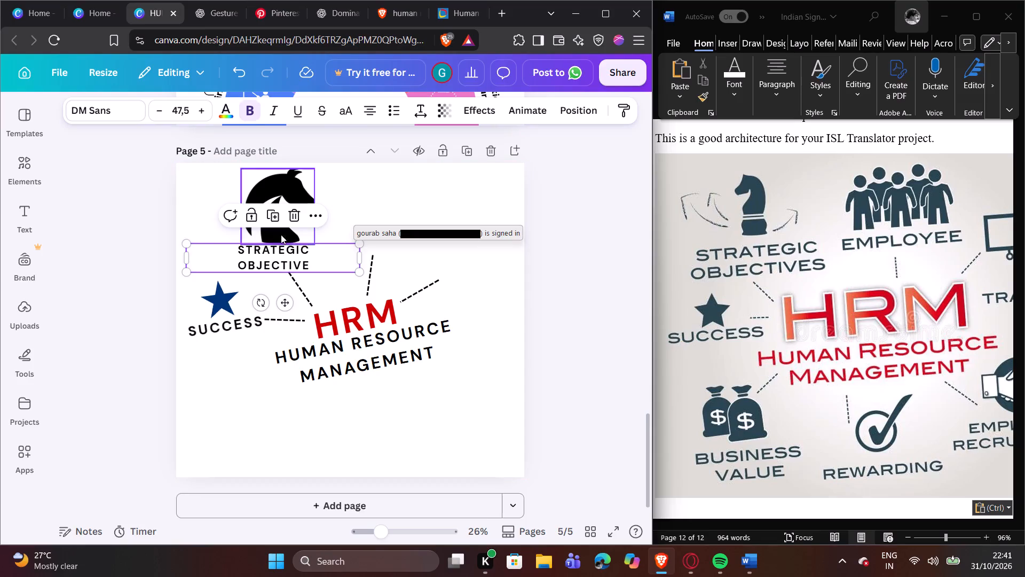
click(271, 214)
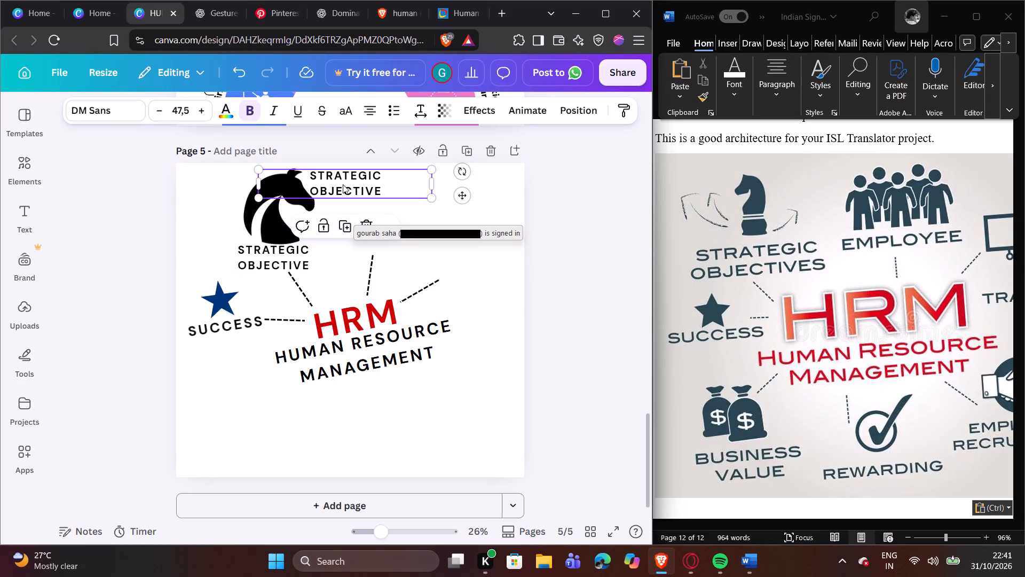
drag(343, 184, 384, 242)
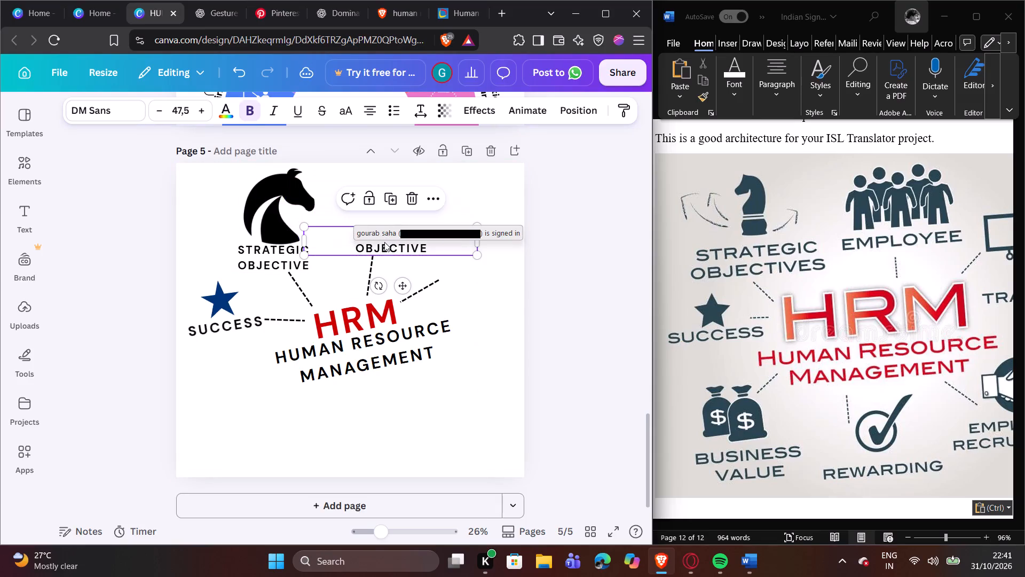
click(556, 228)
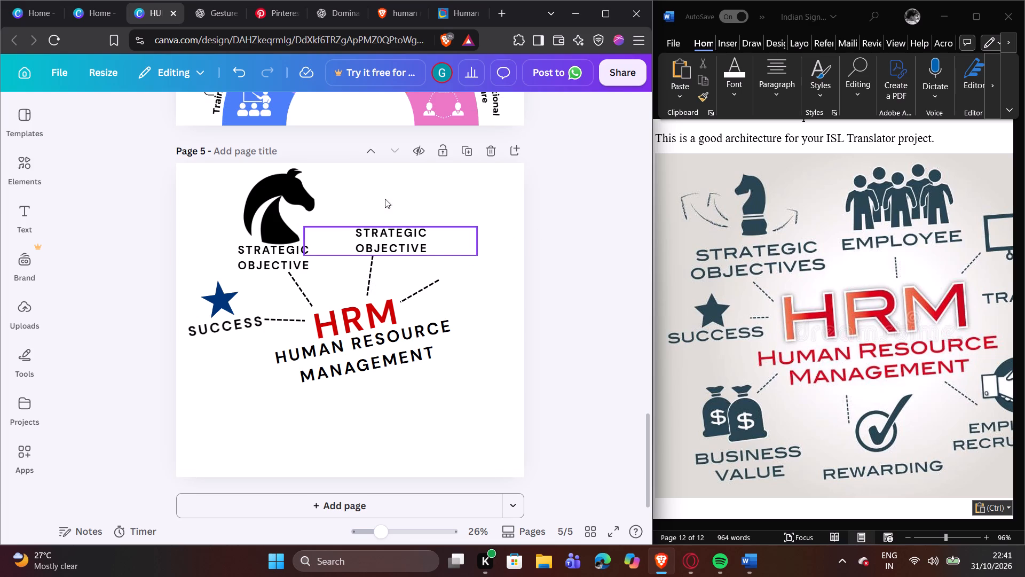
Replace the copied label's text above the near-vertical connector with EMPLOYEE.
double_click(439, 248)
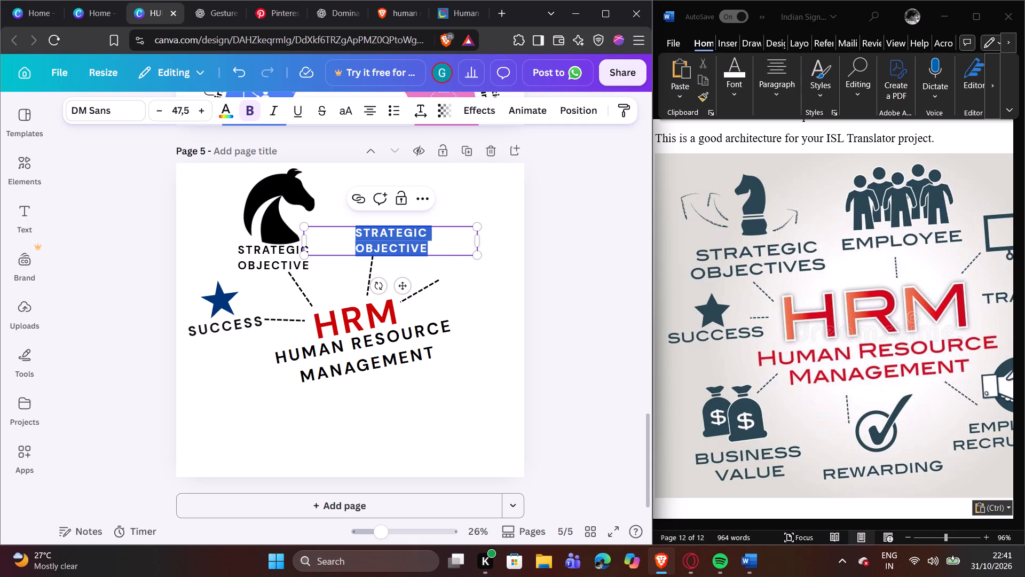
key(shift+e)
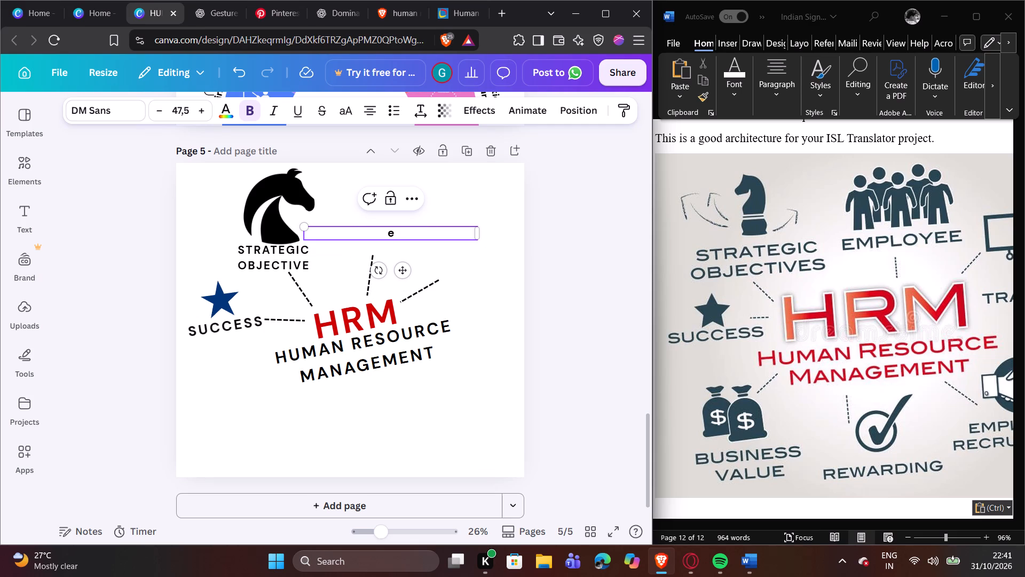
key(BackSpace)
key(e)
key(m)
text(PL)
key(o)
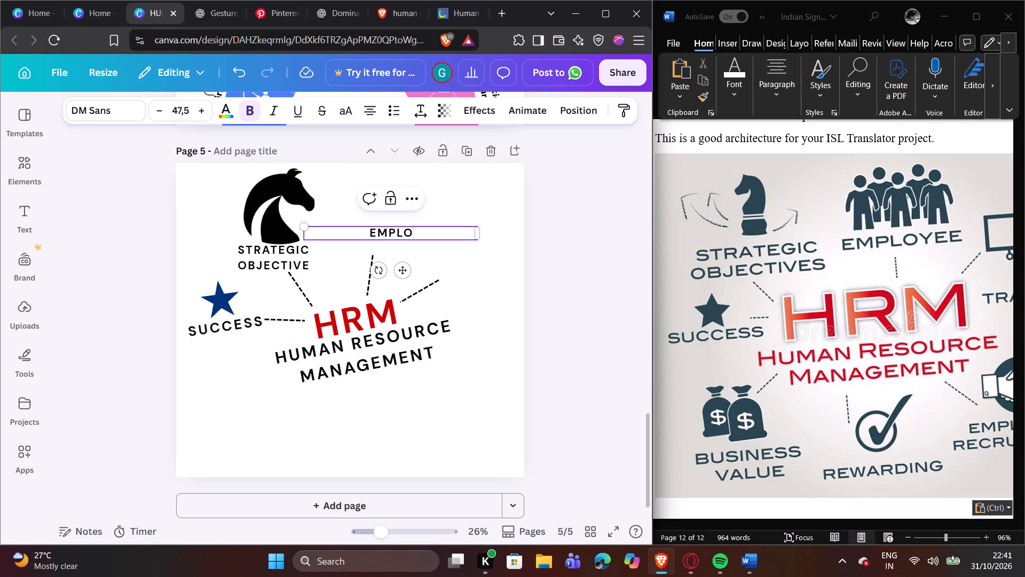
text(YEE)
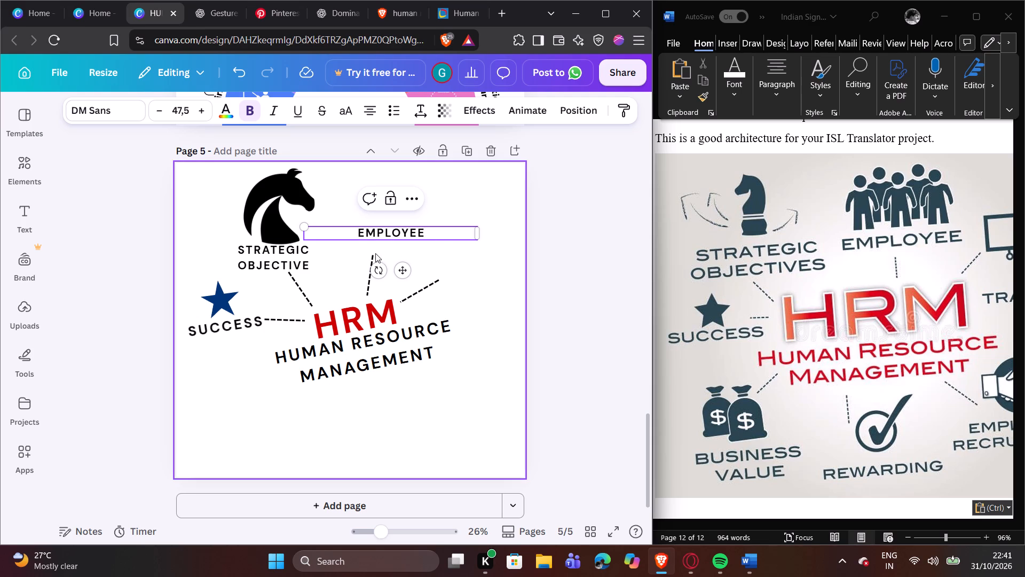
Enlarge the EMPLOYEE label to font size about 50.4 and position it just above the near-vertical connector's upper end.
click(296, 232)
drag(301, 225, 297, 220)
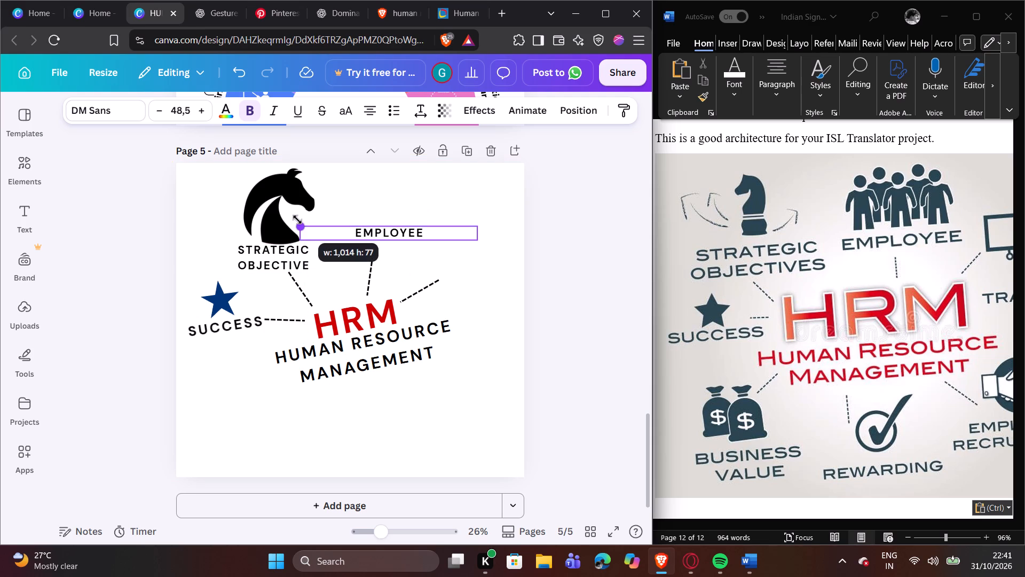
drag(297, 220, 291, 199)
click(446, 263)
drag(404, 227, 399, 243)
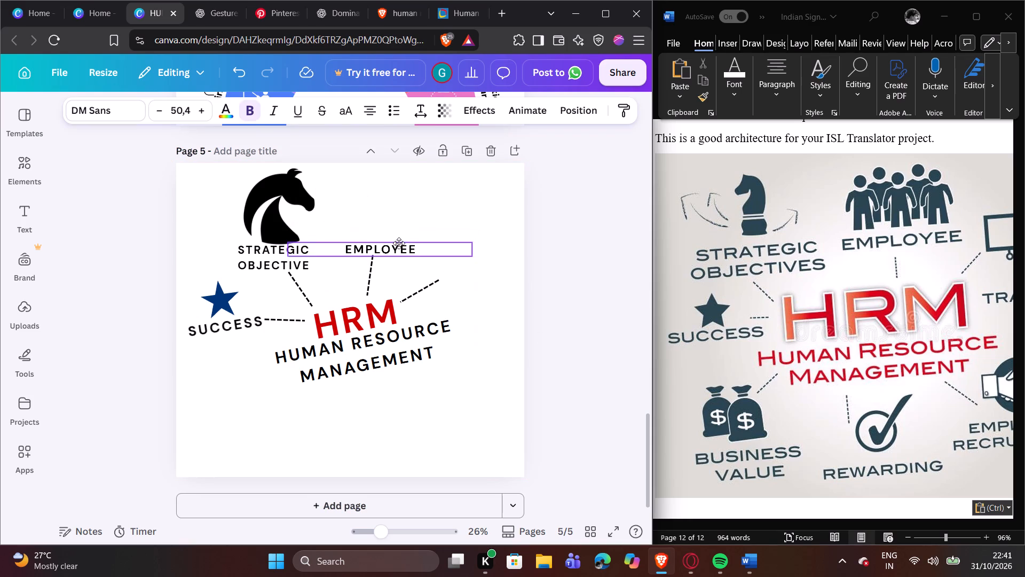
drag(399, 243, 398, 242)
click(471, 200)
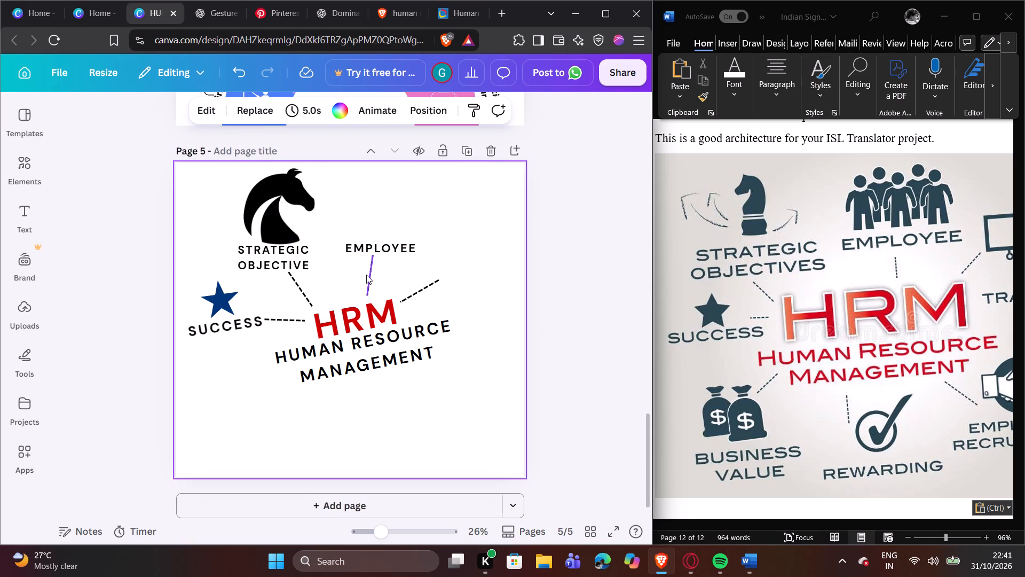
Shrink the horse-head icon above the STRATEGIC OBJECTIVE label to about 366 by 380.
click(274, 225)
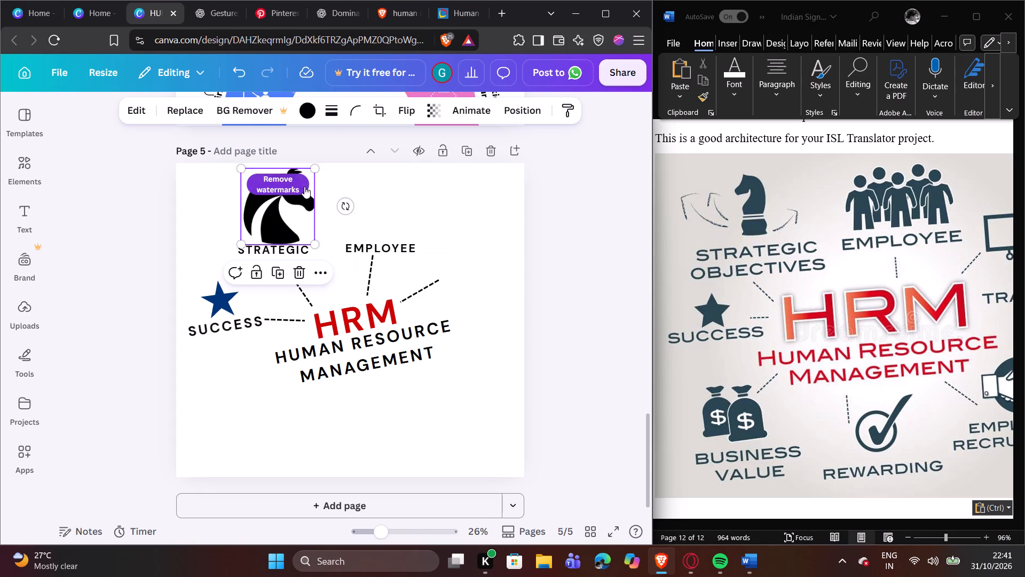
drag(319, 167, 316, 184)
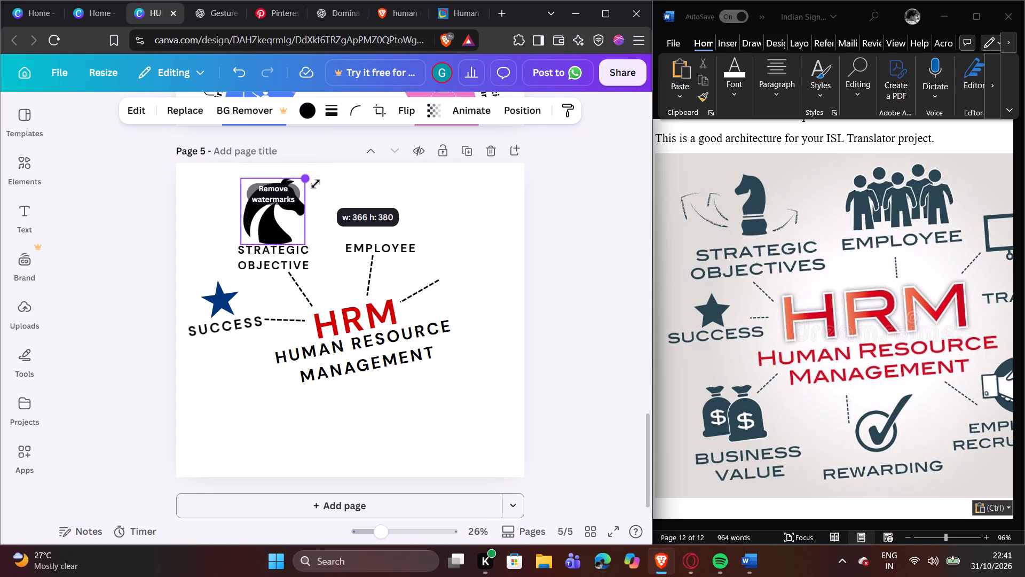
drag(316, 184, 315, 184)
click(325, 186)
click(268, 217)
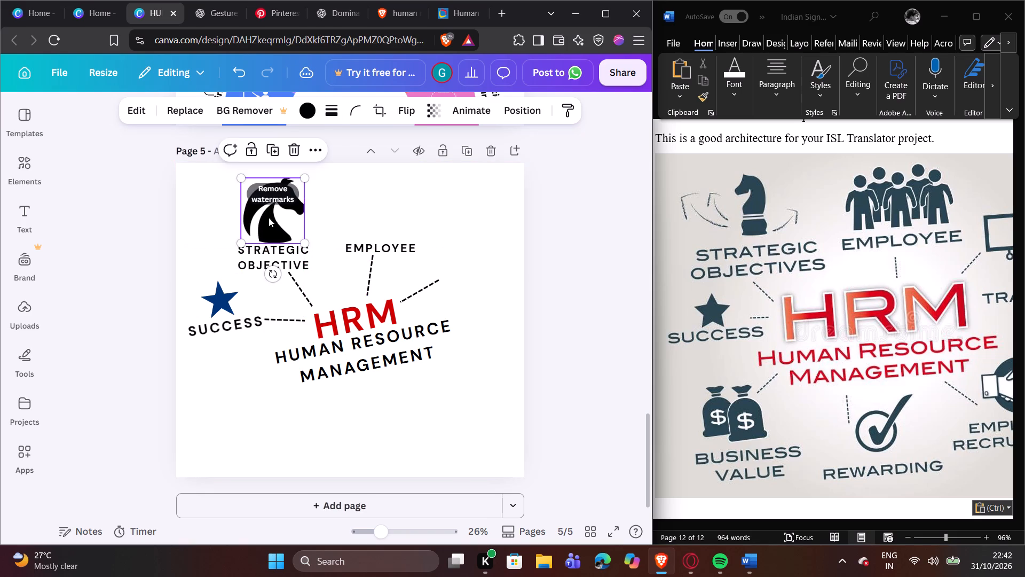
click(346, 198)
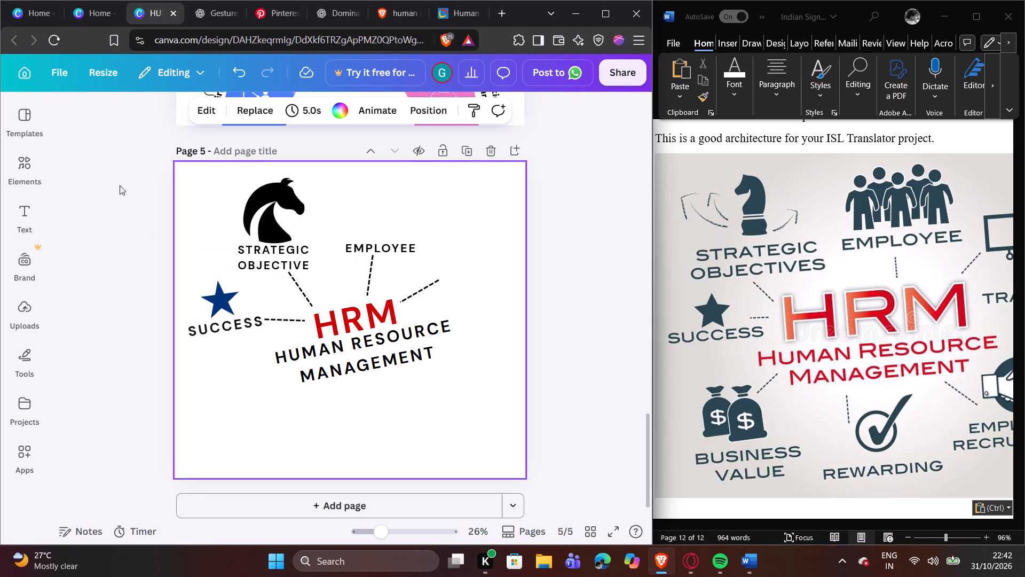
Search the element library for EMPLOYEE, reusing the label's text, and restrict the results to graphics.
click(37, 174)
triple_click(478, 250)
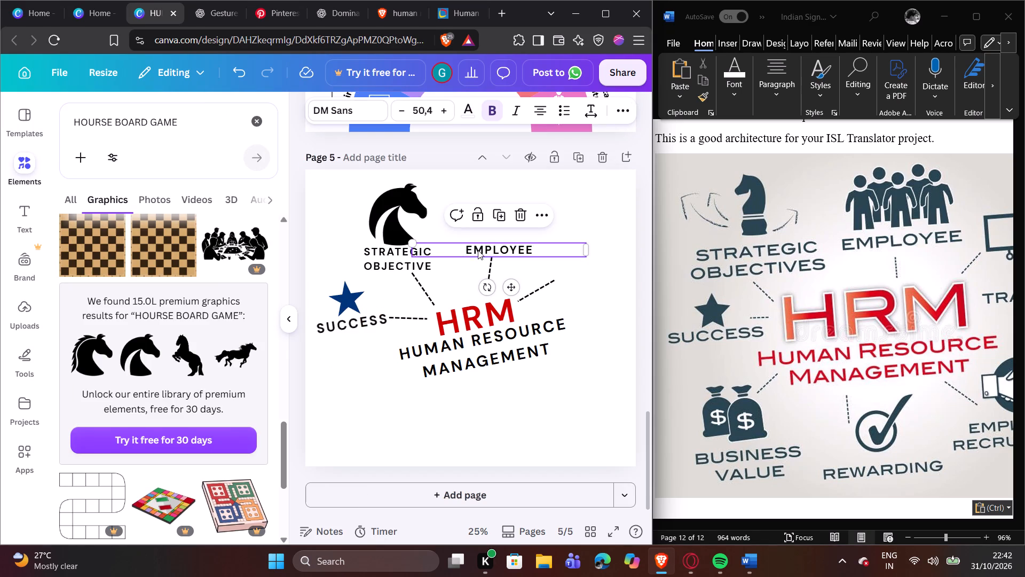
right_click(478, 249)
click(500, 314)
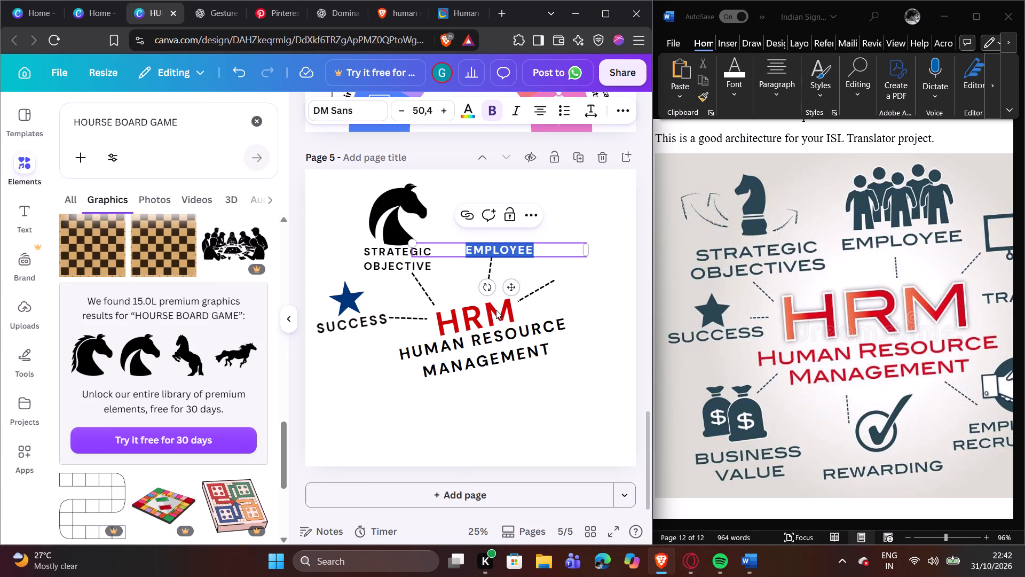
click(491, 238)
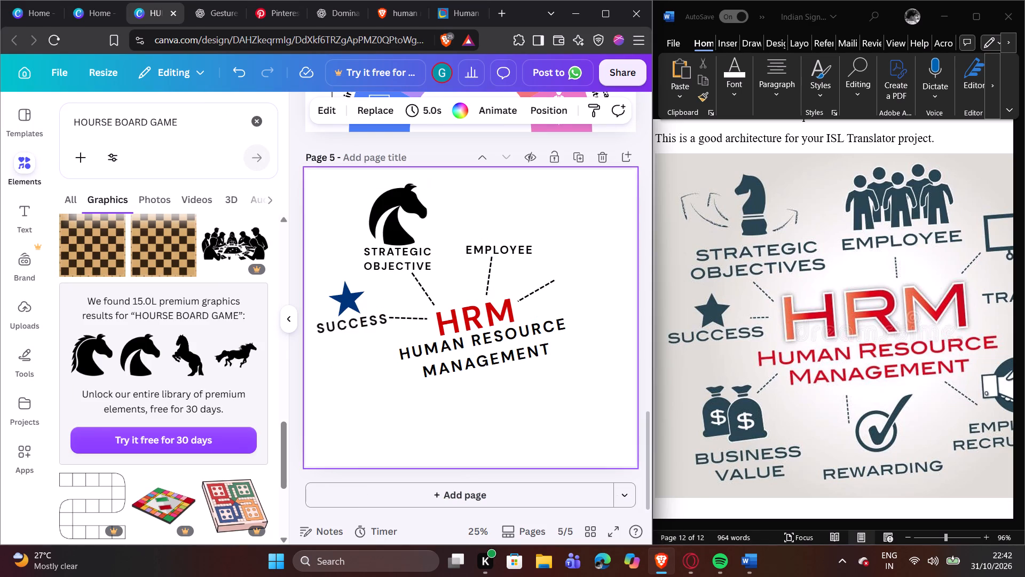
click(256, 121)
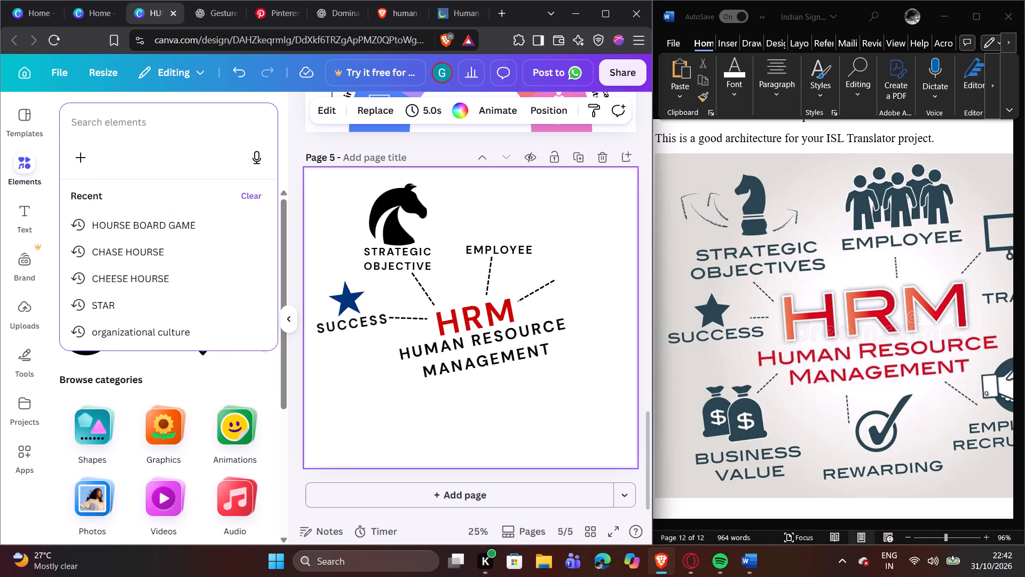
key(ctrl+v)
key(Return)
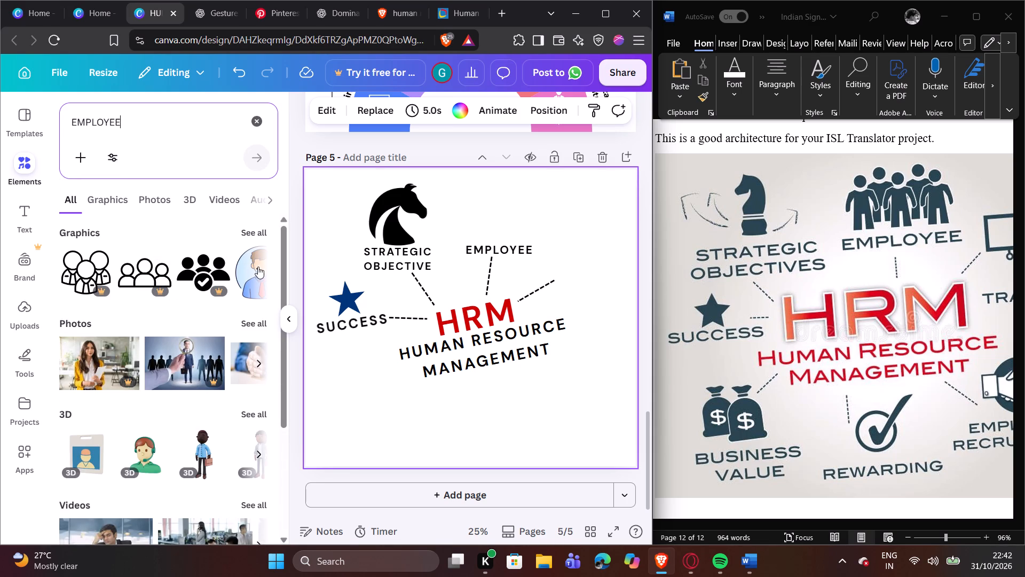
click(109, 198)
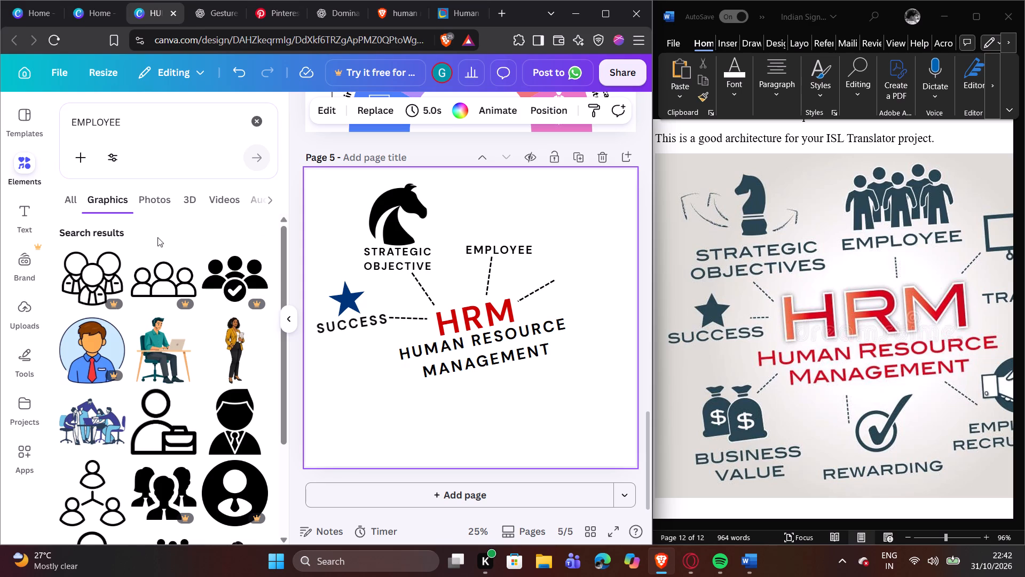
Insert the solid black graphic of three business people in suits and ties onto page 5.
scroll(219, 338, down, 2)
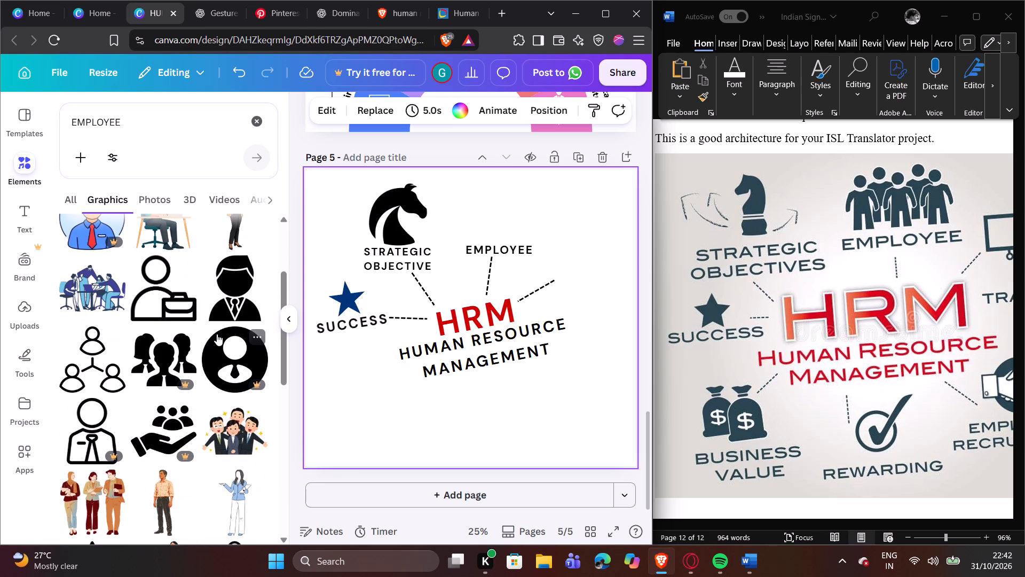
scroll(217, 334, down, 4)
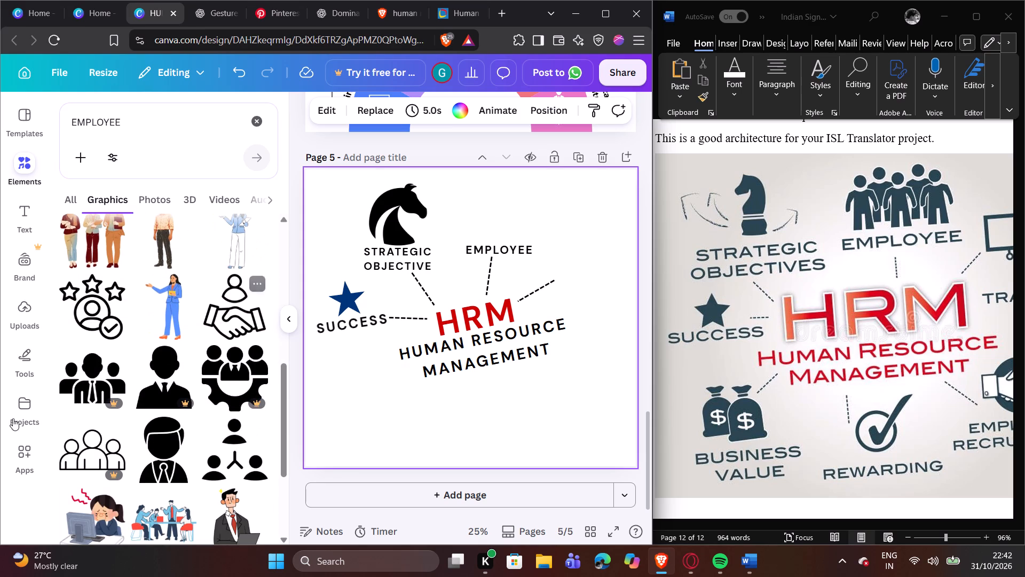
click(91, 393)
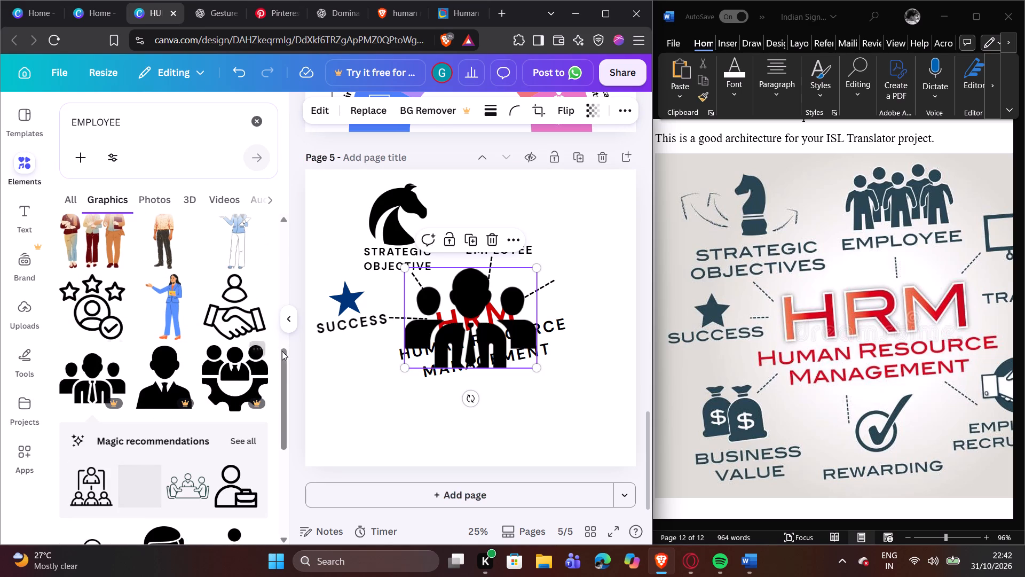
click(285, 324)
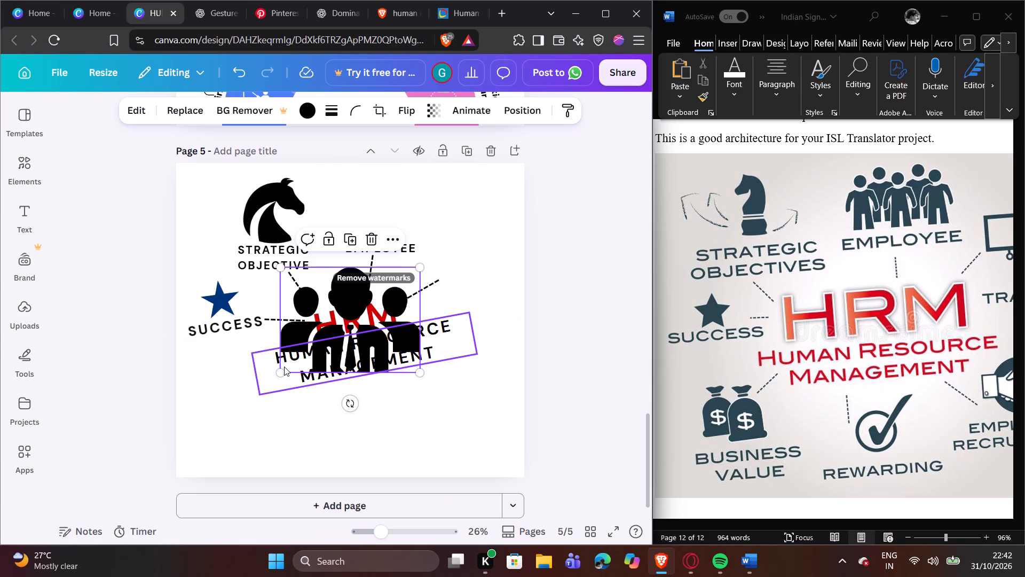
Scale down the three-person graphic and centre it just above the EMPLOYEE label, roughly matching the label's width.
drag(279, 371, 347, 278)
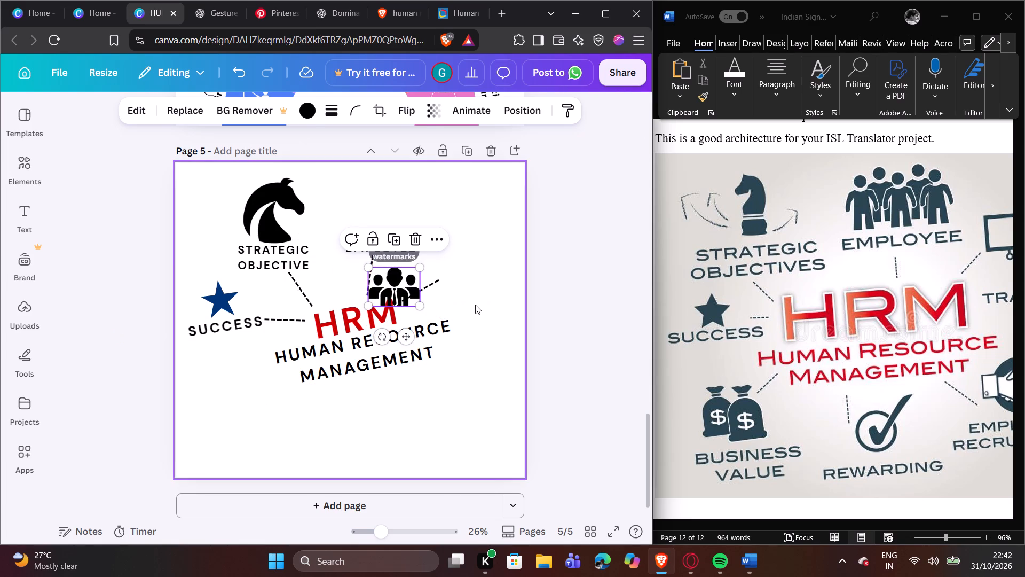
click(475, 305)
drag(388, 287, 375, 212)
drag(407, 230, 415, 238)
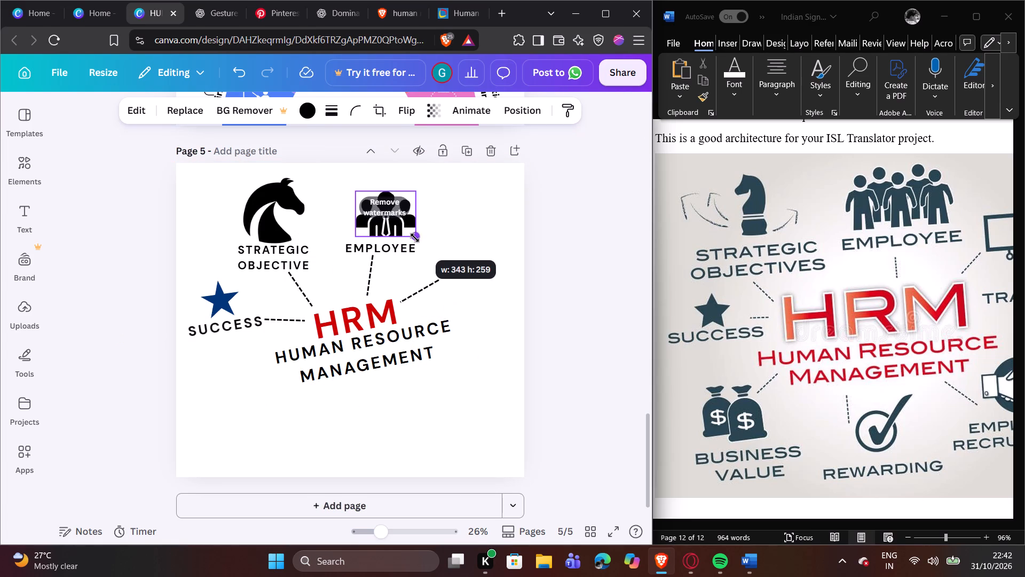
drag(415, 238, 415, 238)
drag(357, 234, 351, 236)
click(448, 220)
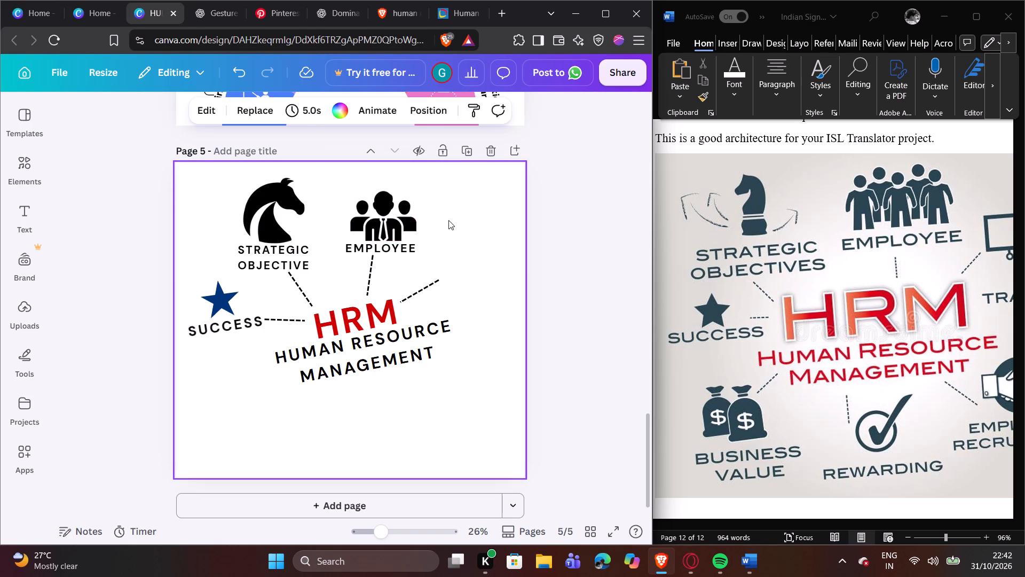
click(392, 217)
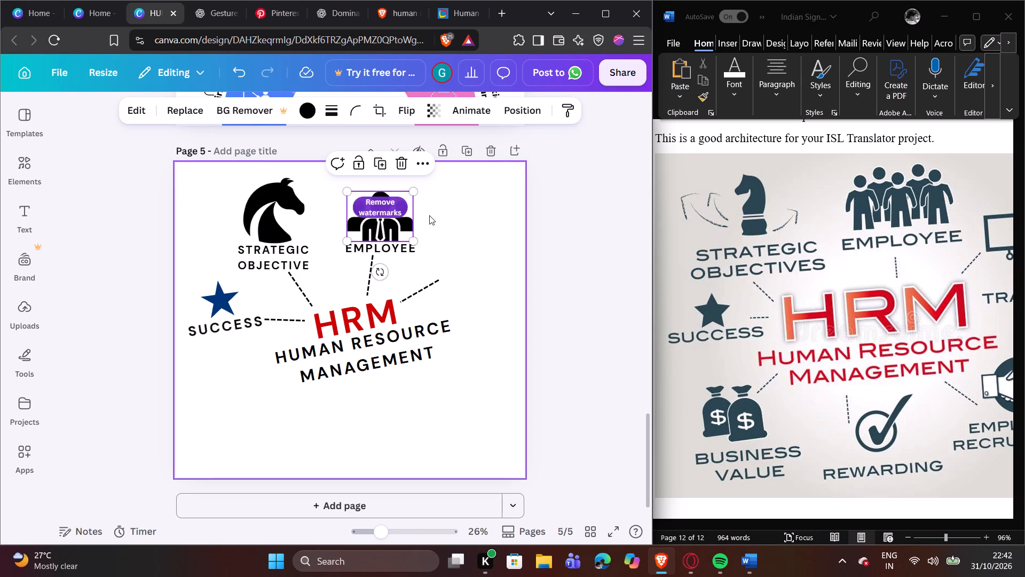
click(446, 214)
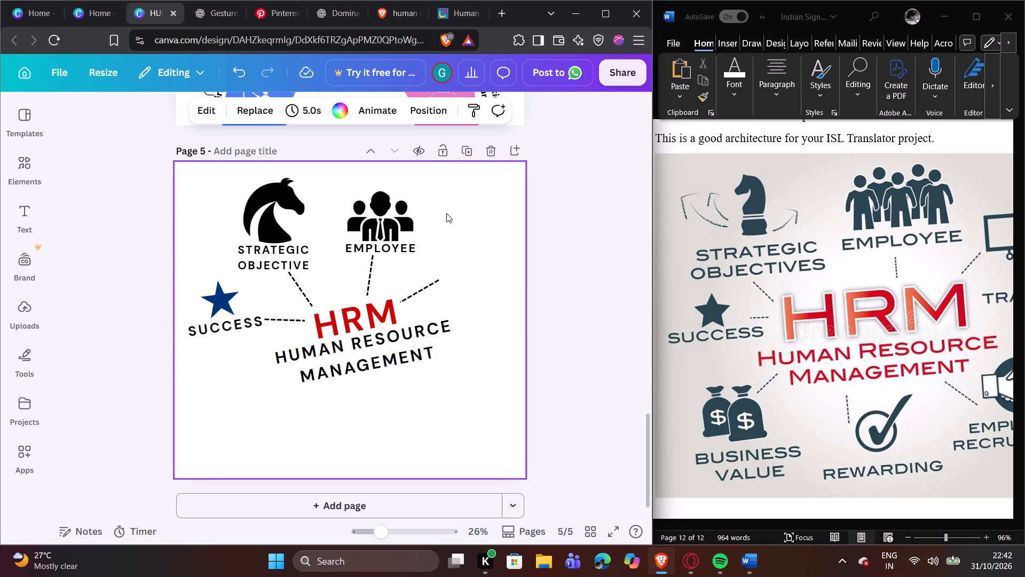
click(446, 213)
click(419, 210)
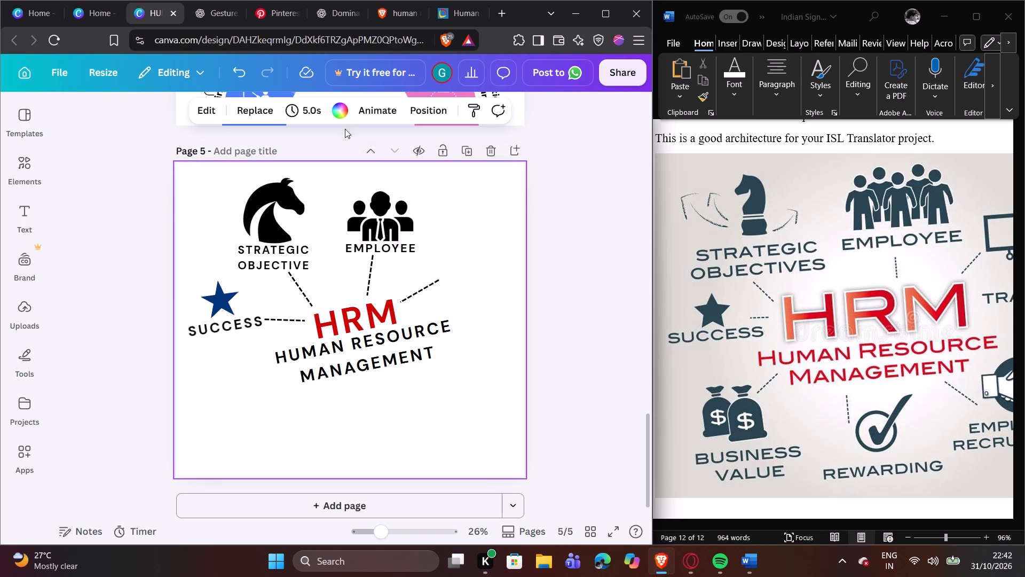
Set page 5's background to the pale cream from the colours already used in this design.
click(343, 113)
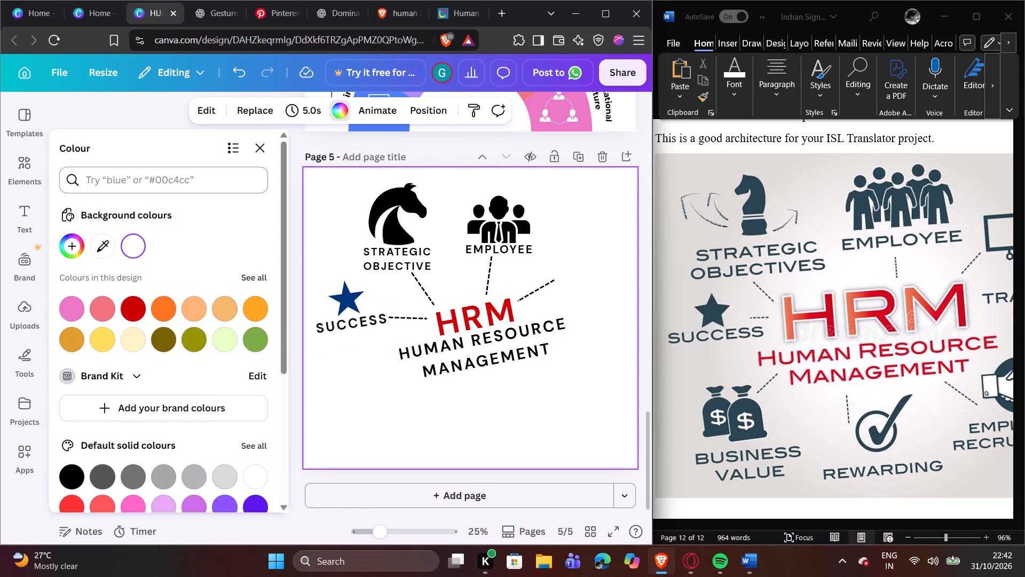
click(138, 333)
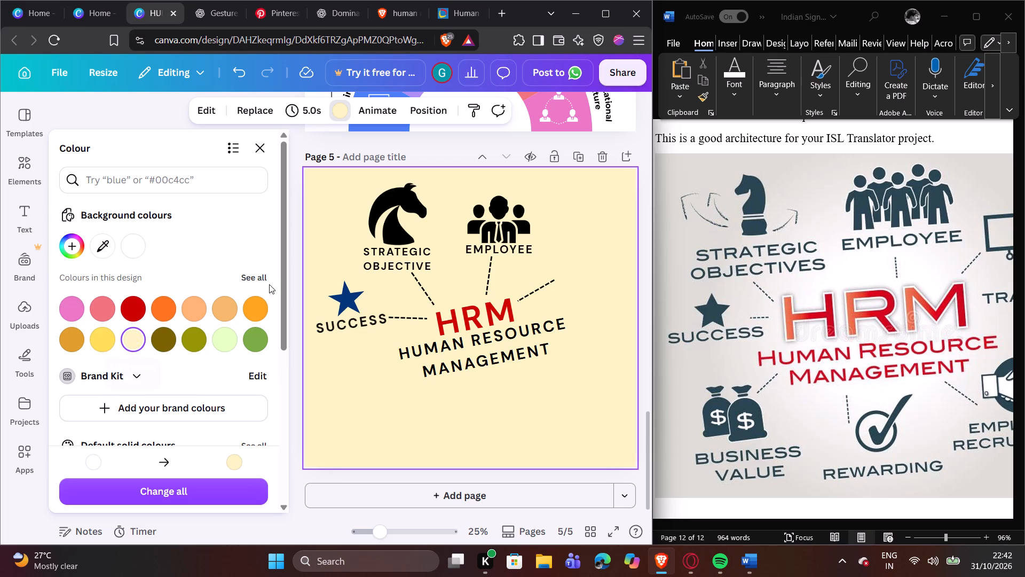
Look through the document colours and the default solid colours for alternative page background shades.
click(257, 275)
scroll(207, 326, down, 3)
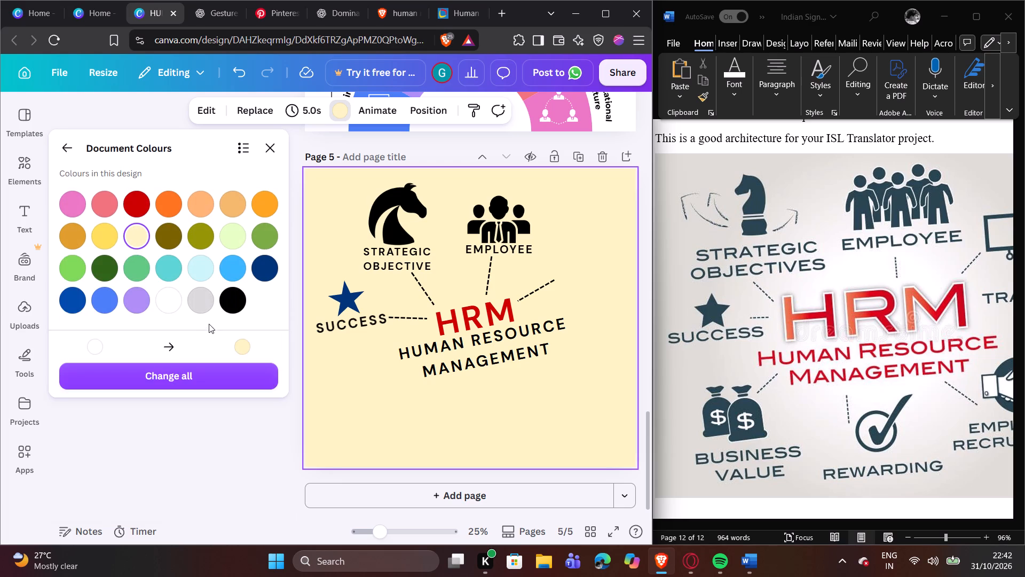
scroll(206, 297, up, 3)
click(63, 145)
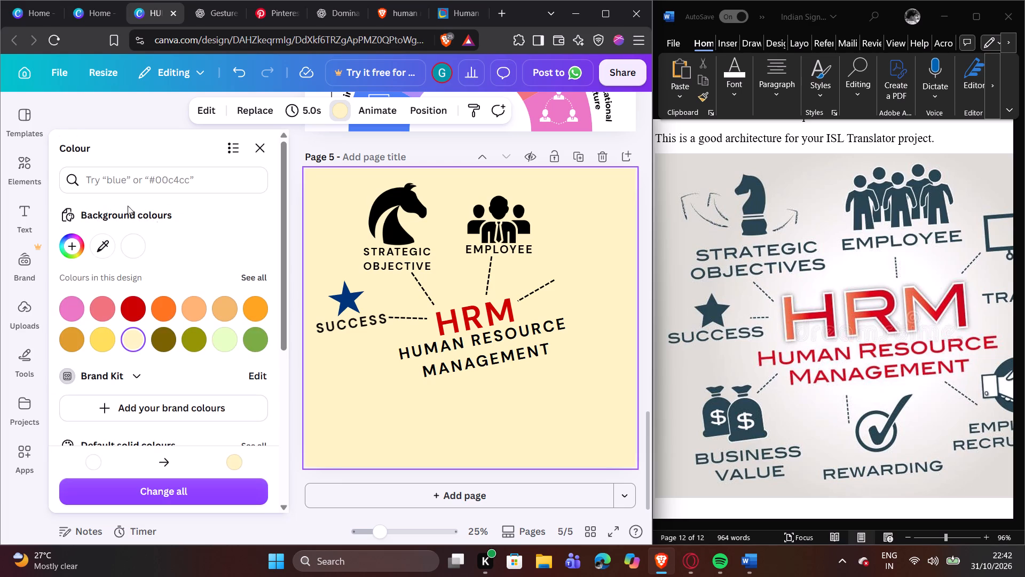
scroll(236, 321, down, 2)
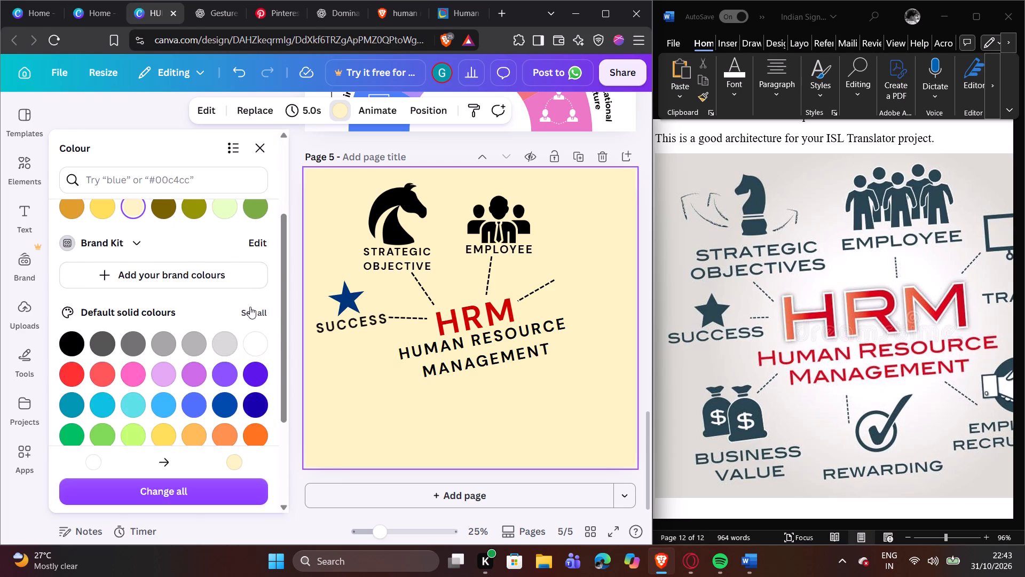
click(250, 307)
scroll(218, 322, down, 2)
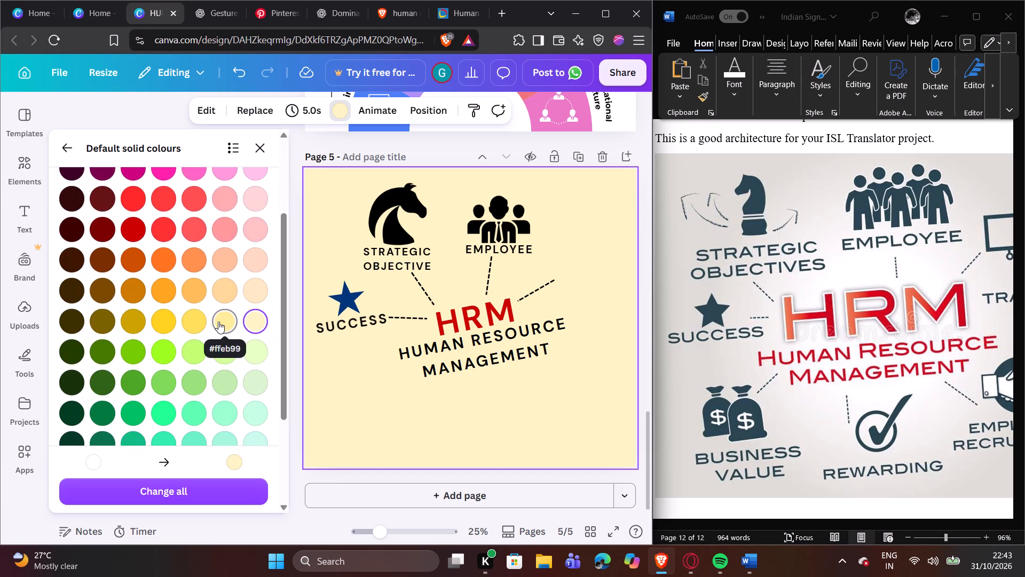
scroll(220, 323, up, 3)
scroll(220, 323, down, 3)
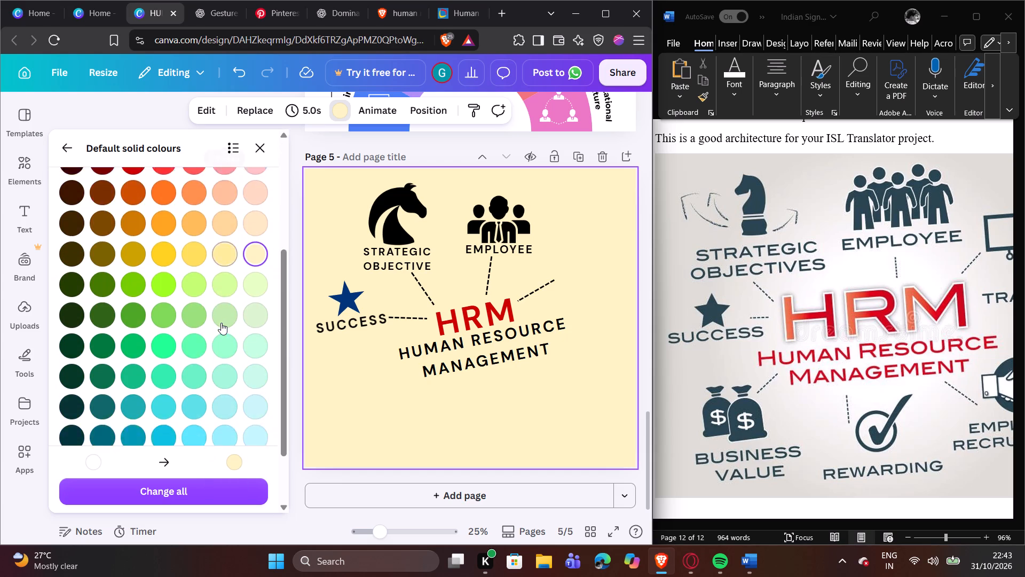
scroll(221, 323, down, 5)
scroll(222, 323, up, 3)
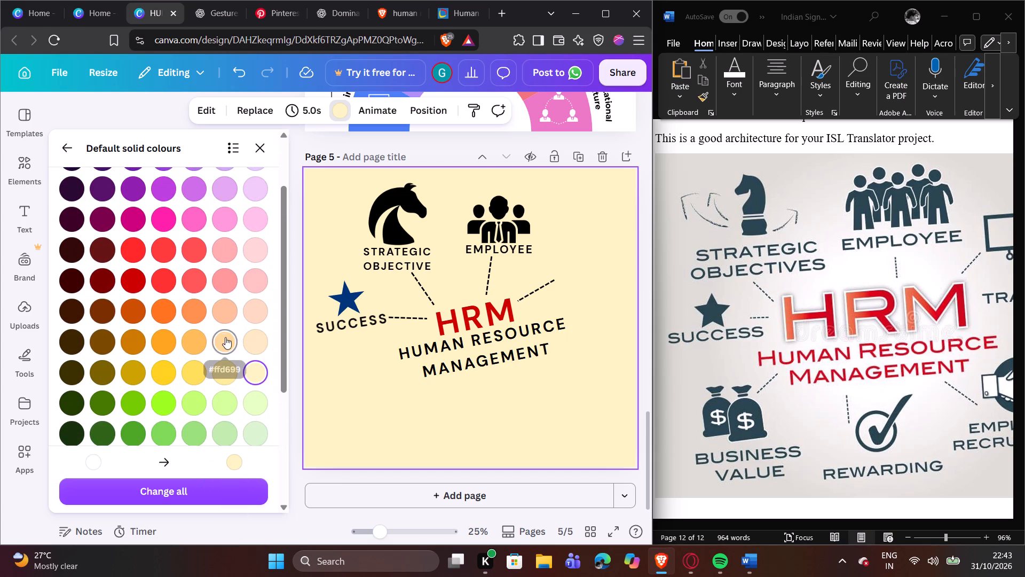
click(460, 144)
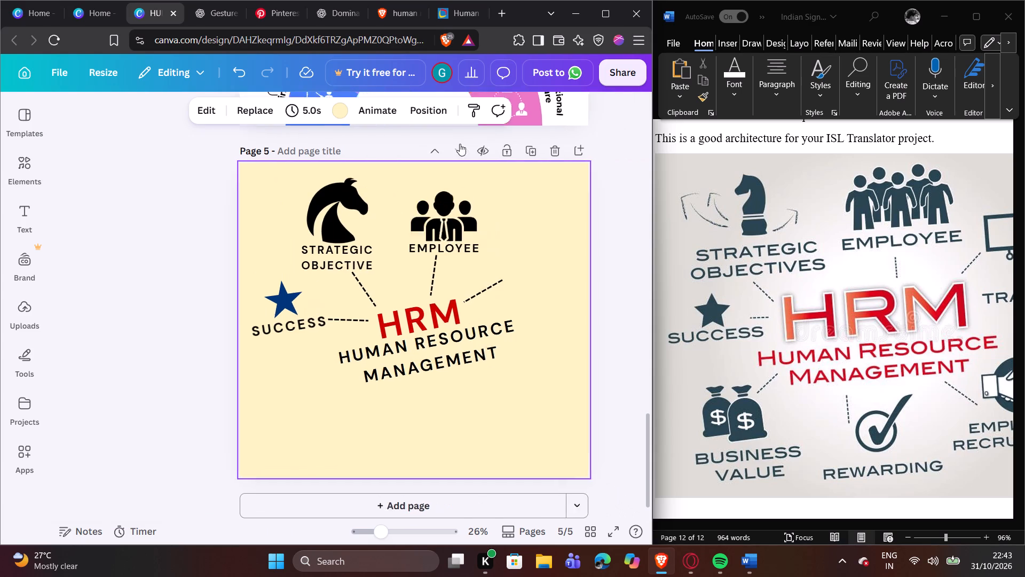
Switch to Spotify, play the song 295 from Liked Songs and add it to the queue.
click(721, 567)
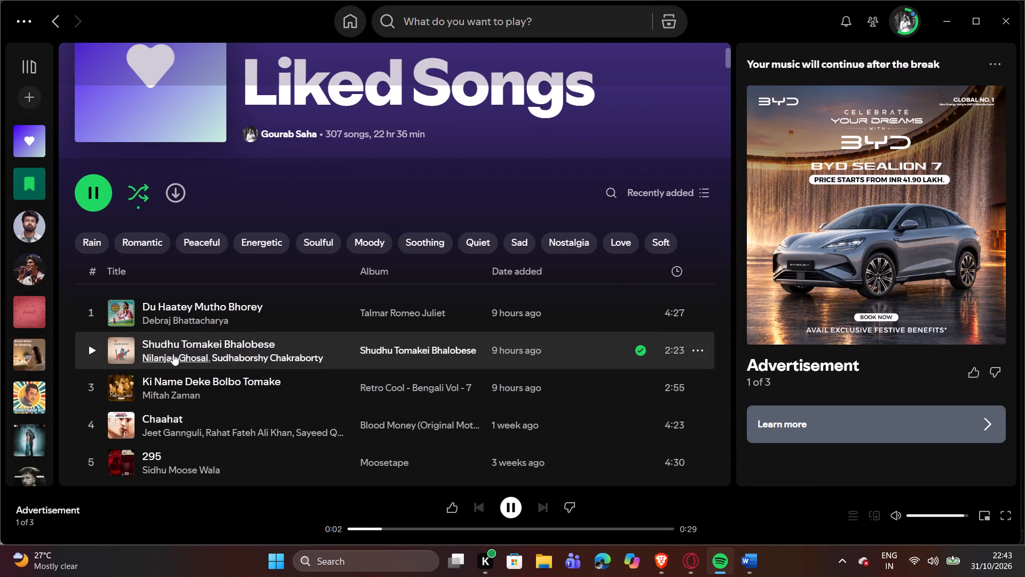
scroll(173, 354, down, 2)
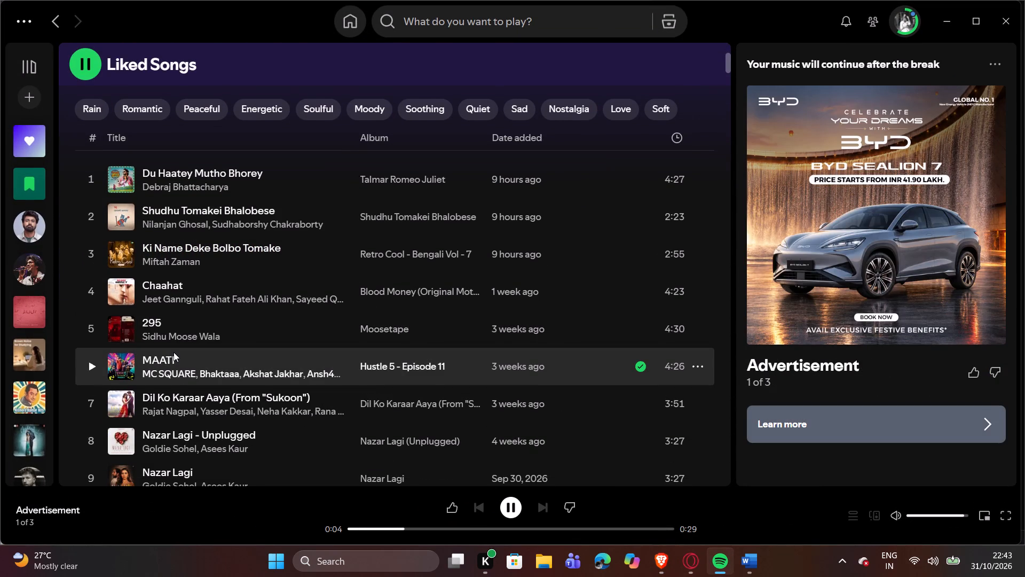
click(92, 325)
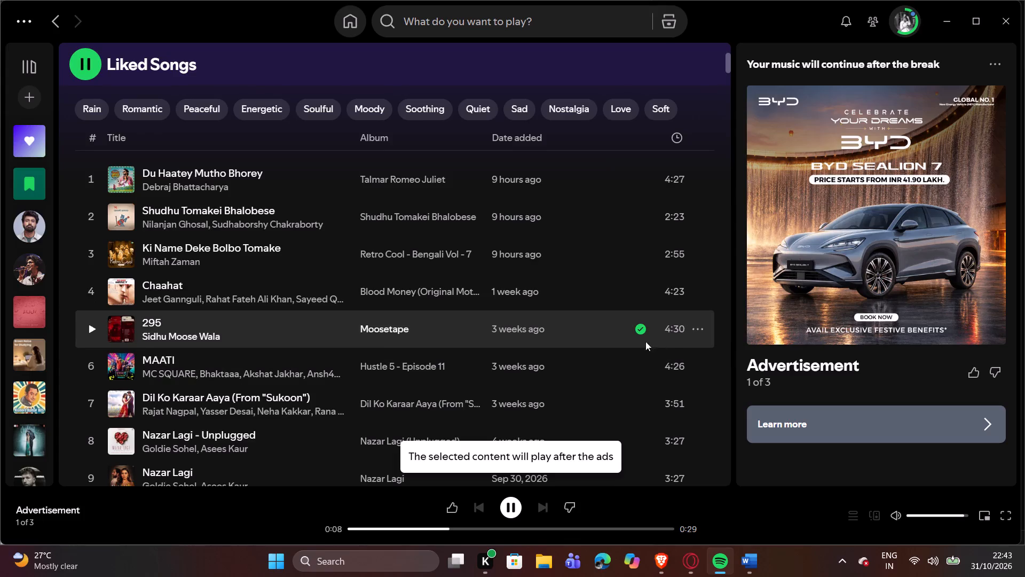
click(696, 324)
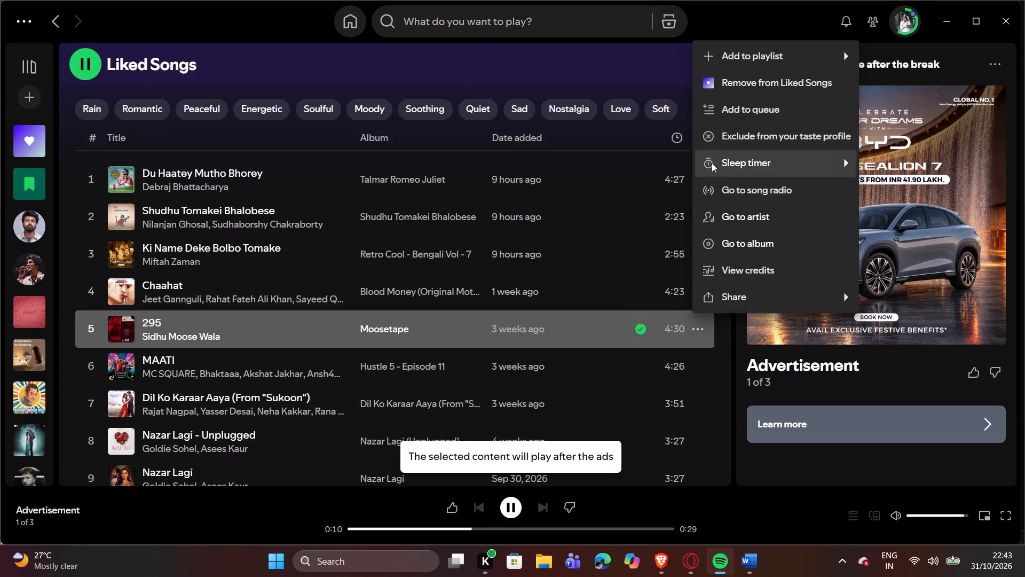
click(722, 111)
click(951, 9)
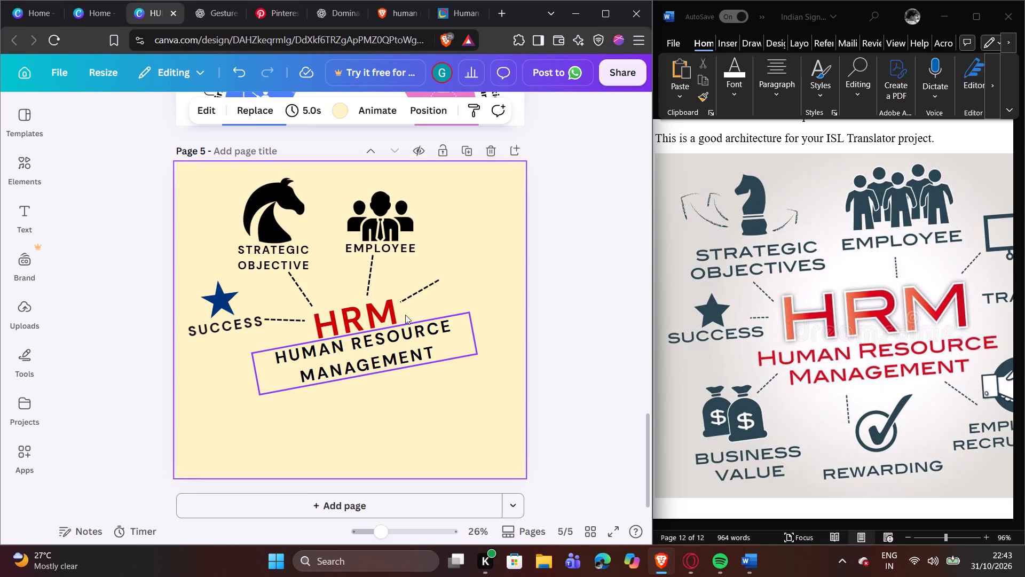
Duplicate the dashed connector beside HRM and place the copy as a short diagonal line running down-left from beside the MANAGEMENT heading.
click(409, 298)
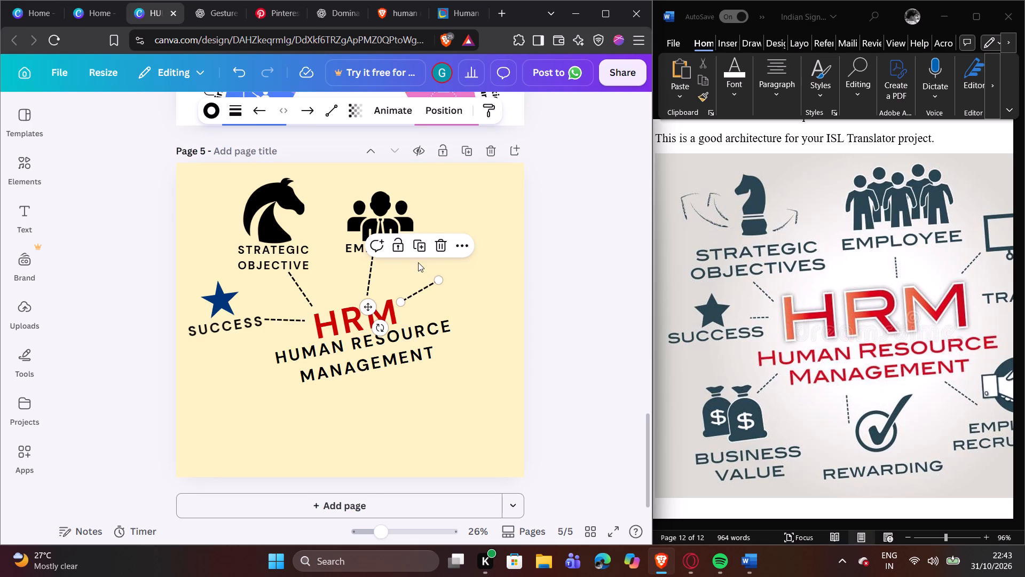
click(420, 254)
drag(402, 305, 241, 420)
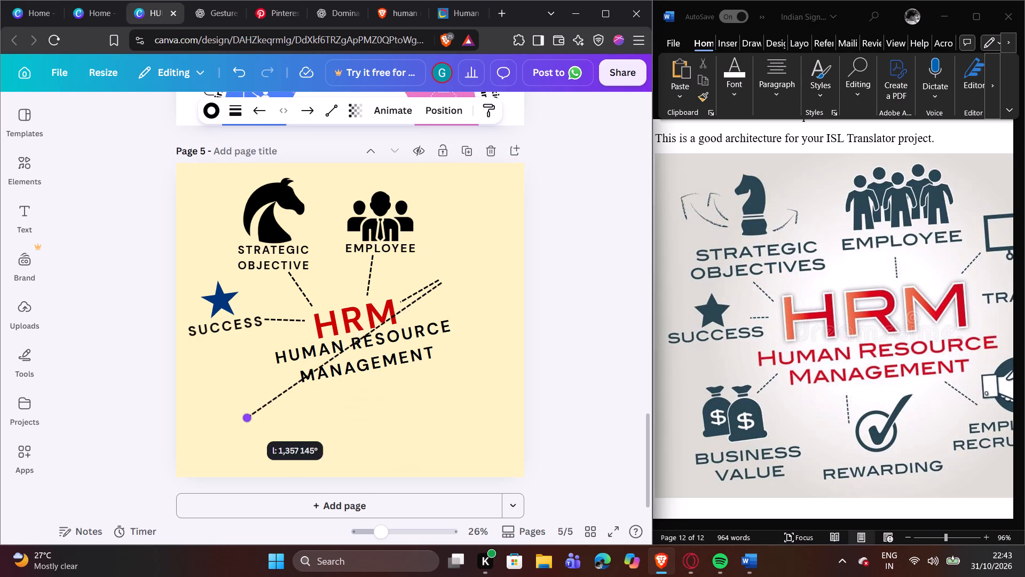
drag(241, 420, 212, 431)
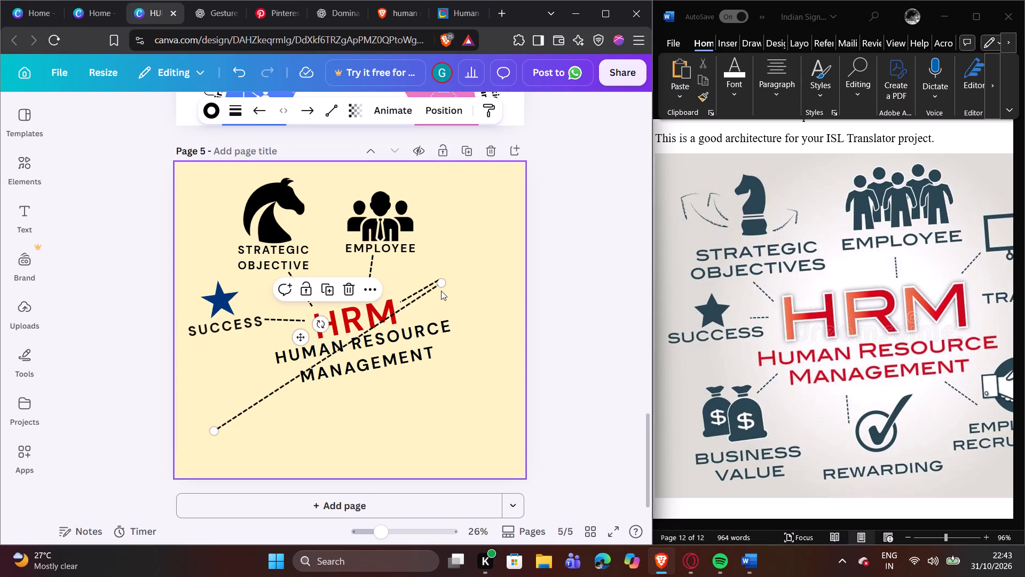
drag(441, 280, 269, 365)
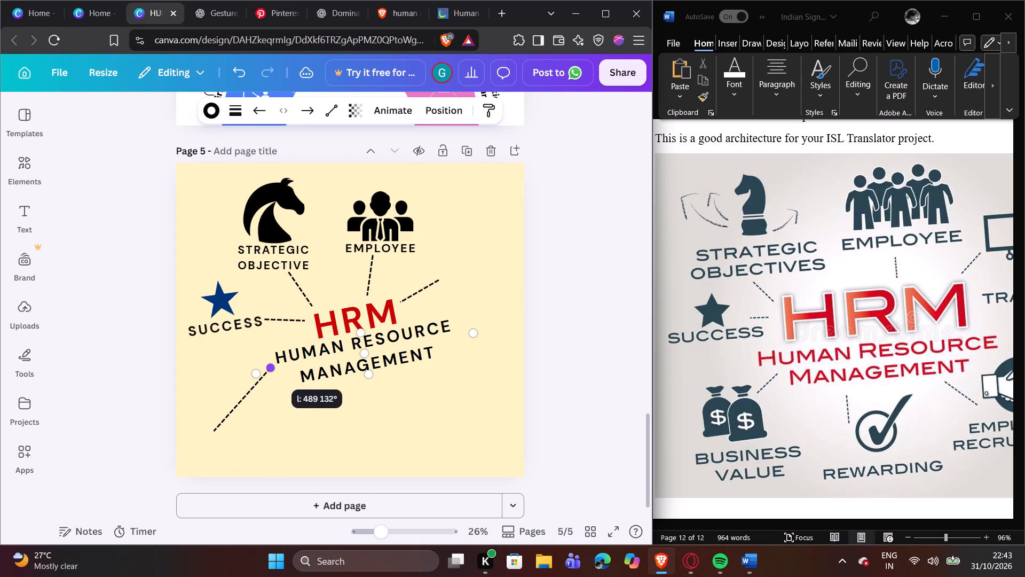
drag(269, 365, 280, 370)
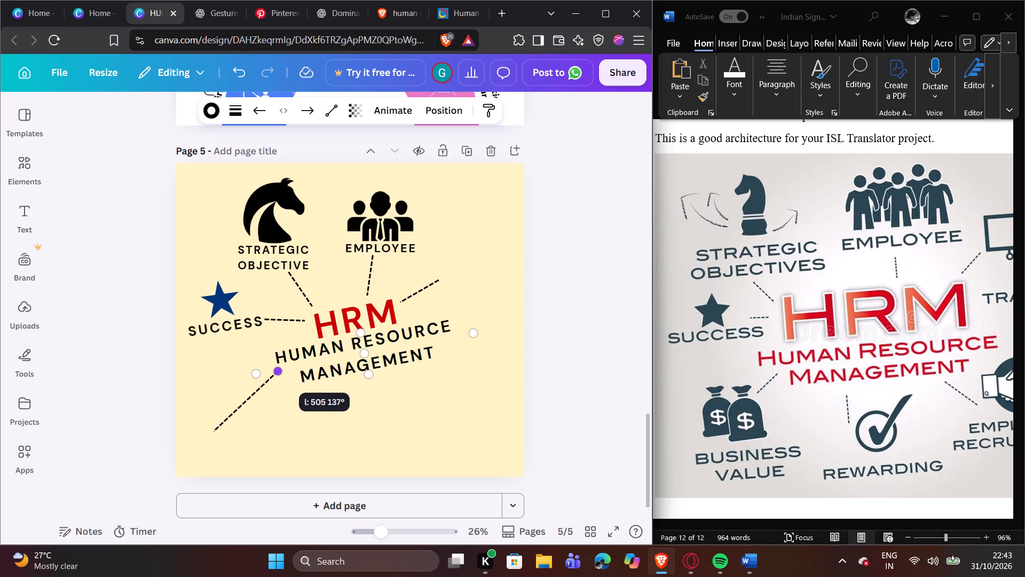
drag(280, 370, 285, 371)
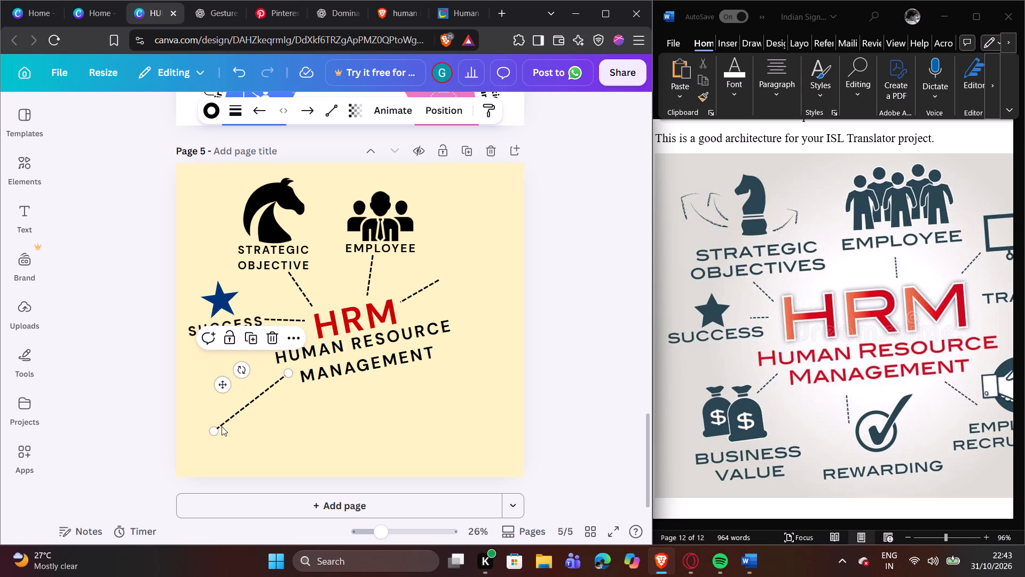
drag(215, 429, 253, 395)
click(291, 423)
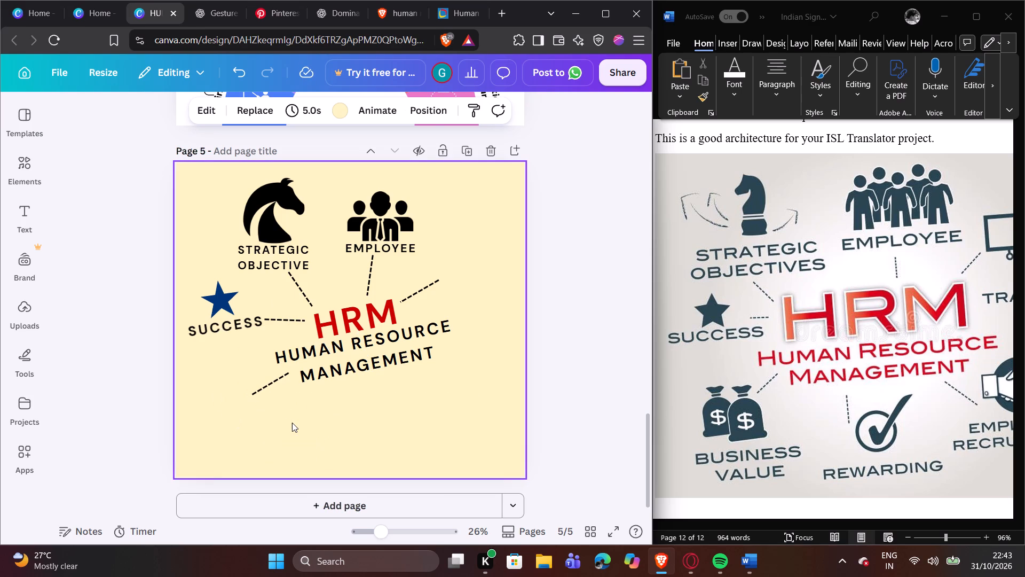
Search the elements for BUSINESS VALUE and look through the graphics for an icon resembling the reference's dollar bags.
click(27, 156)
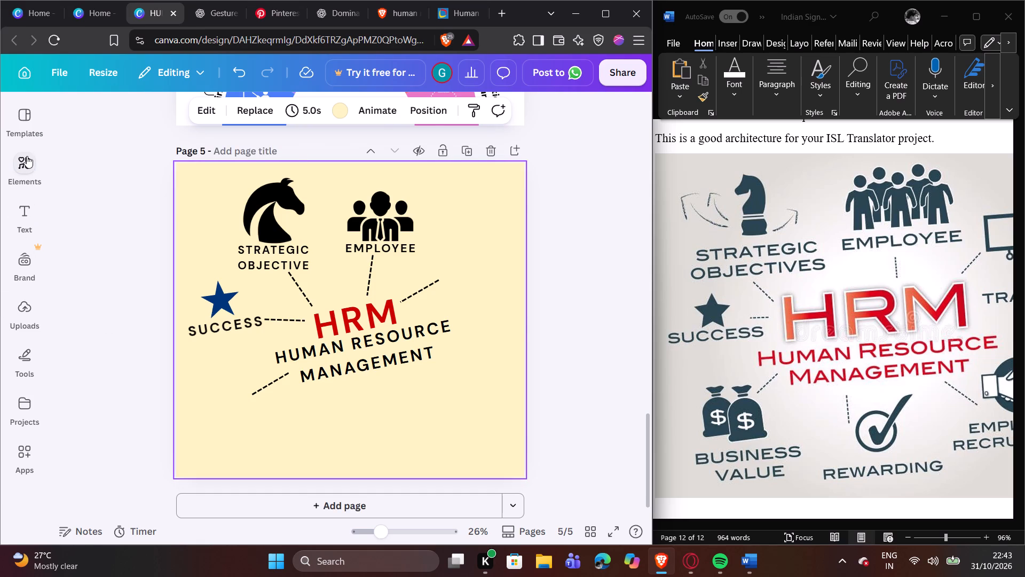
click(255, 126)
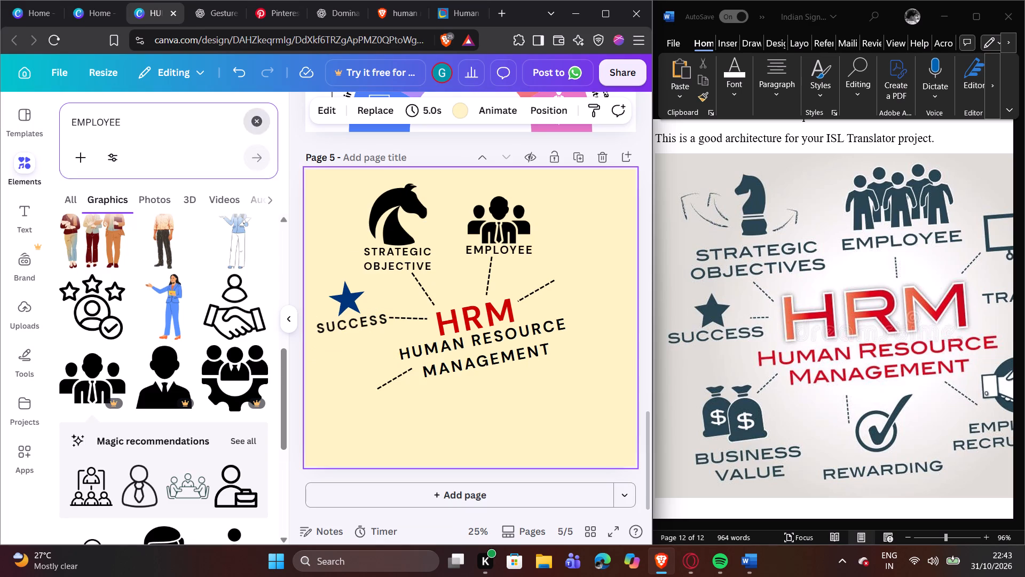
text(BU)
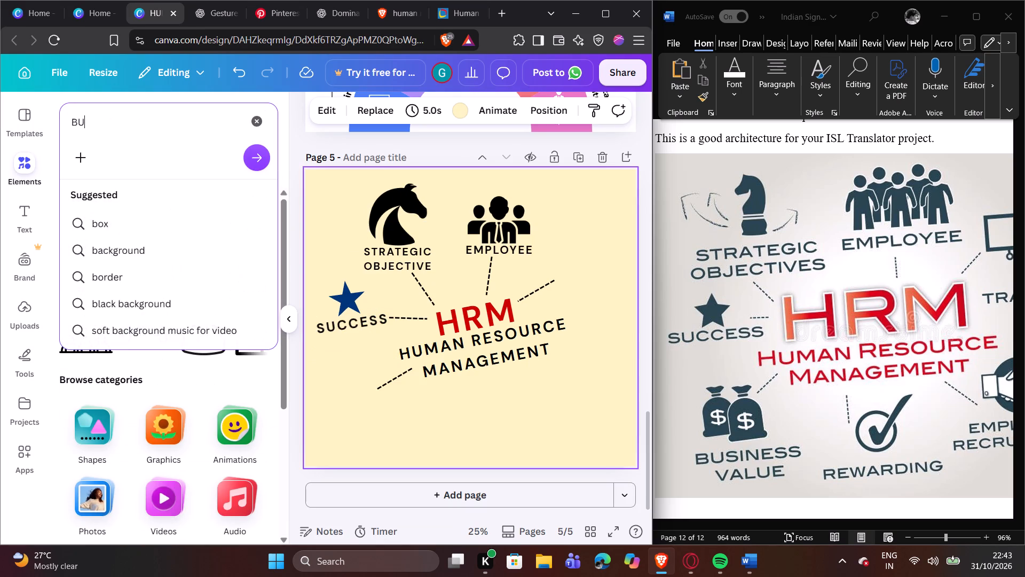
text(SI)
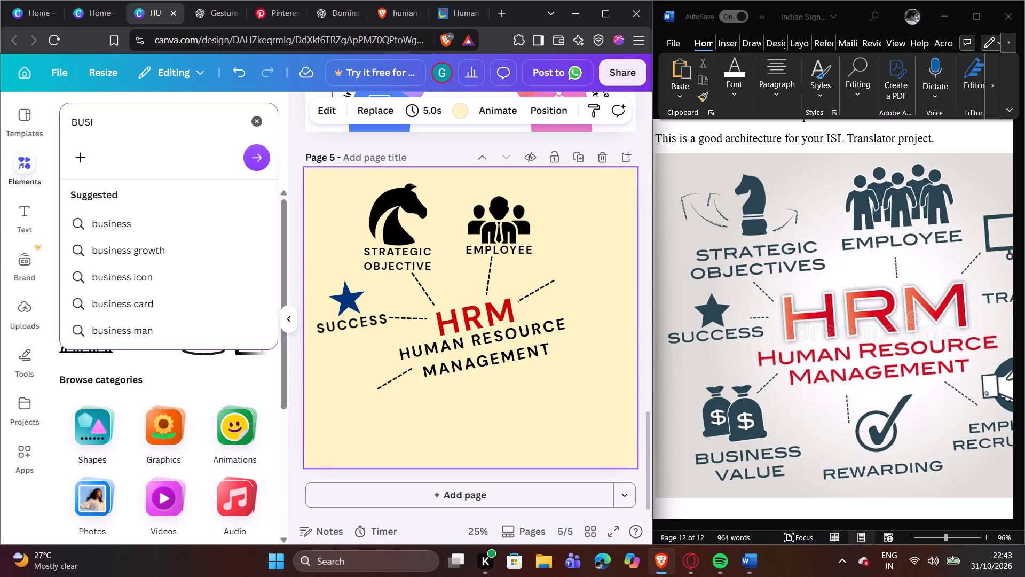
text(NESS)
key(space)
key(v)
key(a)
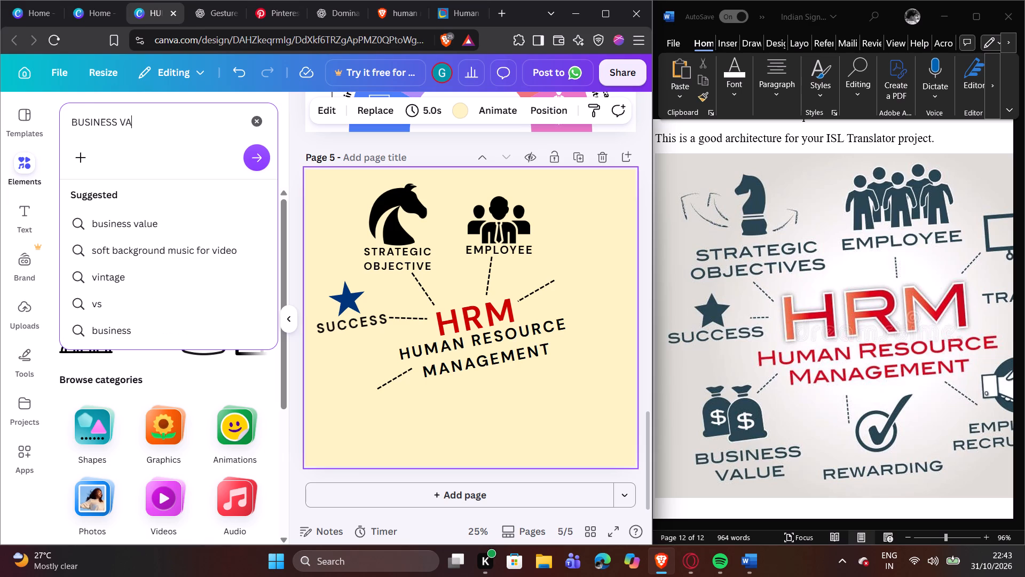
text(LY)
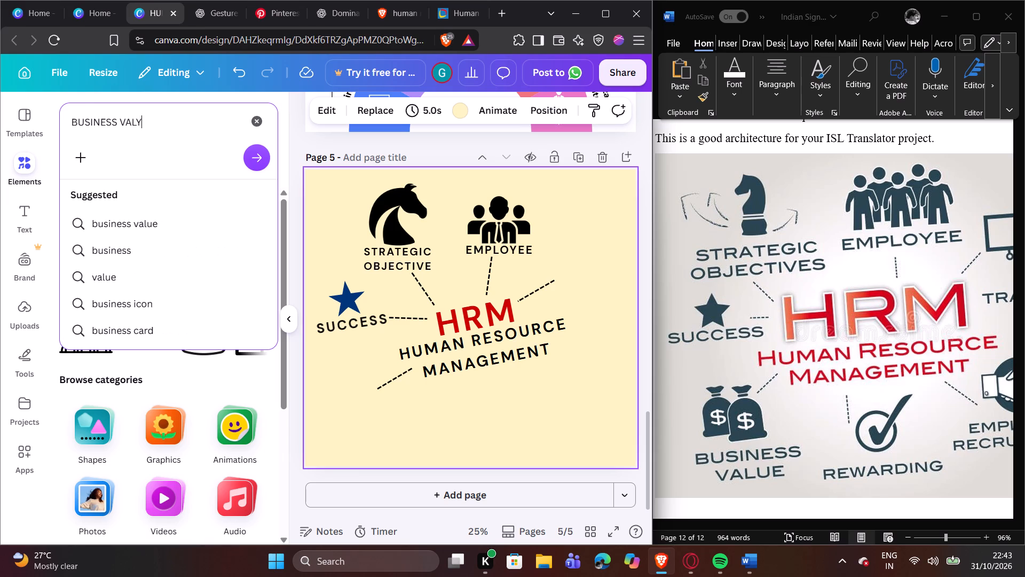
key(BackSpace)
text(UE)
key(Return)
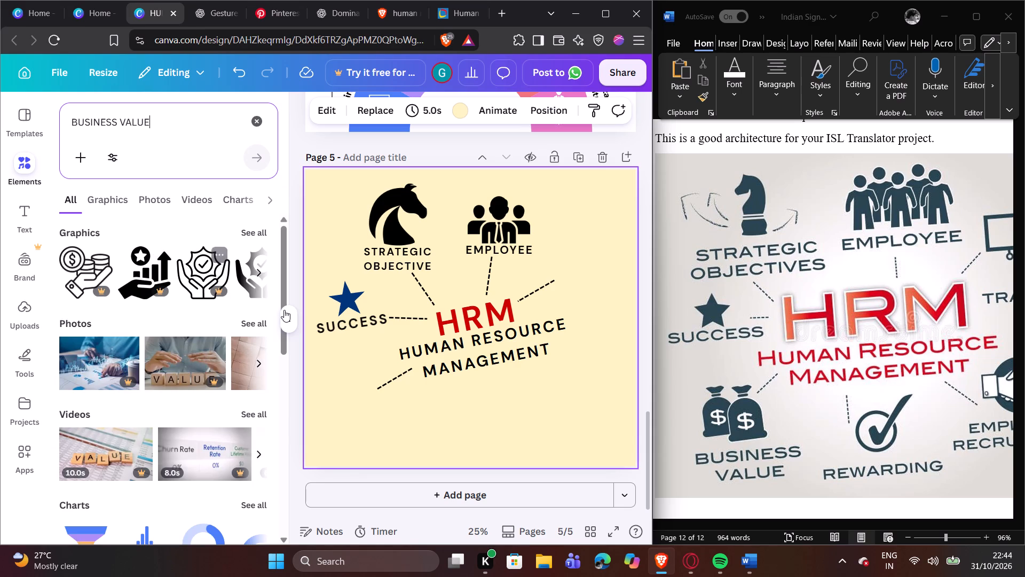
click(258, 273)
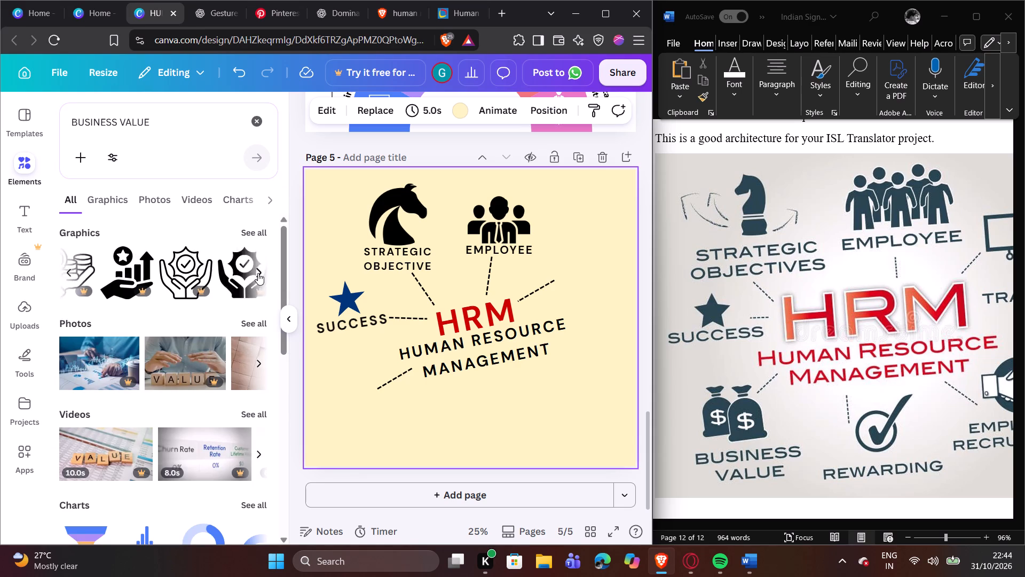
click(258, 273)
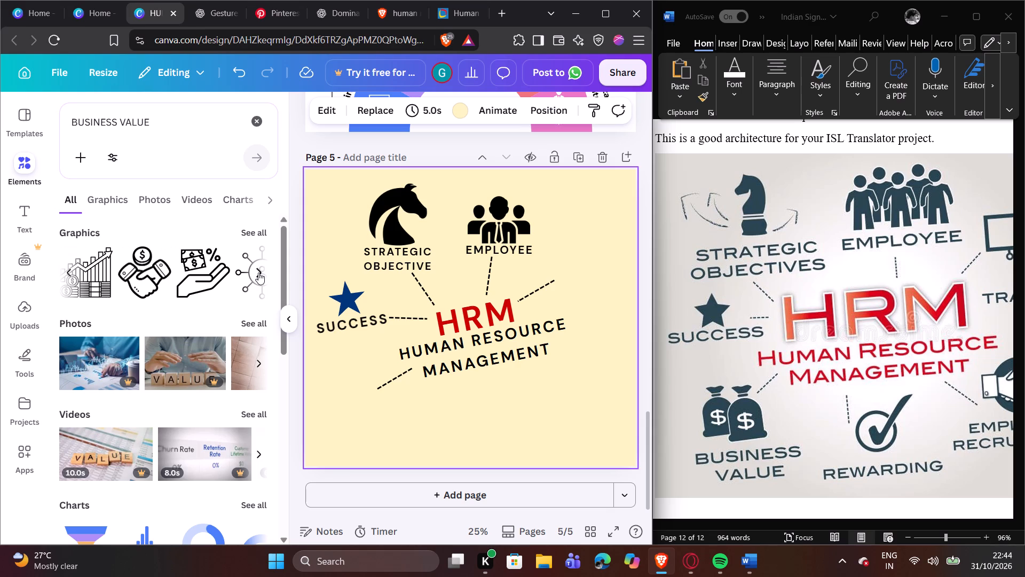
click(258, 272)
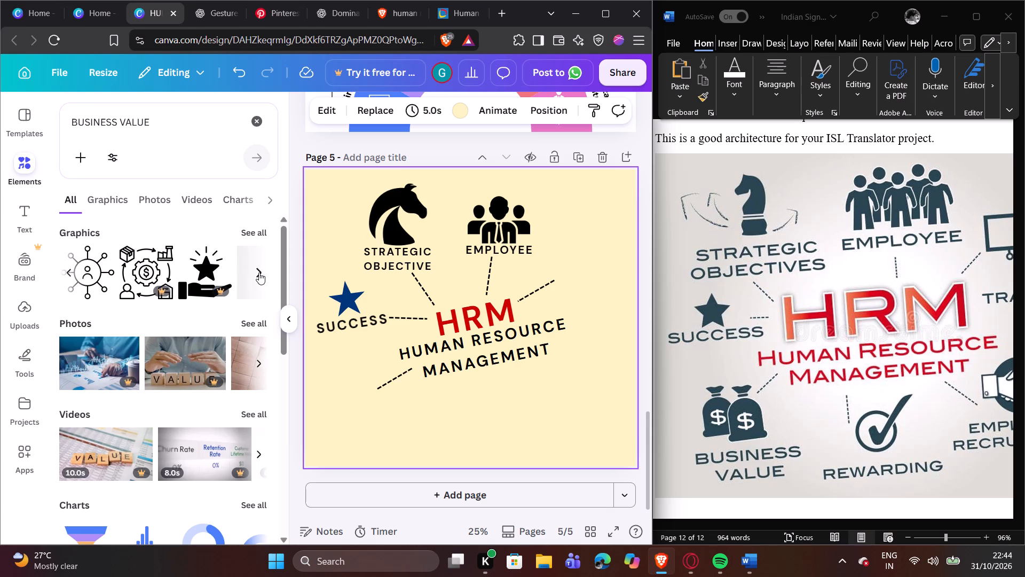
click(259, 272)
click(259, 272)
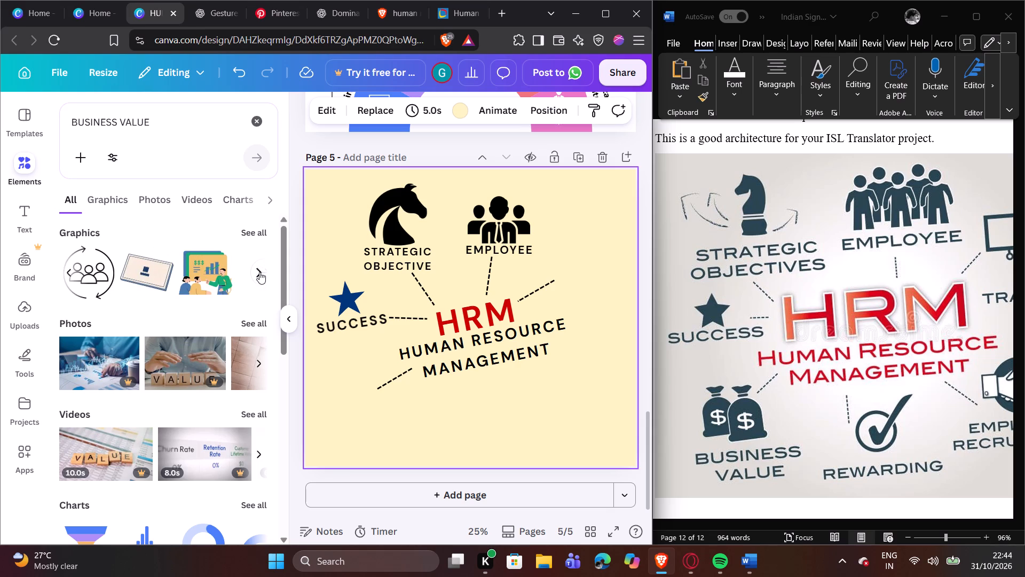
click(259, 272)
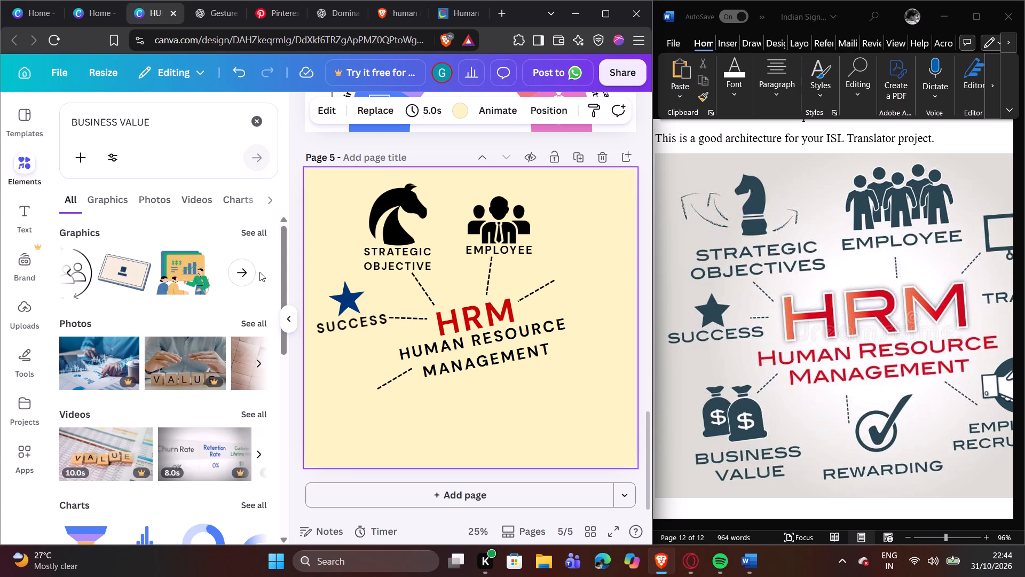
Search the elements for money bag and look through the graphics for a match to the reference's pair of dollar bags.
click(258, 128)
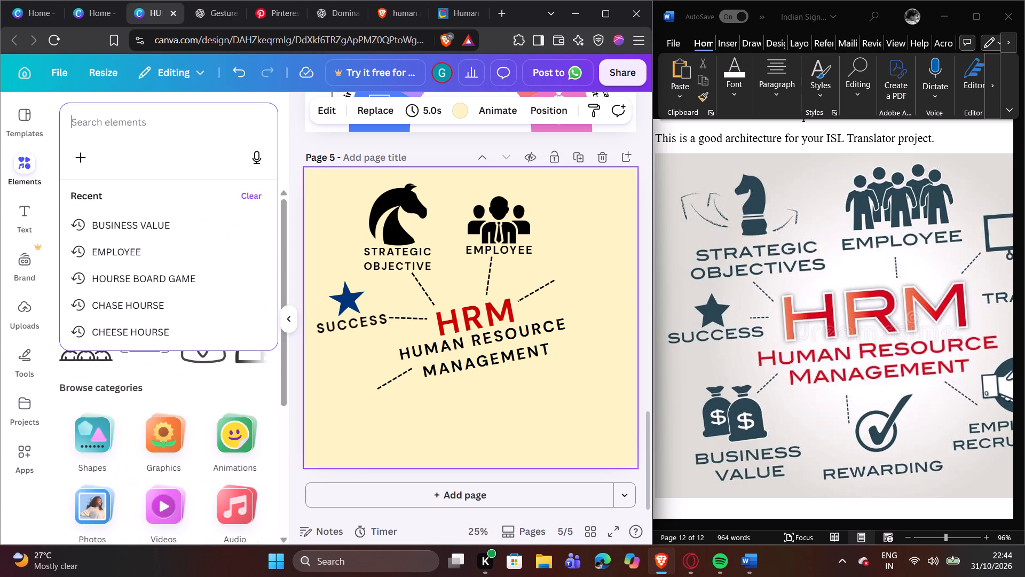
key(m)
text(ON)
key(e)
key(y)
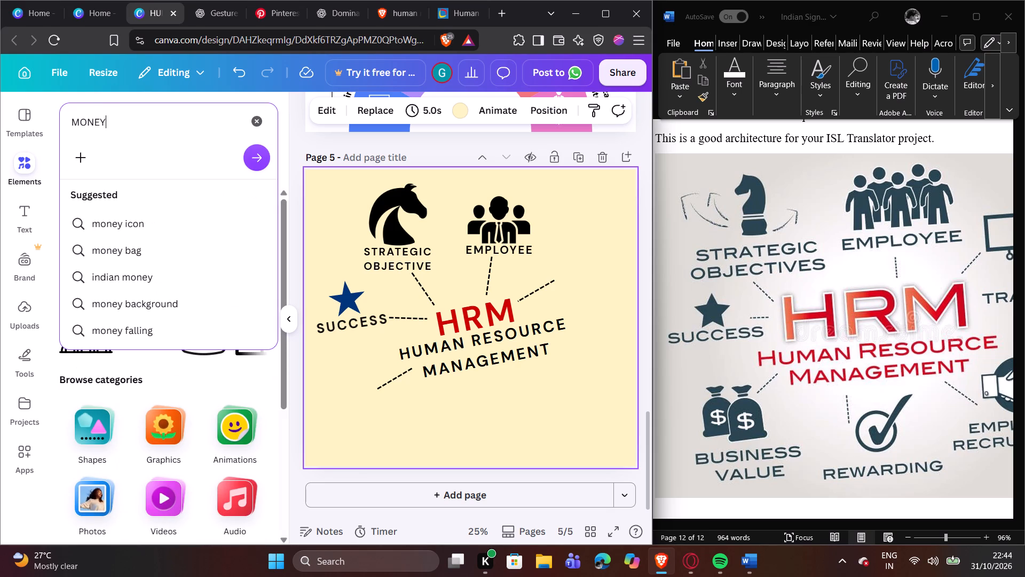
click(185, 252)
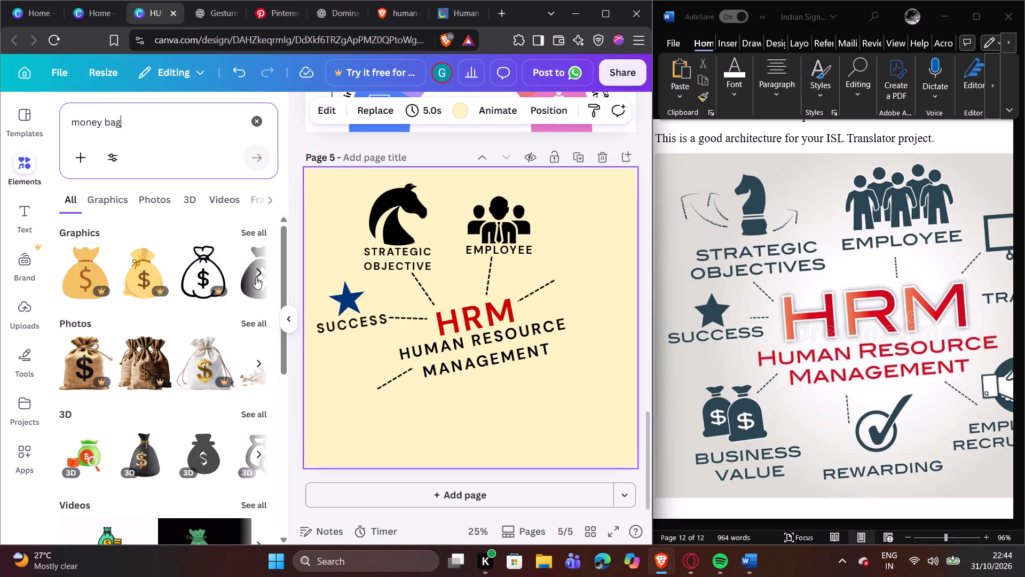
click(253, 274)
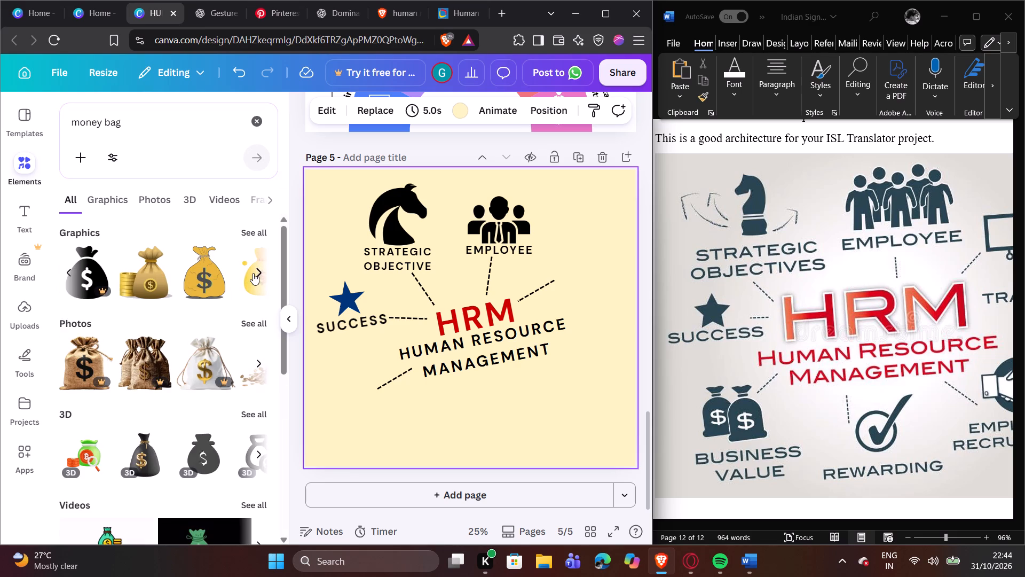
click(86, 197)
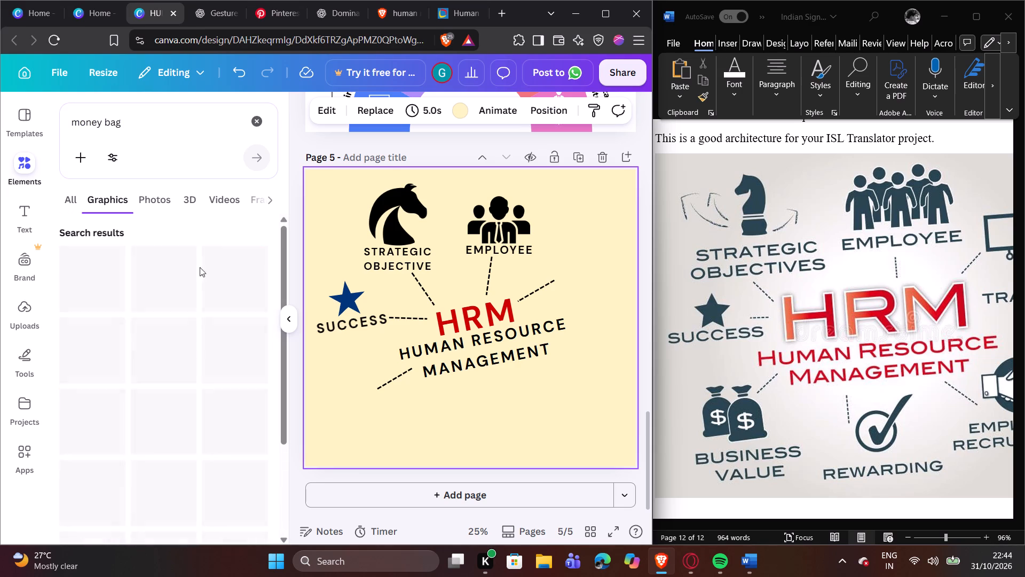
scroll(205, 270, down, 6)
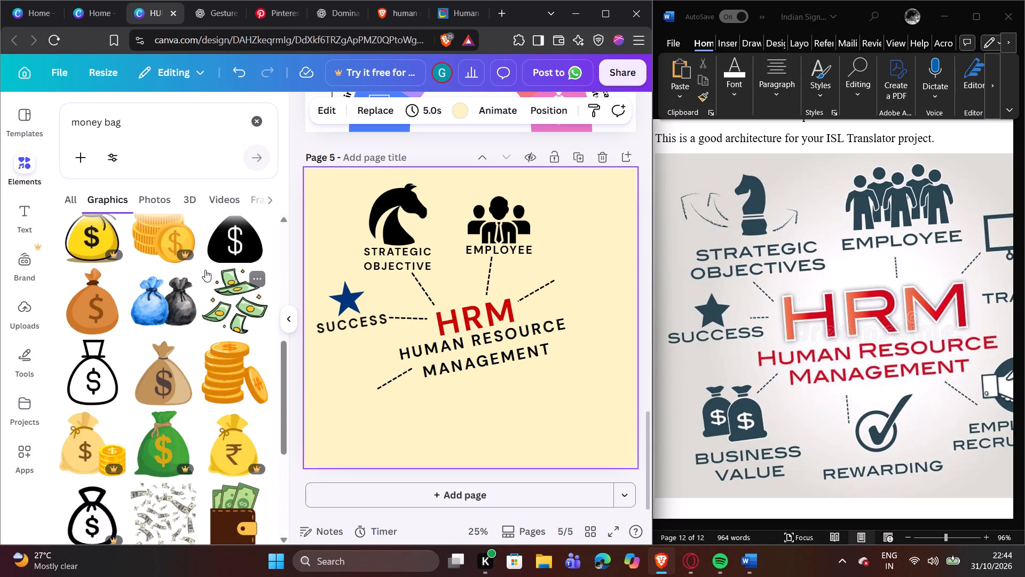
scroll(205, 270, down, 10)
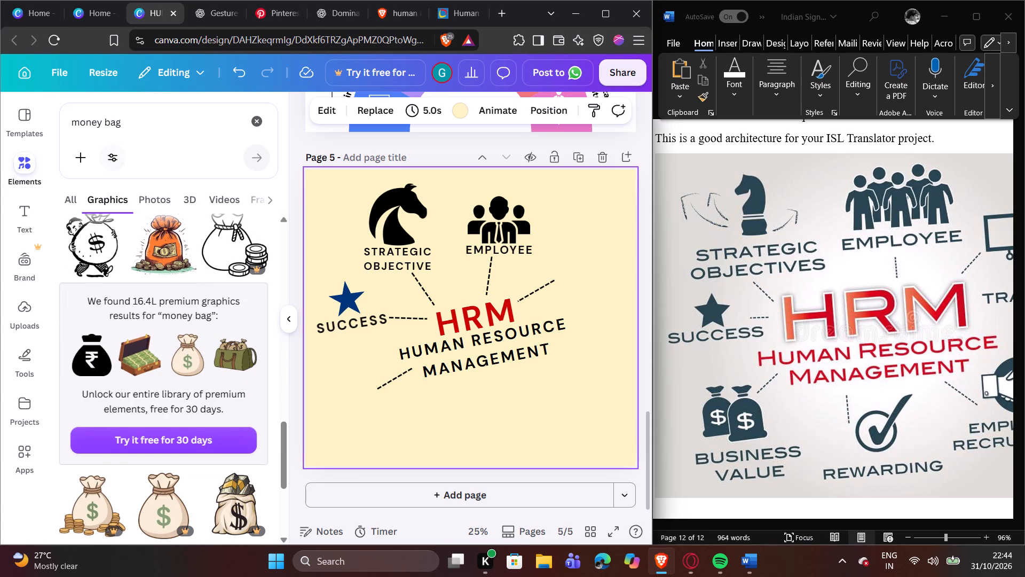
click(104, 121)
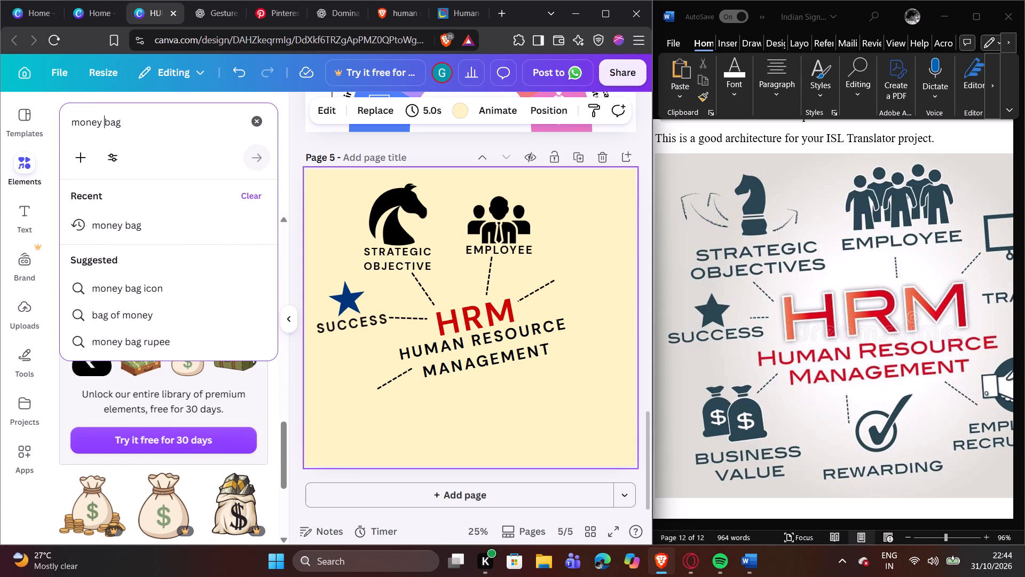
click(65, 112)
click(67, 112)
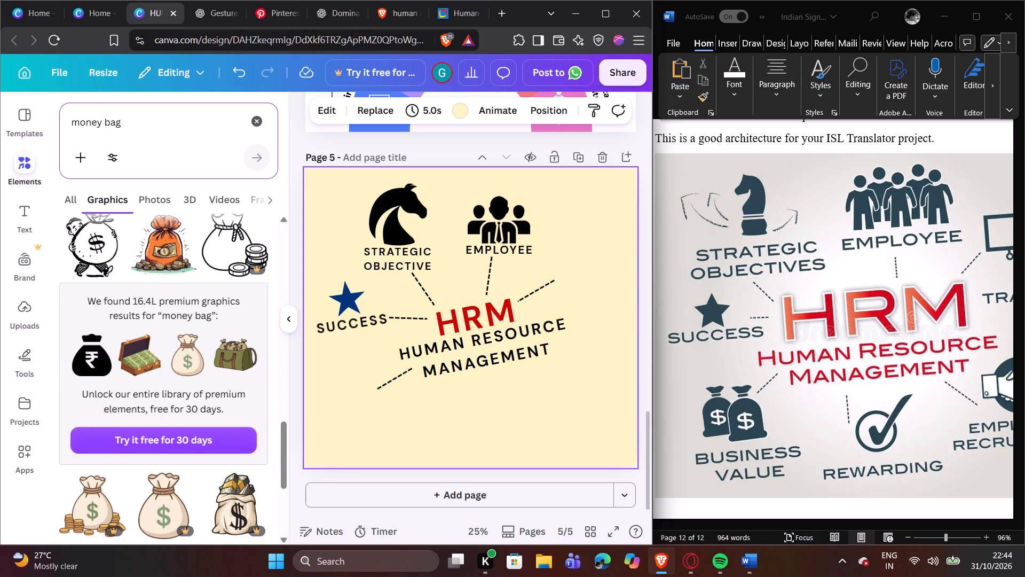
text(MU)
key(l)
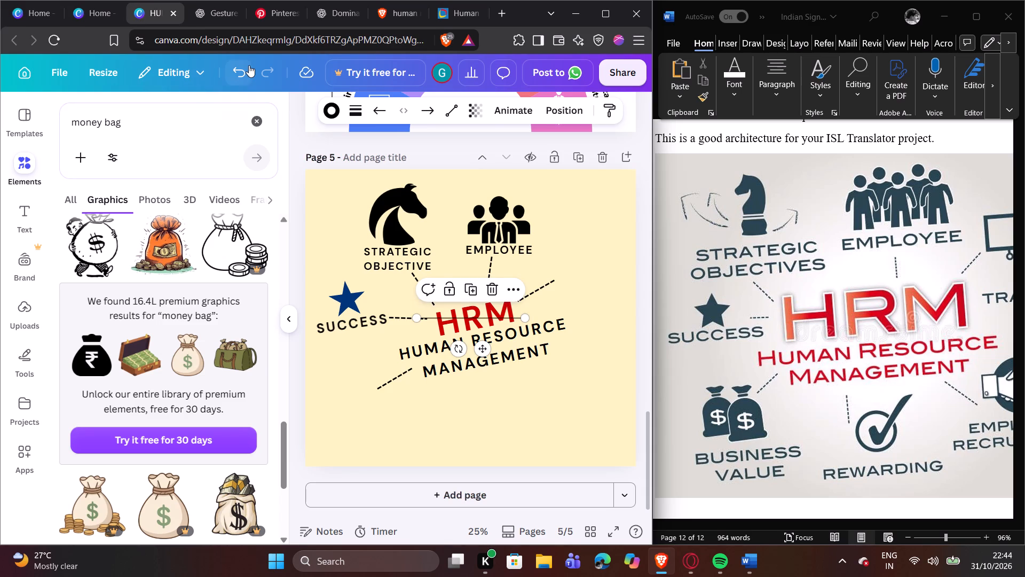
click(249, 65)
Search the elements for MULTIPLE money bag and add the graphic of three dollar bags with cash and coins flying above them.
click(73, 125)
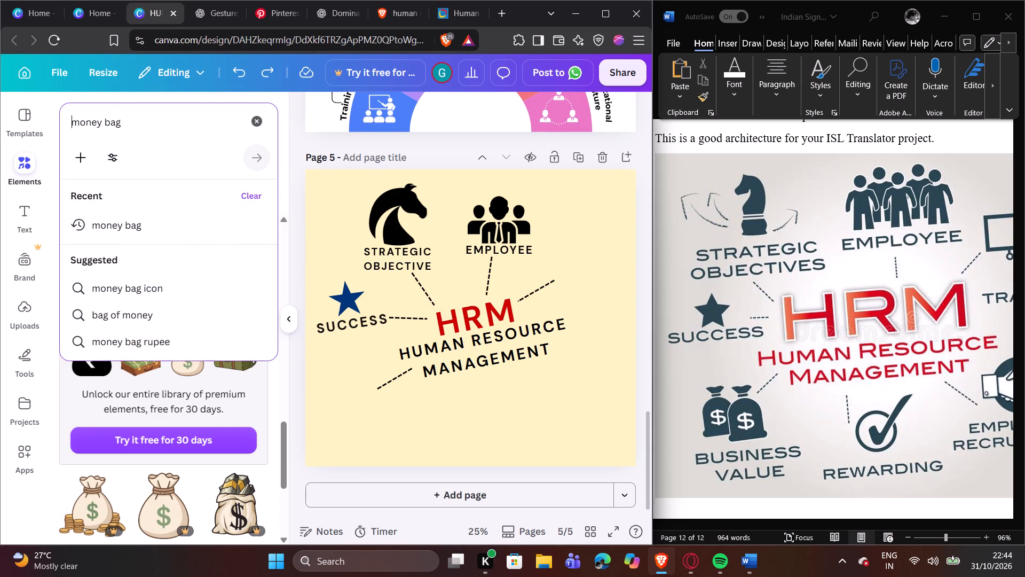
text(MUL)
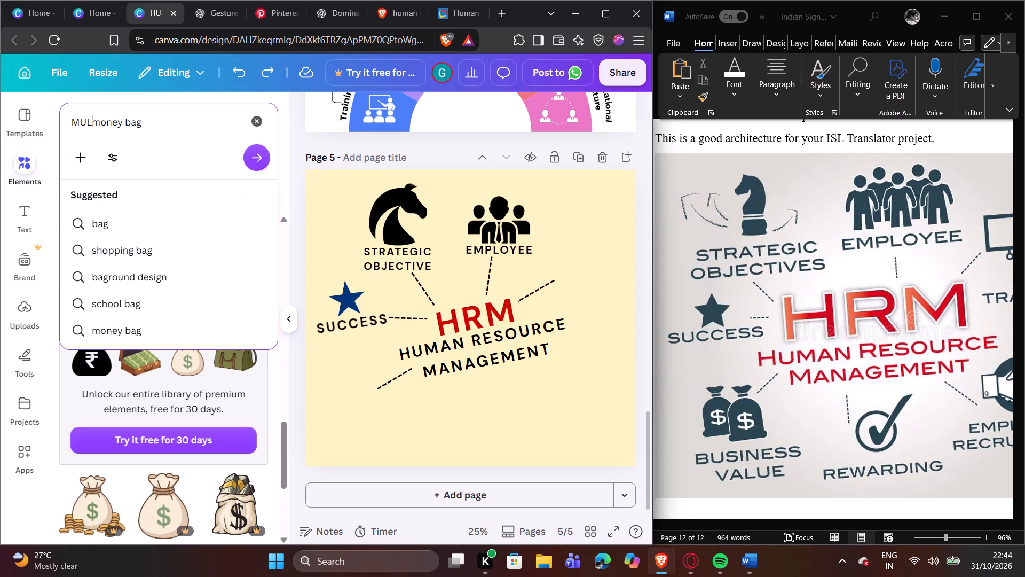
text(TIPLE)
key(space)
key(Return)
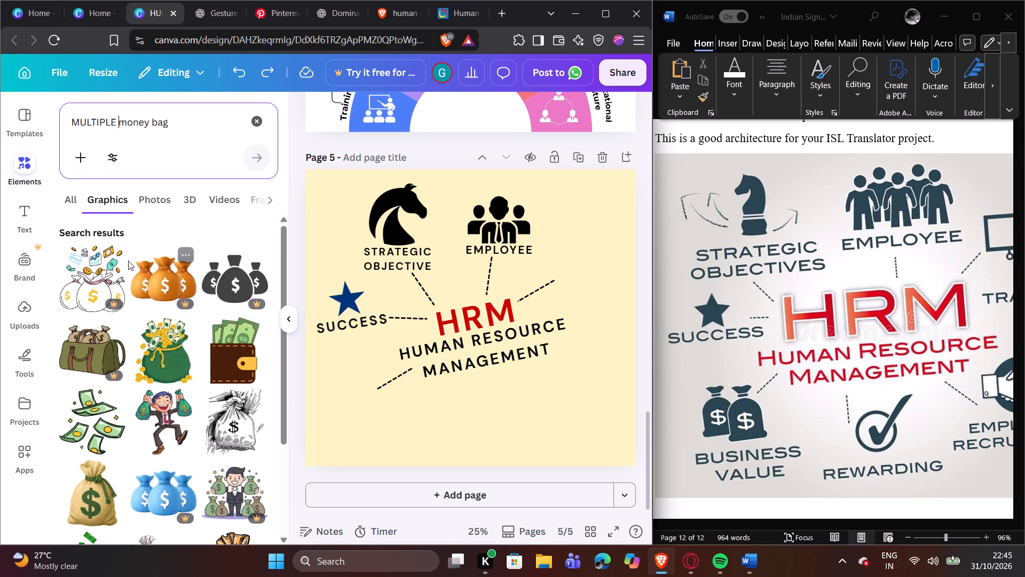
scroll(123, 239, down, 3)
scroll(123, 239, up, 3)
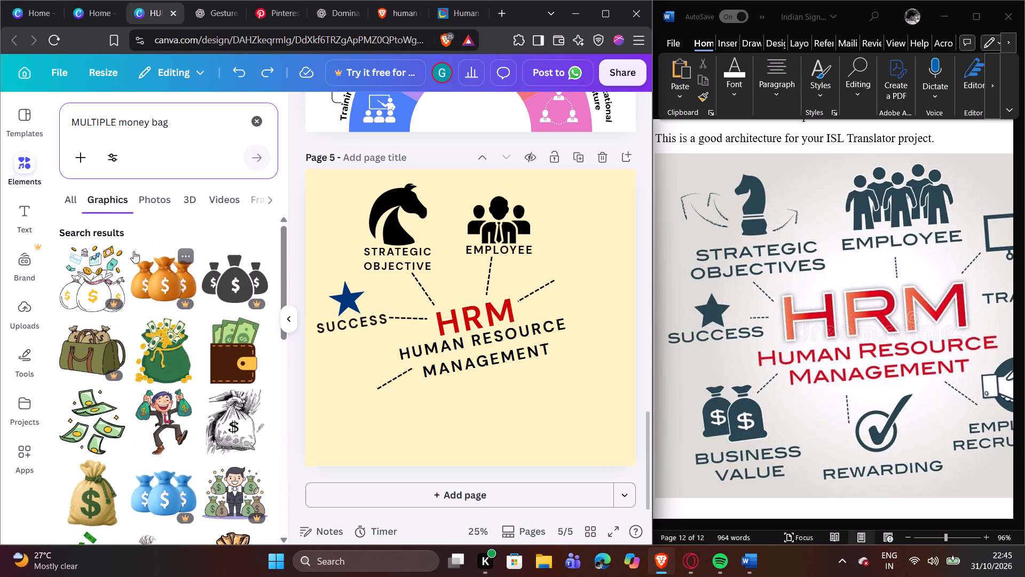
scroll(139, 268, down, 7)
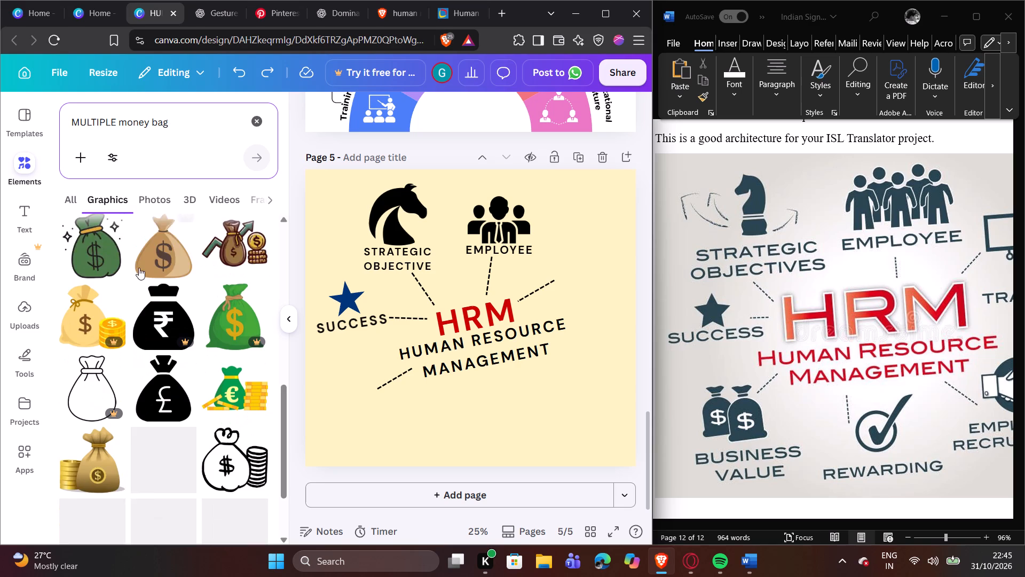
scroll(139, 268, down, 4)
scroll(139, 268, up, 2)
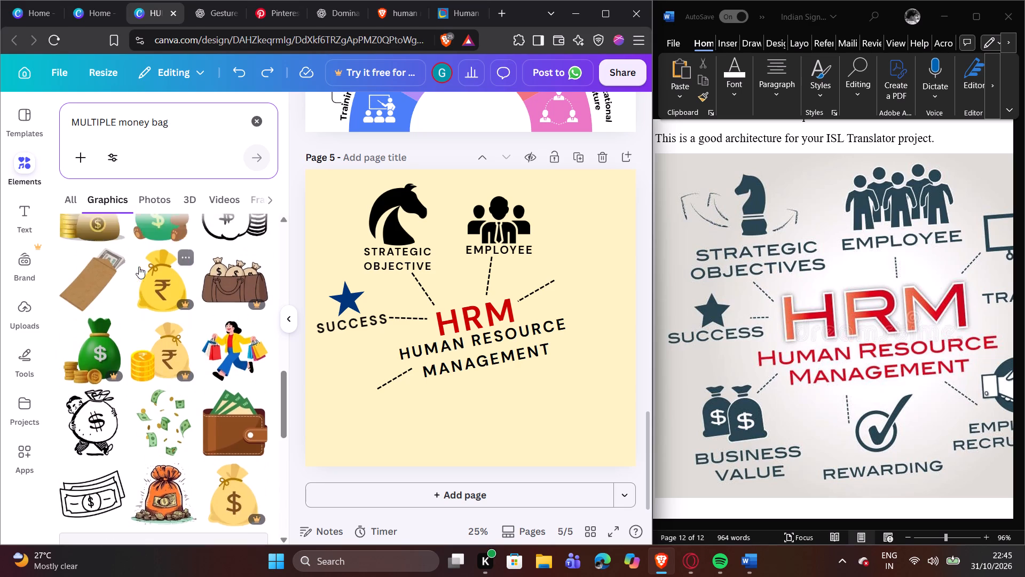
scroll(139, 267, up, 2)
scroll(139, 267, down, 7)
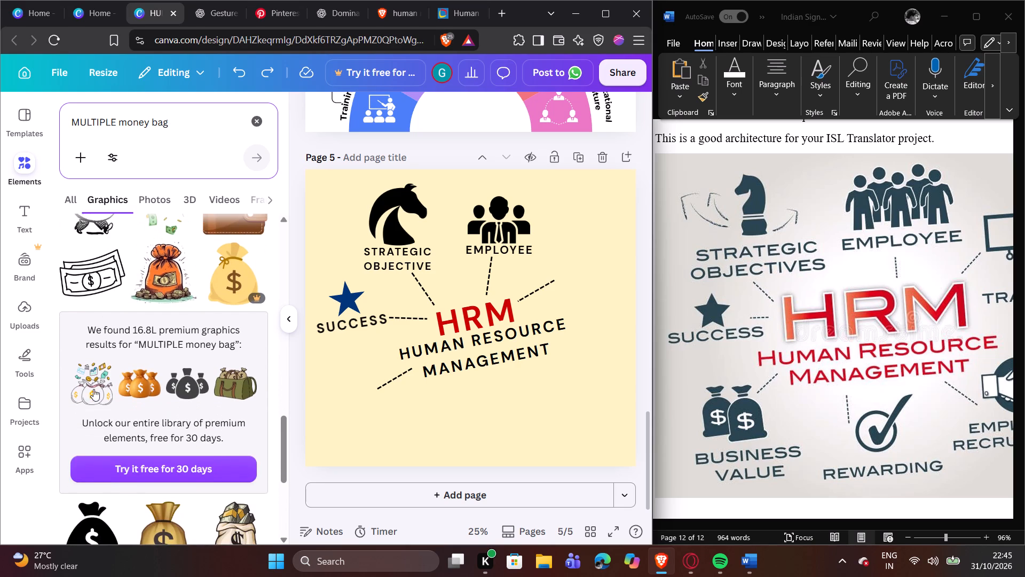
click(89, 383)
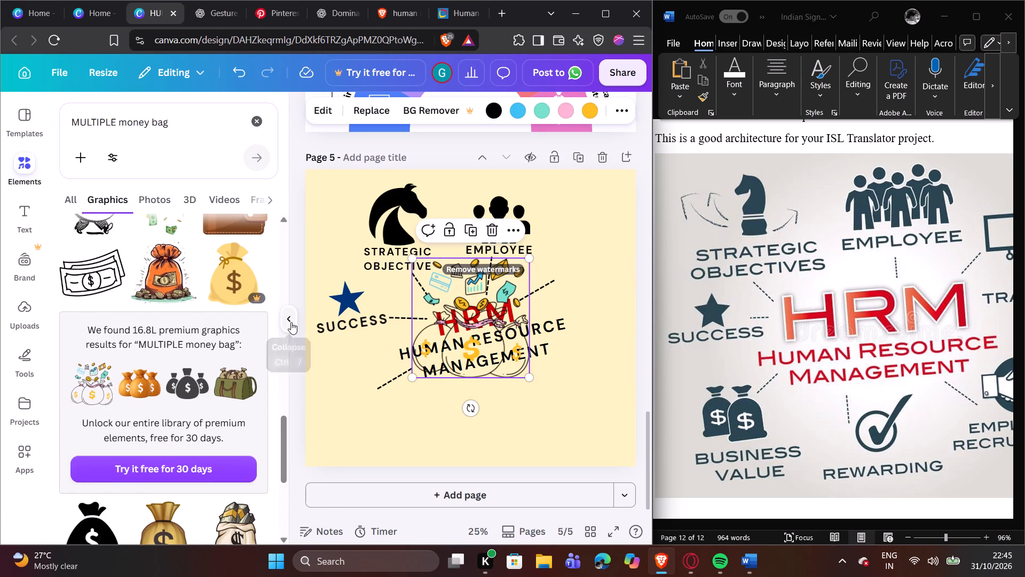
Shrink the money bags graphic to about 304 by 309 and place it below SUCCESS, at the end of the lower dashed connector.
click(291, 322)
drag(361, 302, 272, 384)
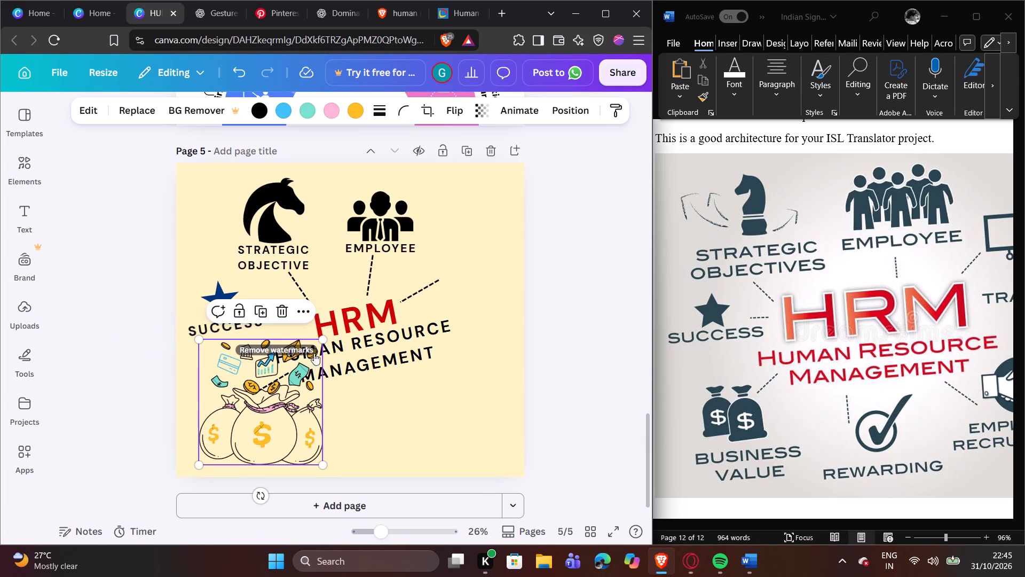
drag(325, 339, 256, 409)
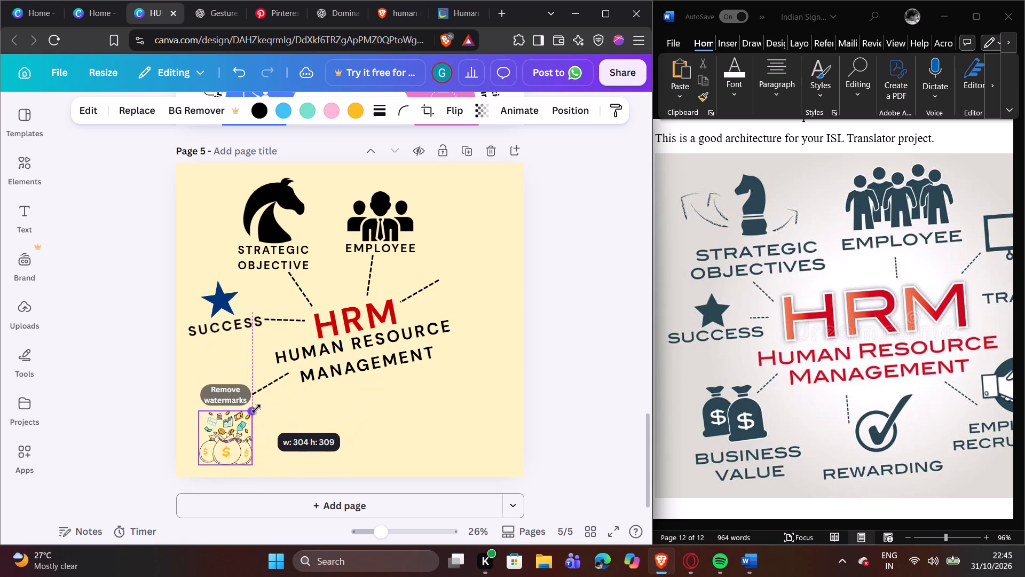
drag(256, 409, 256, 409)
click(280, 408)
drag(219, 438, 219, 404)
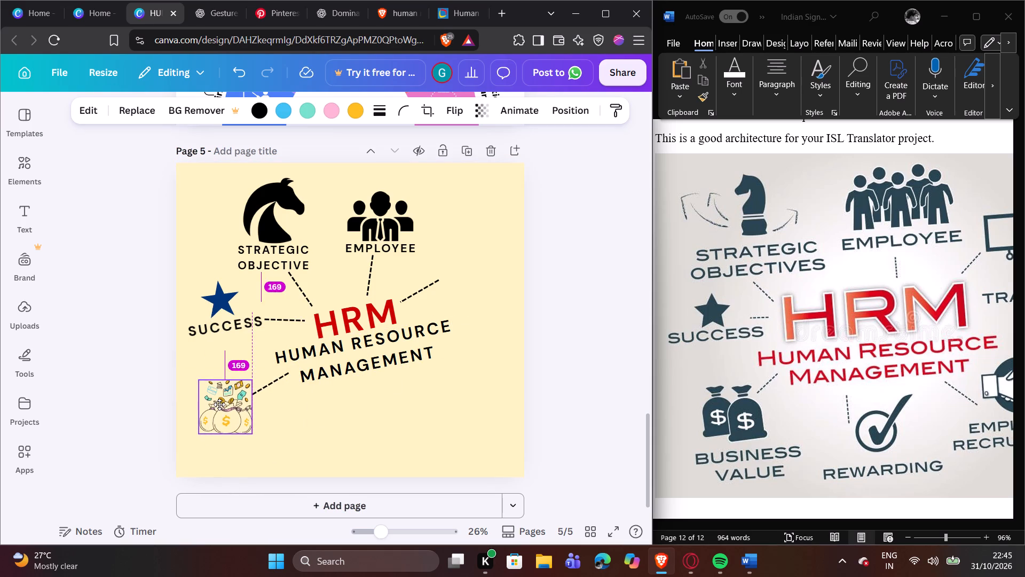
drag(219, 404, 218, 403)
click(295, 418)
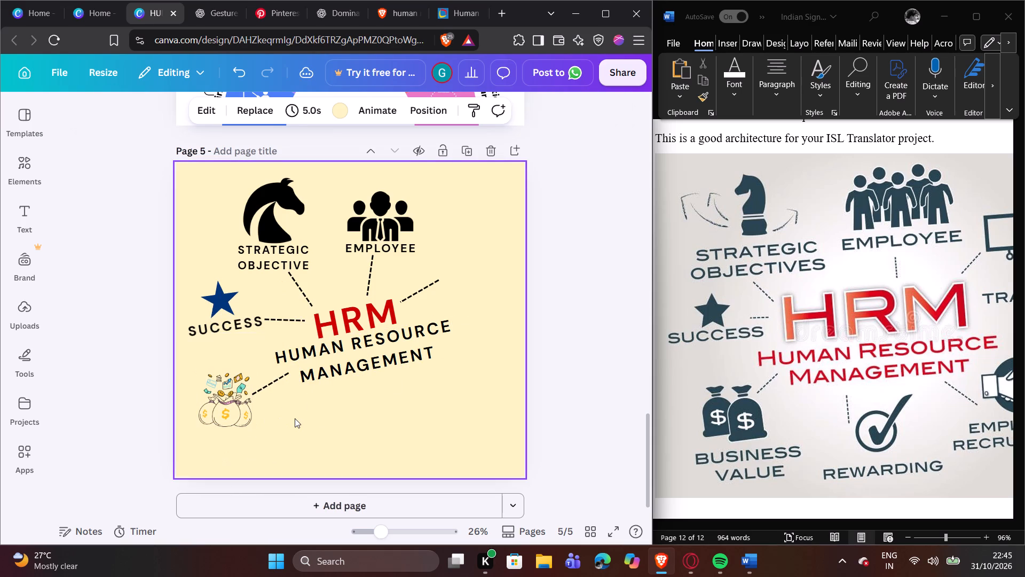
Duplicate the SUCCESS label, place the copy just beneath the money bags graphic and rotate it to a gentler upward tilt.
click(228, 318)
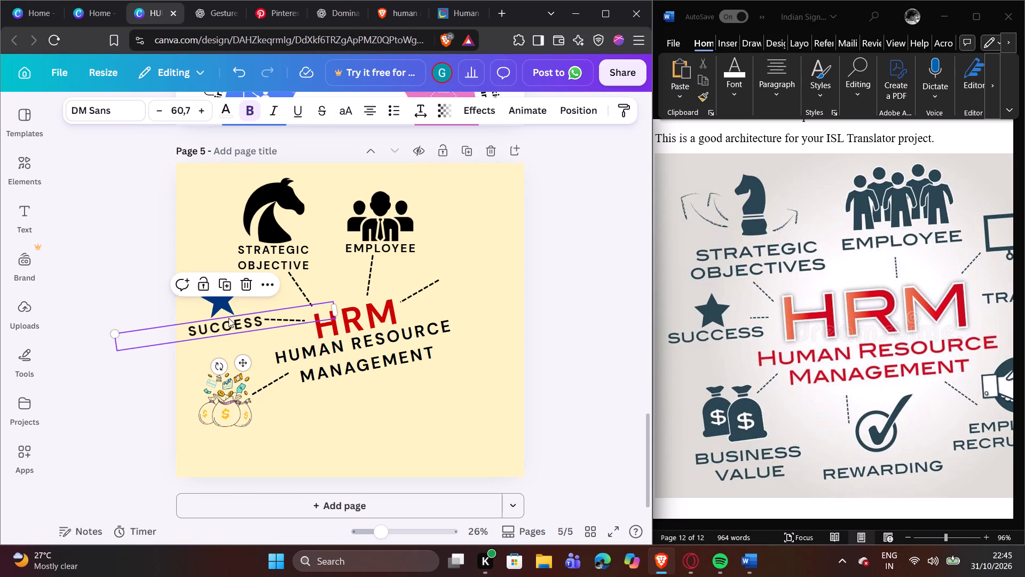
click(223, 283)
drag(235, 322, 242, 341)
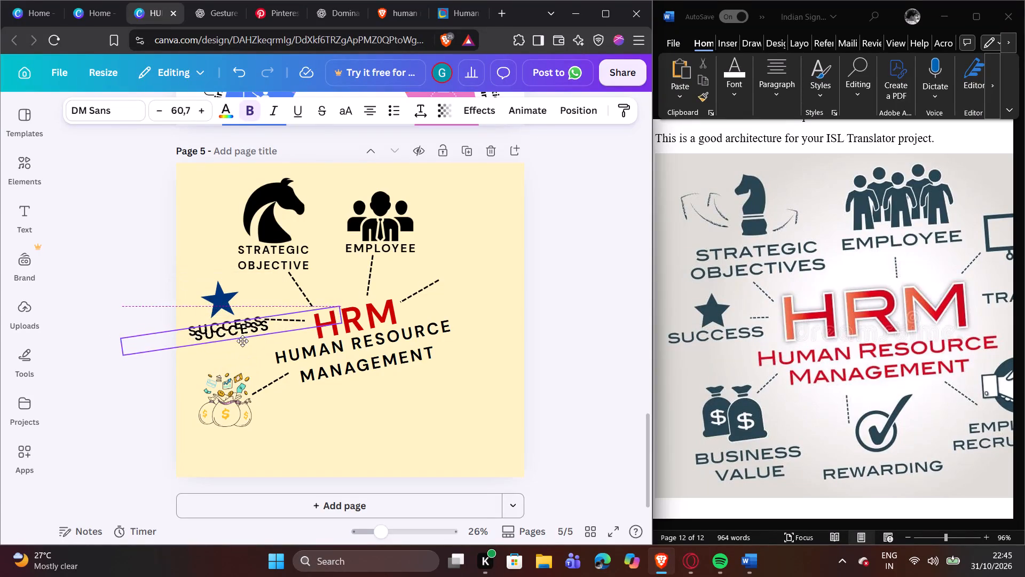
drag(242, 341, 249, 431)
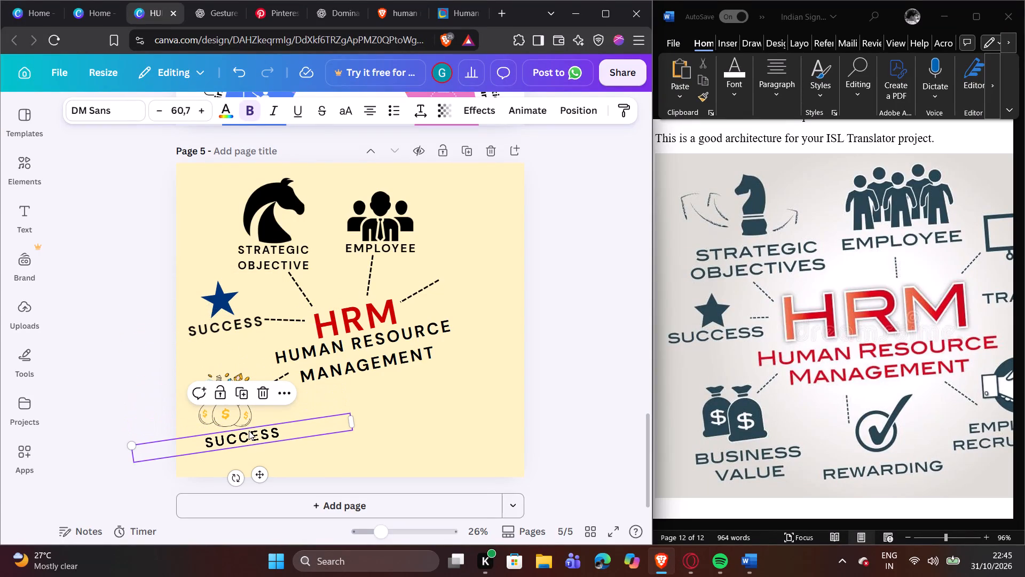
click(239, 472)
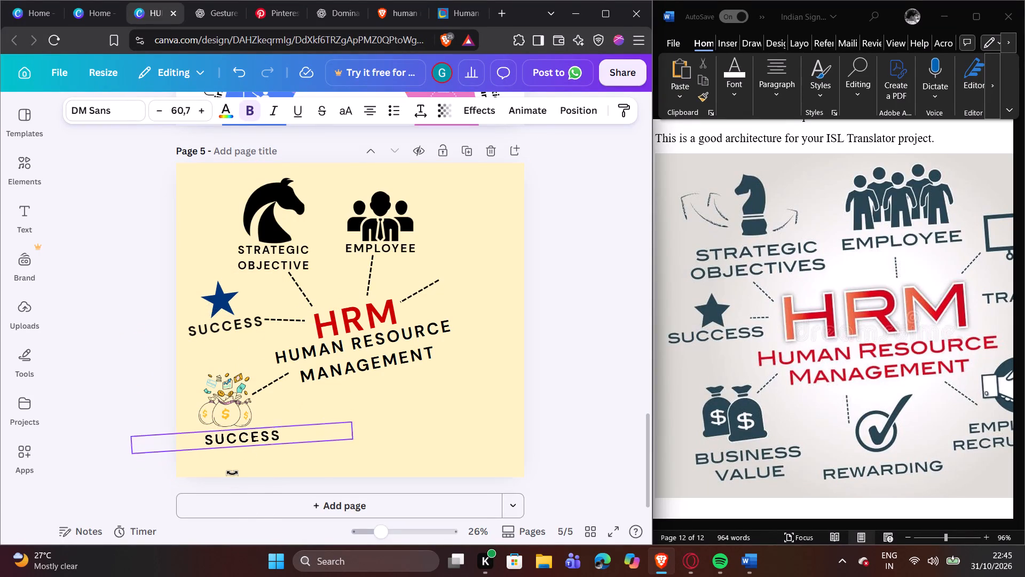
click(282, 449)
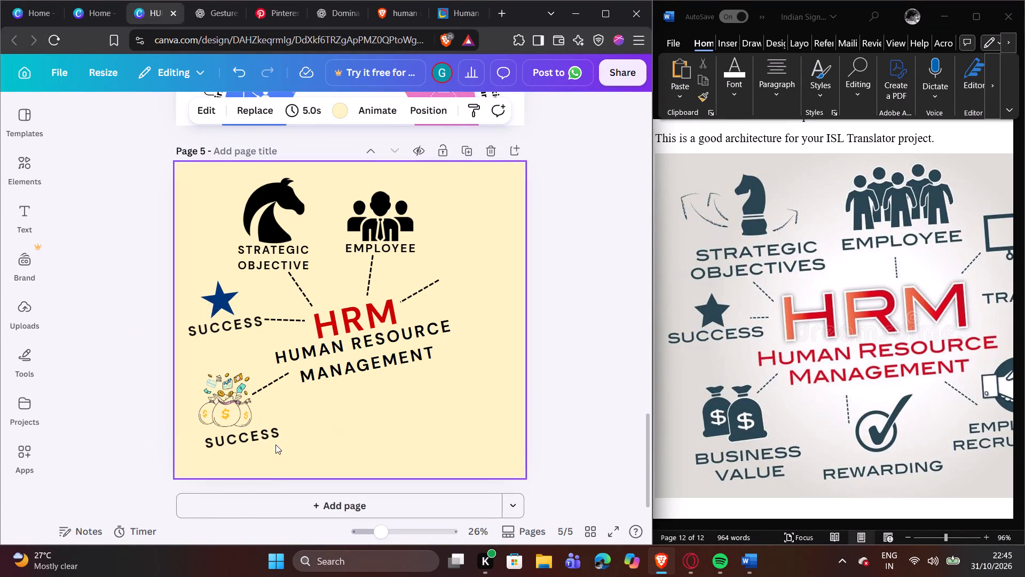
drag(259, 438, 247, 436)
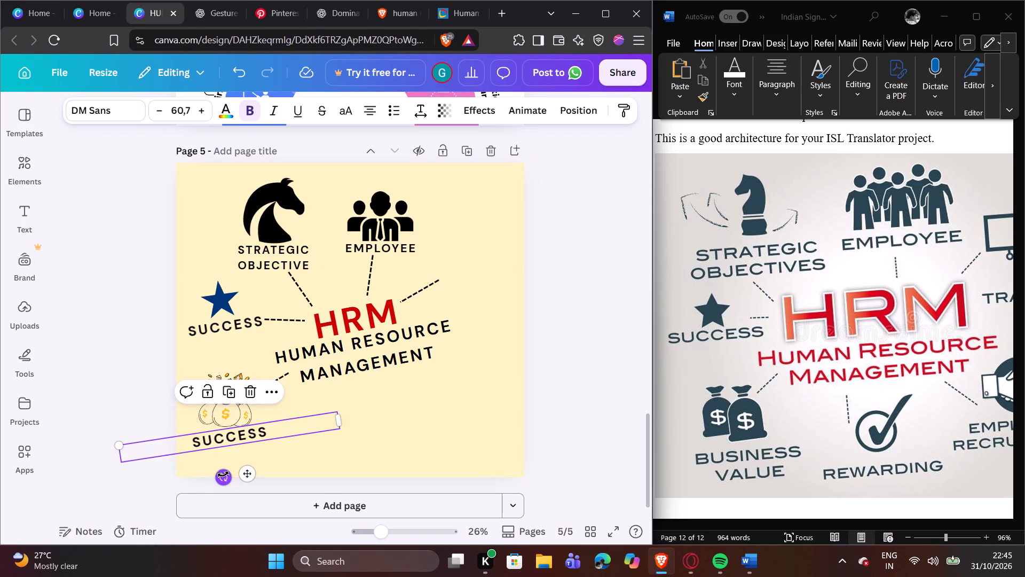
click(223, 474)
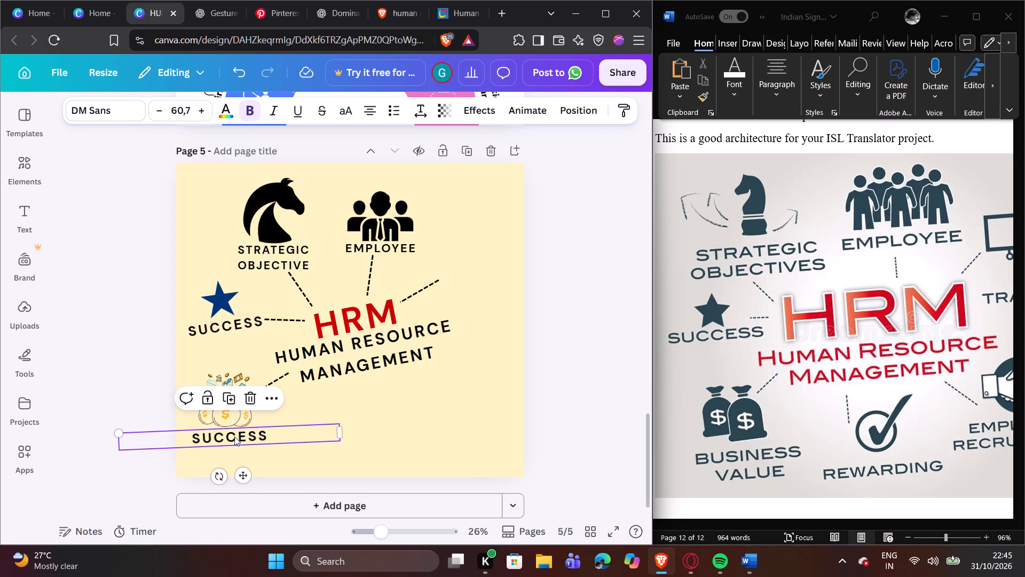
Replace the copied label's text with BUSINESS VALUE, split over two lines.
double_click(235, 435)
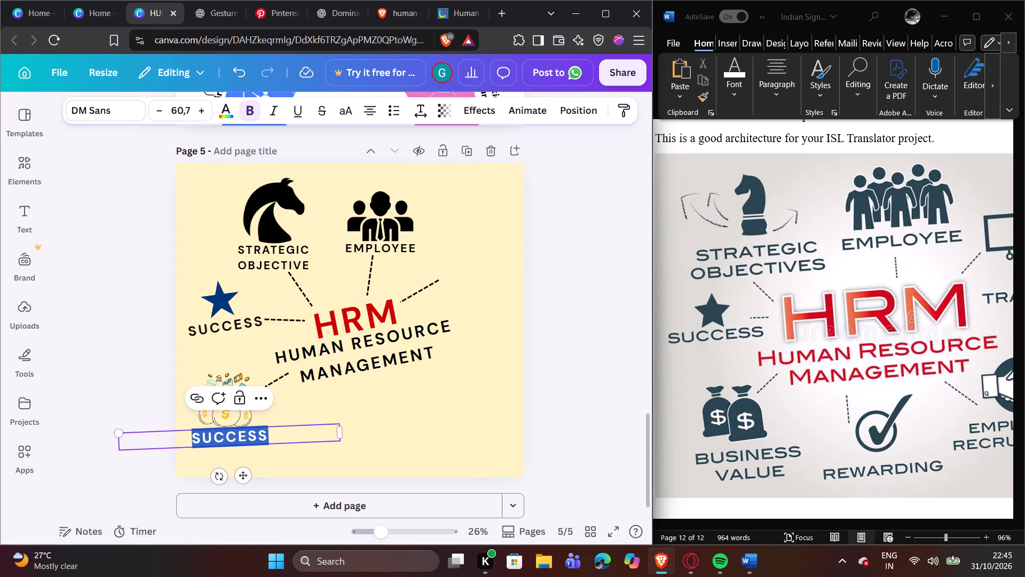
key(b)
key(u)
key(s)
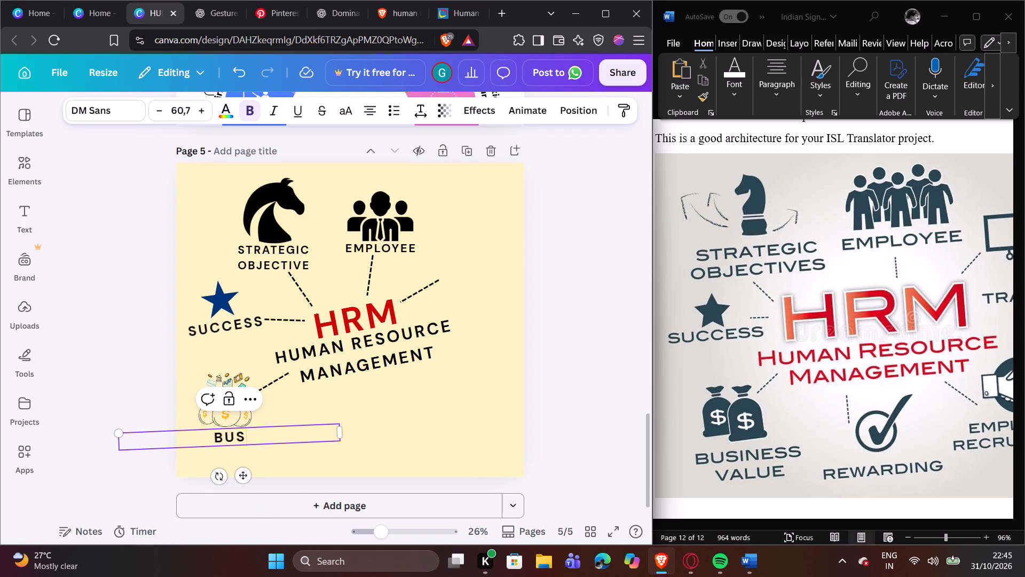
text(INESS)
key(Return)
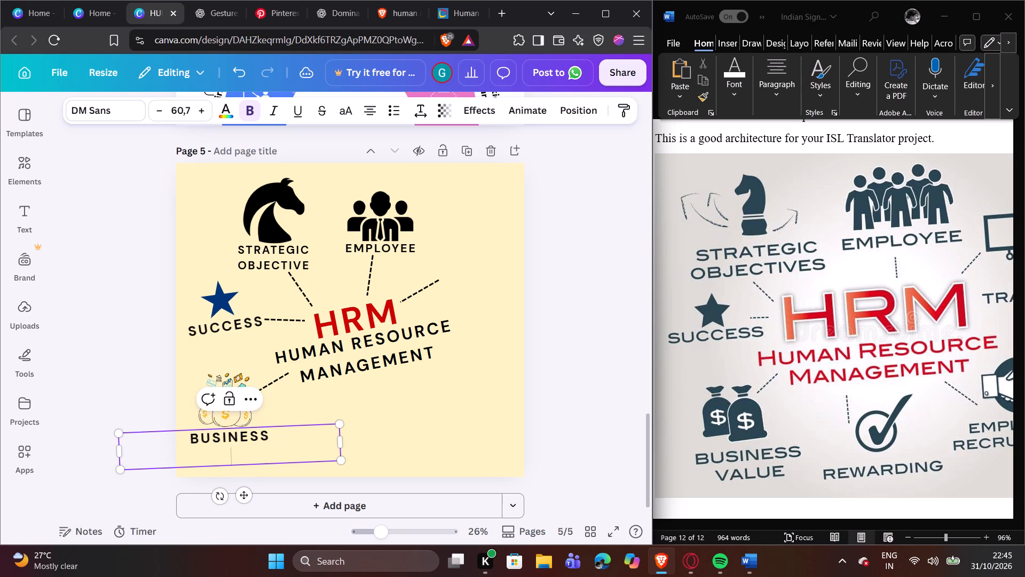
key(v)
key(a)
text(LUE)
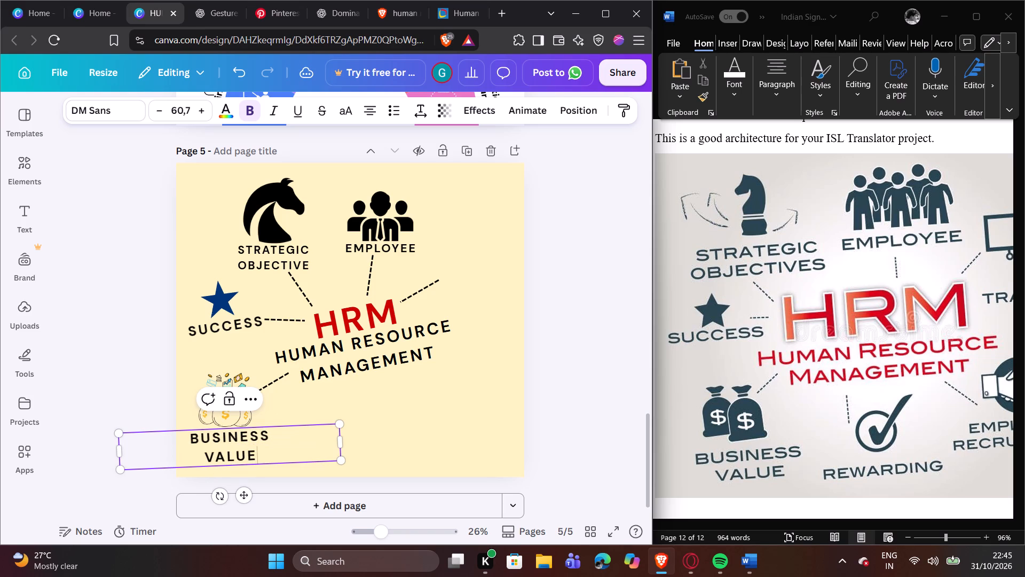
click(356, 412)
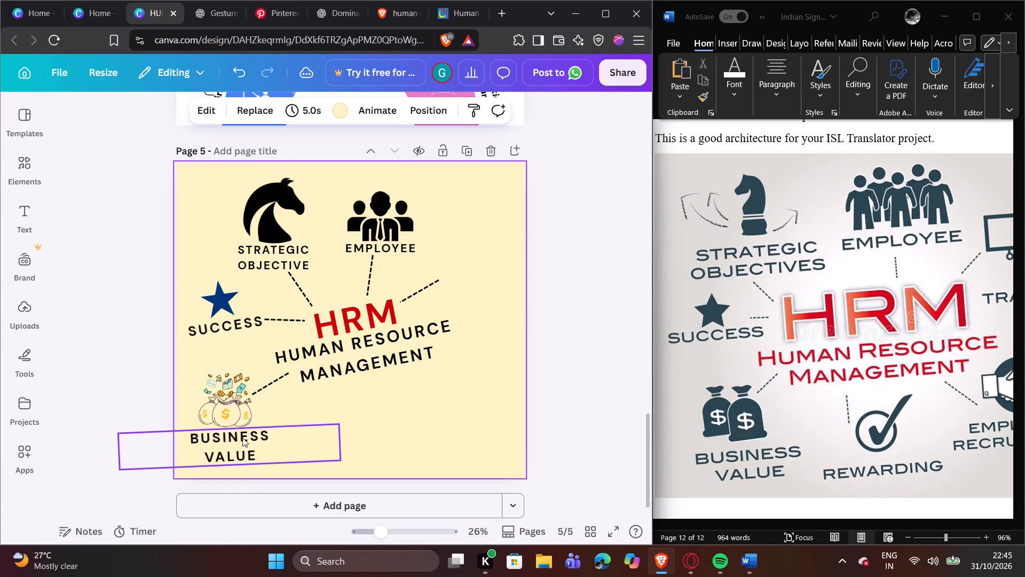
Narrow the BUSINESS VALUE text box to fit its words and centre it beneath the money bags graphic.
click(233, 442)
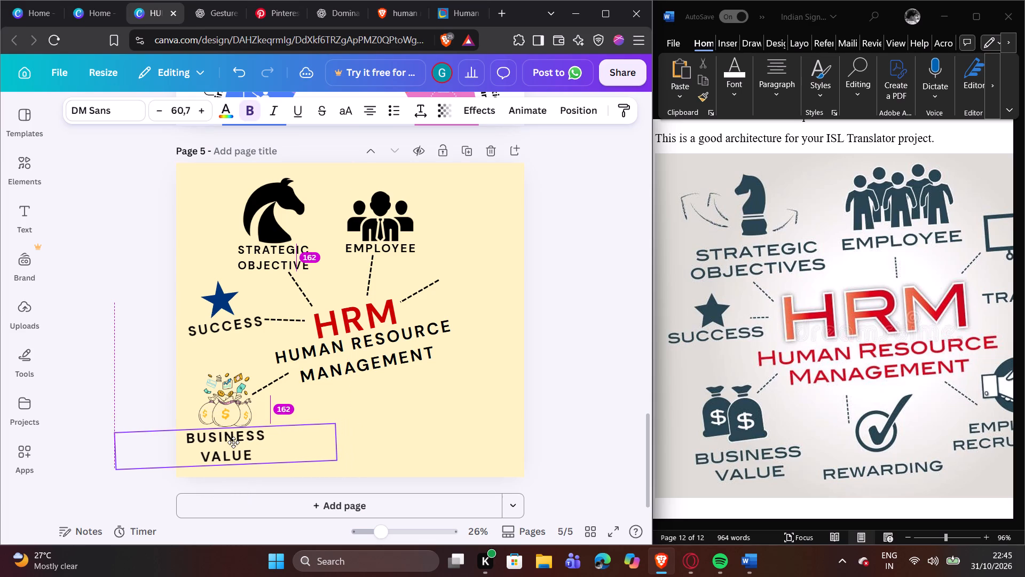
click(396, 434)
click(245, 453)
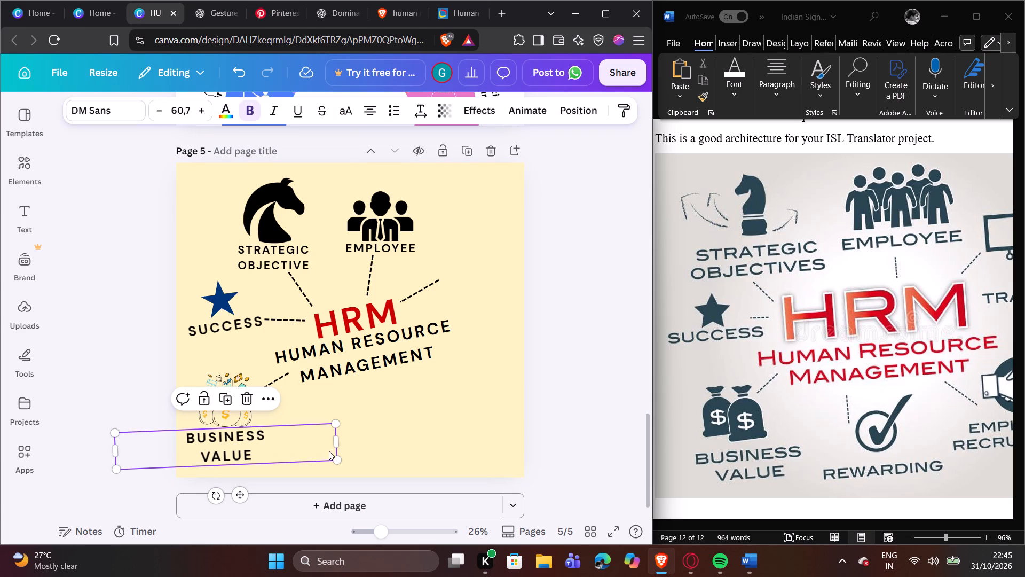
drag(336, 442, 241, 442)
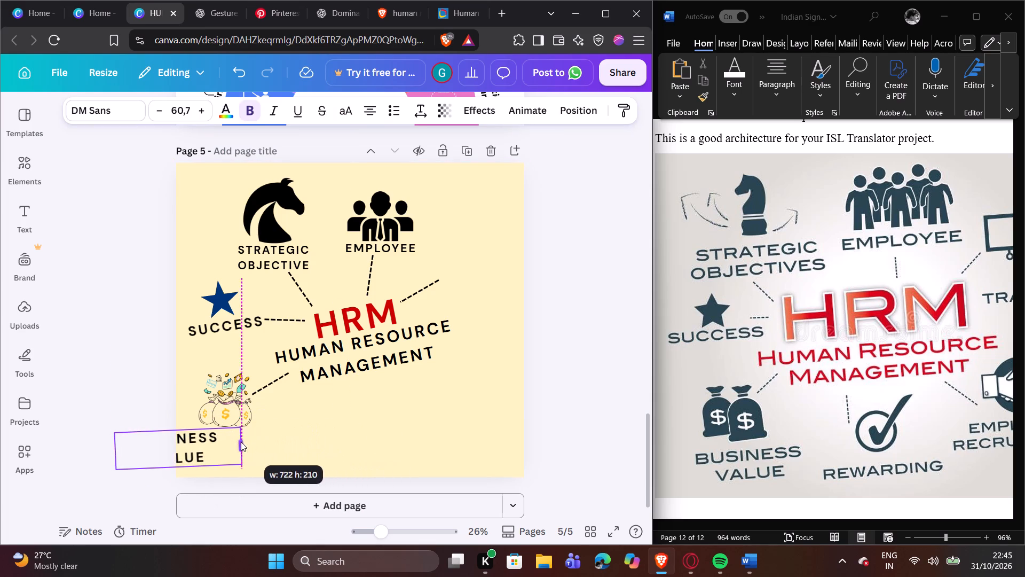
drag(241, 442, 220, 444)
click(287, 439)
drag(187, 443, 266, 443)
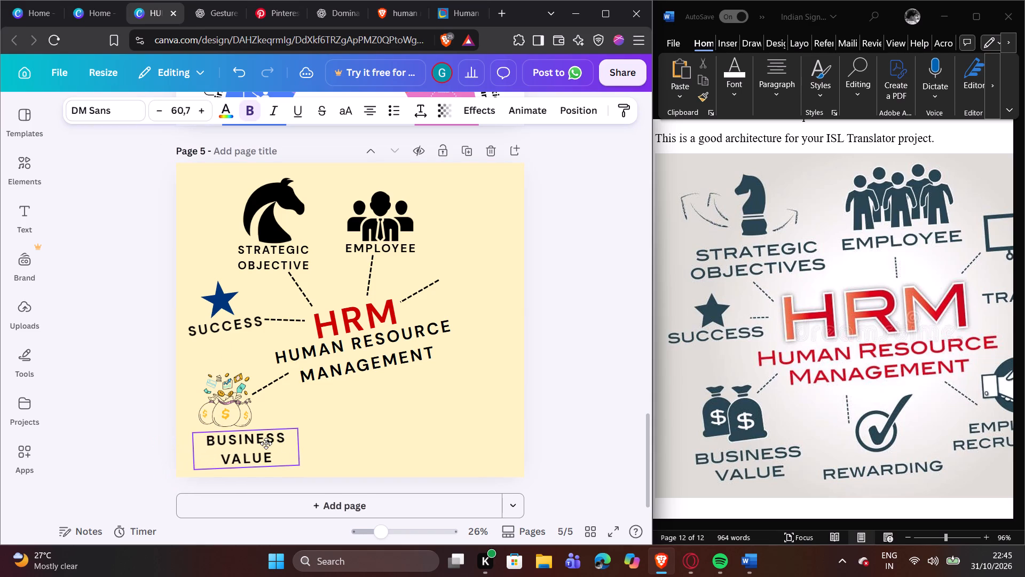
drag(266, 443, 251, 443)
click(309, 426)
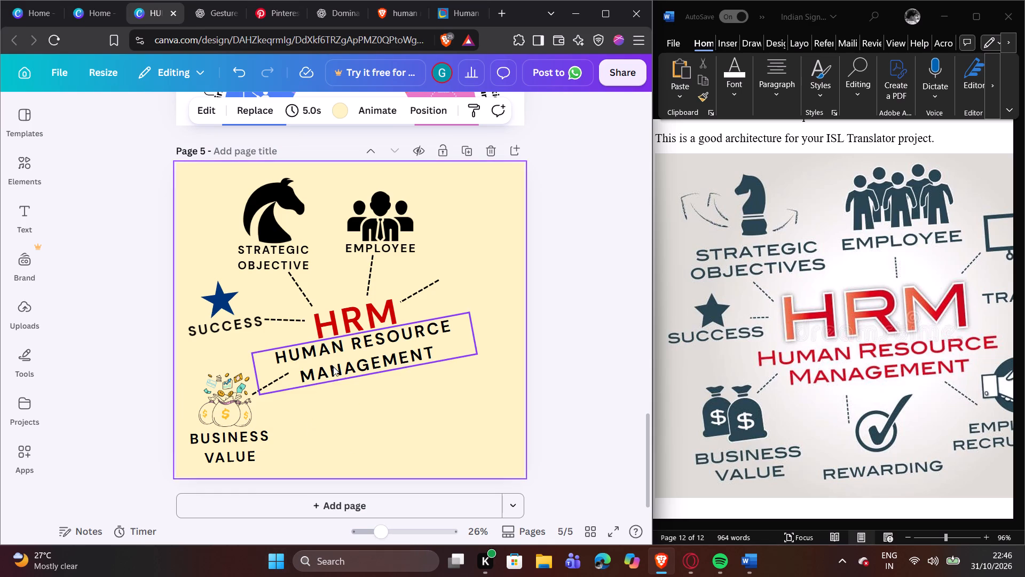
Duplicate the dashed connector beside HRM and place the copy as a short, nearly vertical line running down from the MANAGEMENT heading.
click(420, 294)
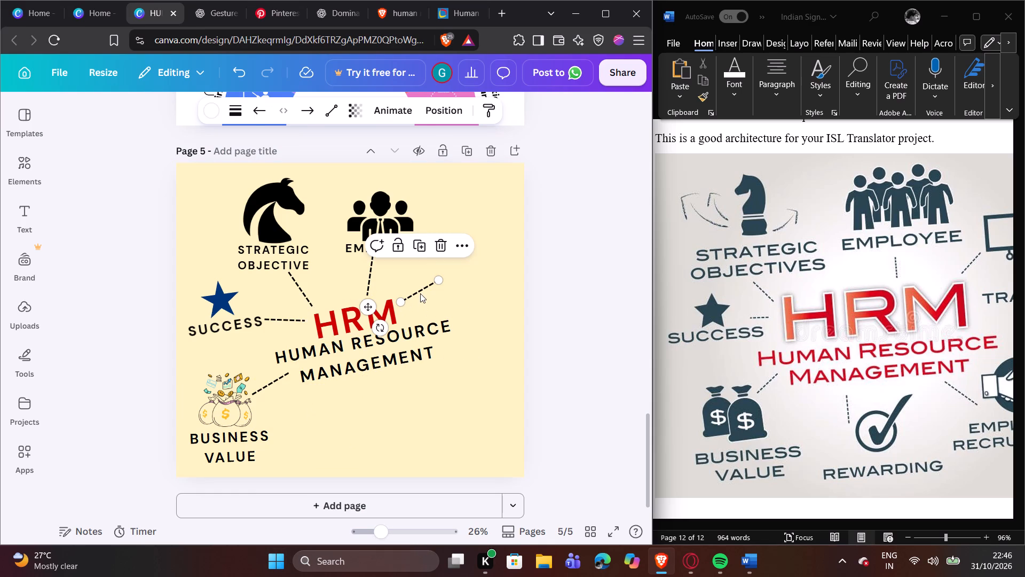
click(420, 242)
drag(425, 292, 424, 292)
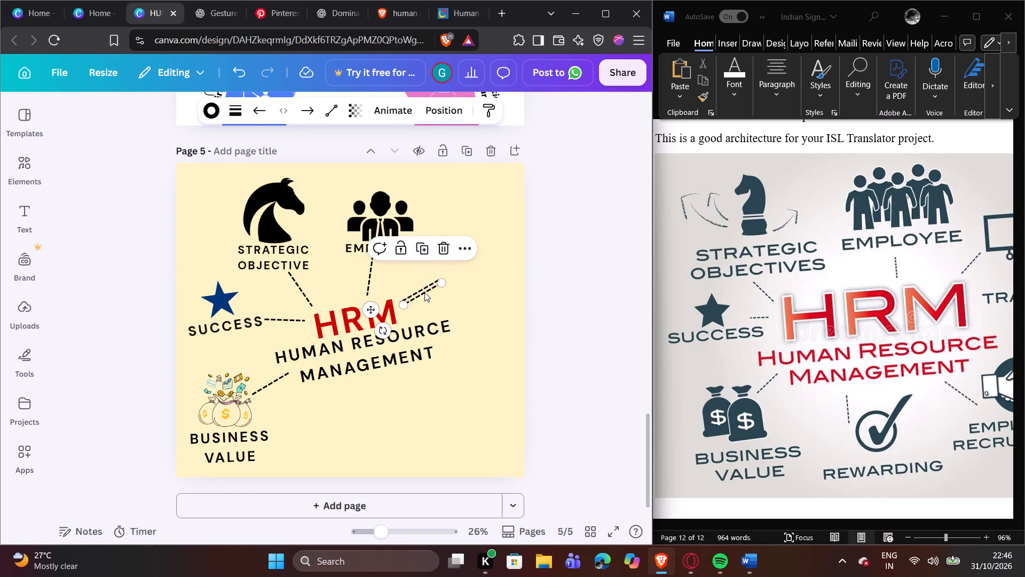
drag(424, 292, 360, 413)
drag(377, 404, 345, 374)
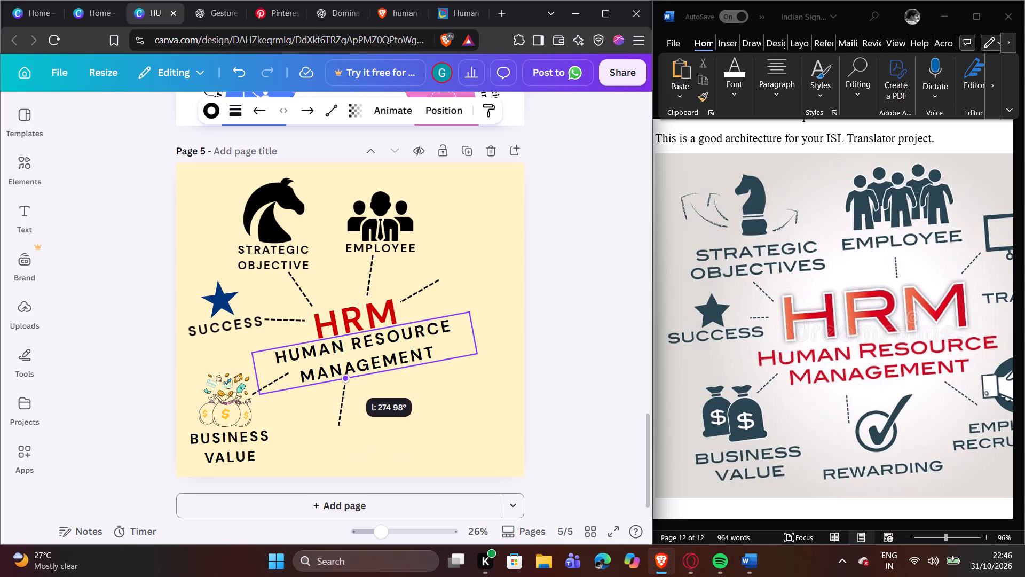
drag(345, 374, 346, 376)
drag(343, 427, 357, 426)
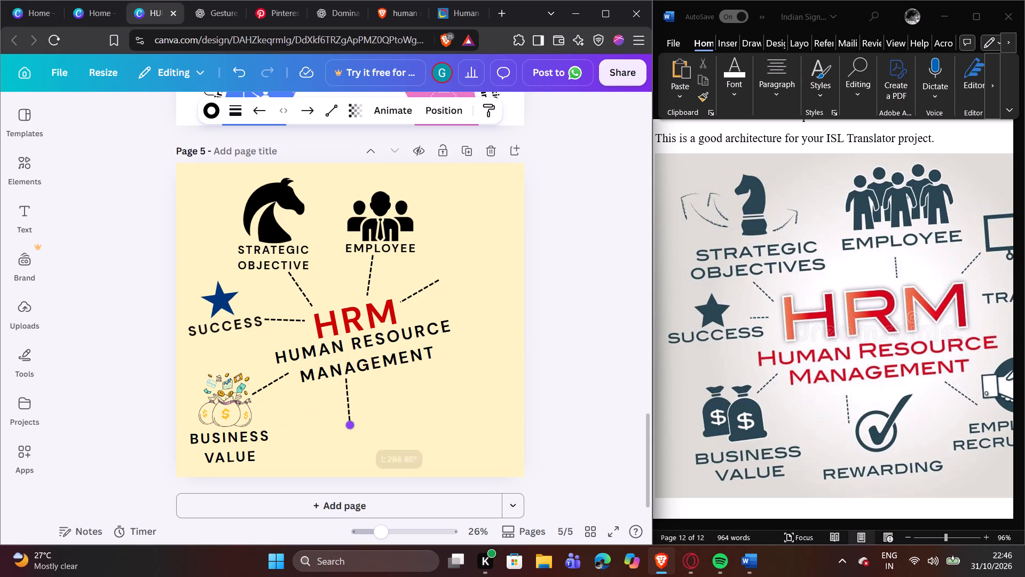
drag(357, 426, 357, 414)
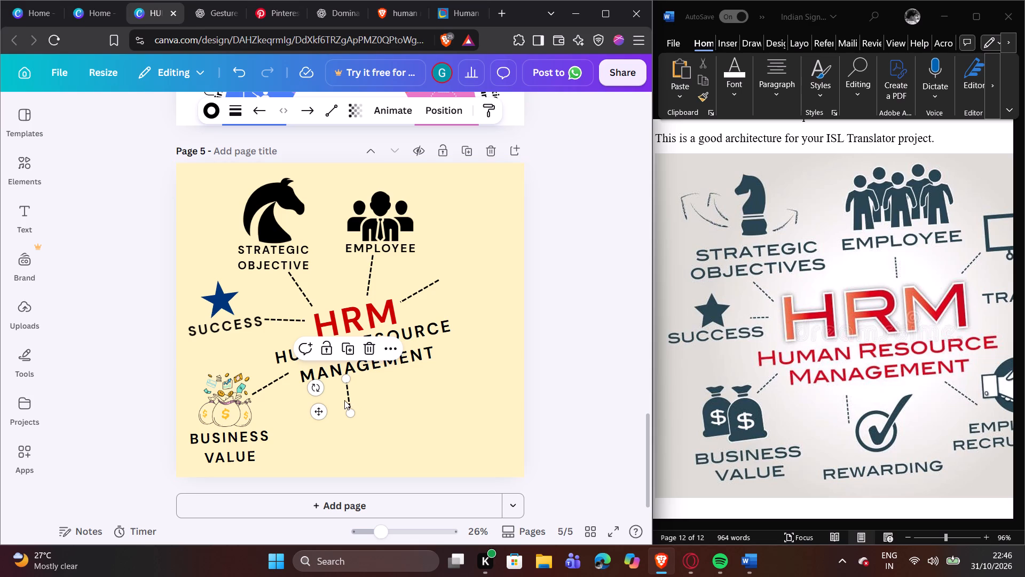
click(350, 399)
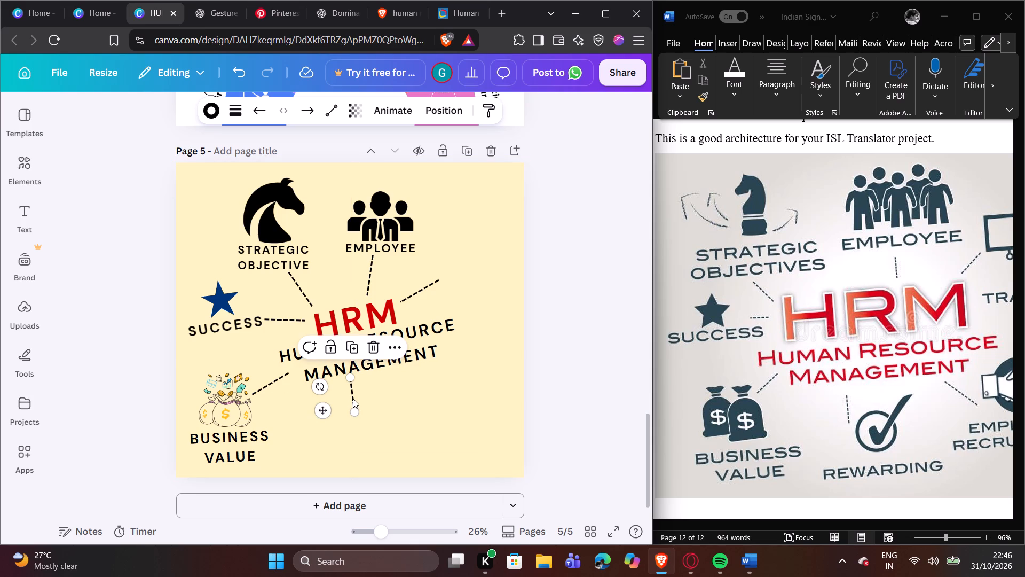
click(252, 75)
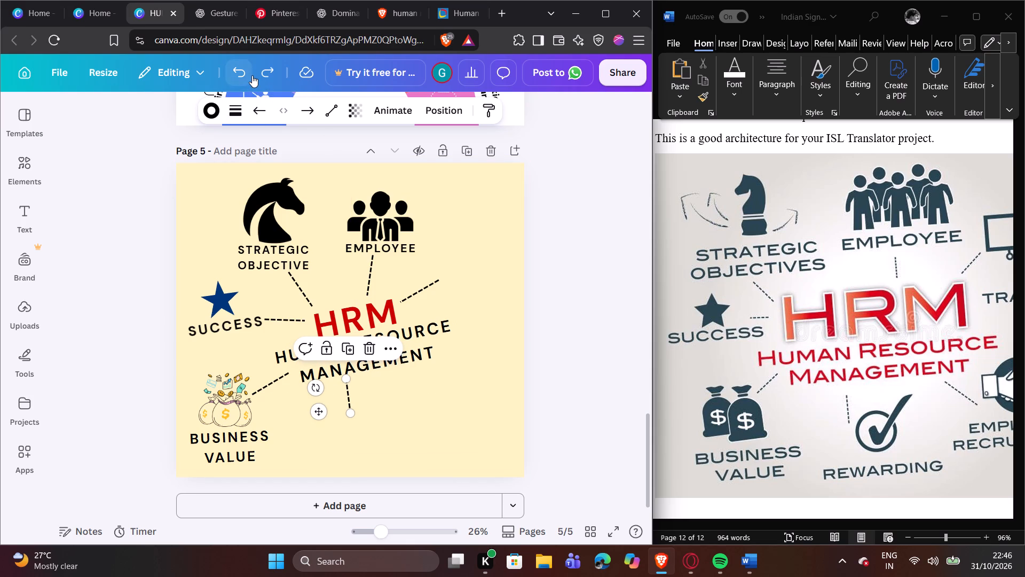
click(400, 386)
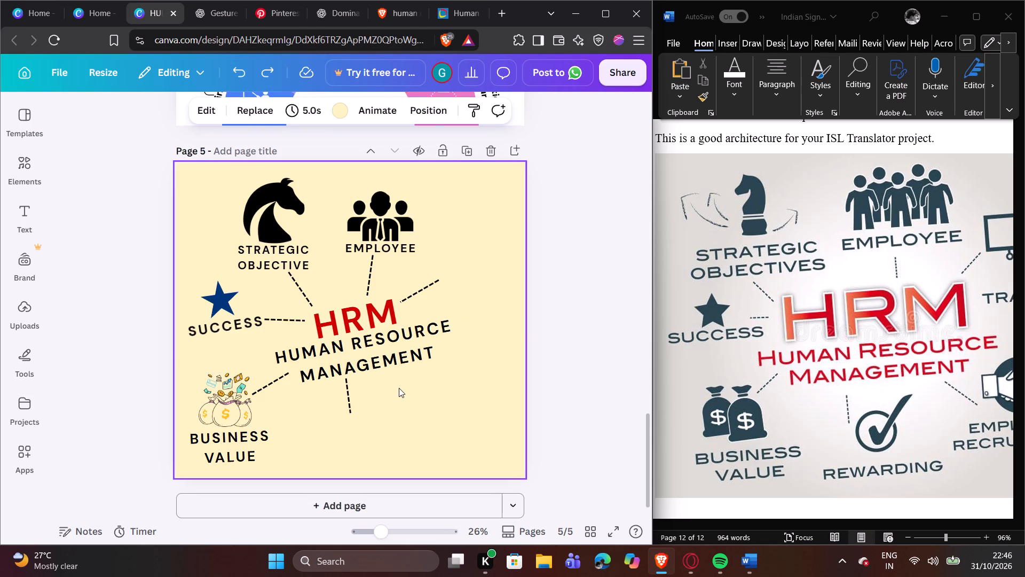
Shift both ends of the dashed connector beneath MANAGEMENT slightly right, leaving it nearly vertical, about 202 long at 85°.
click(350, 395)
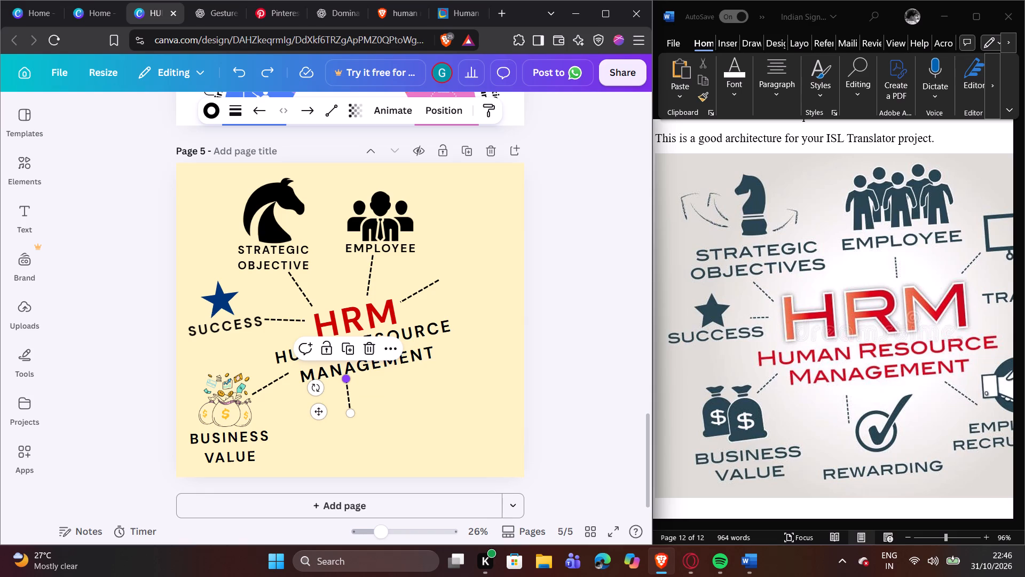
drag(346, 378, 359, 381)
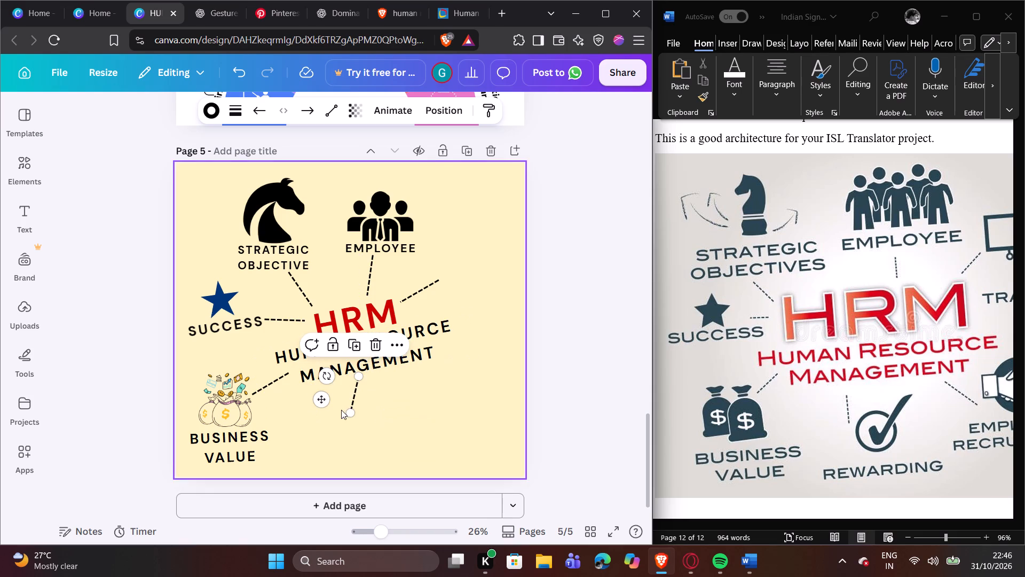
drag(351, 411, 356, 411)
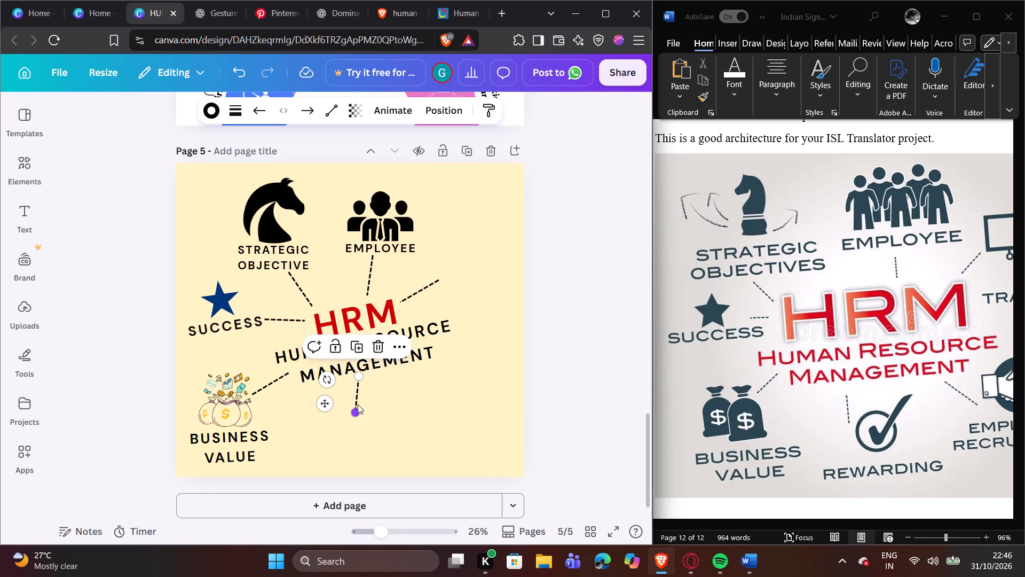
drag(362, 379, 355, 379)
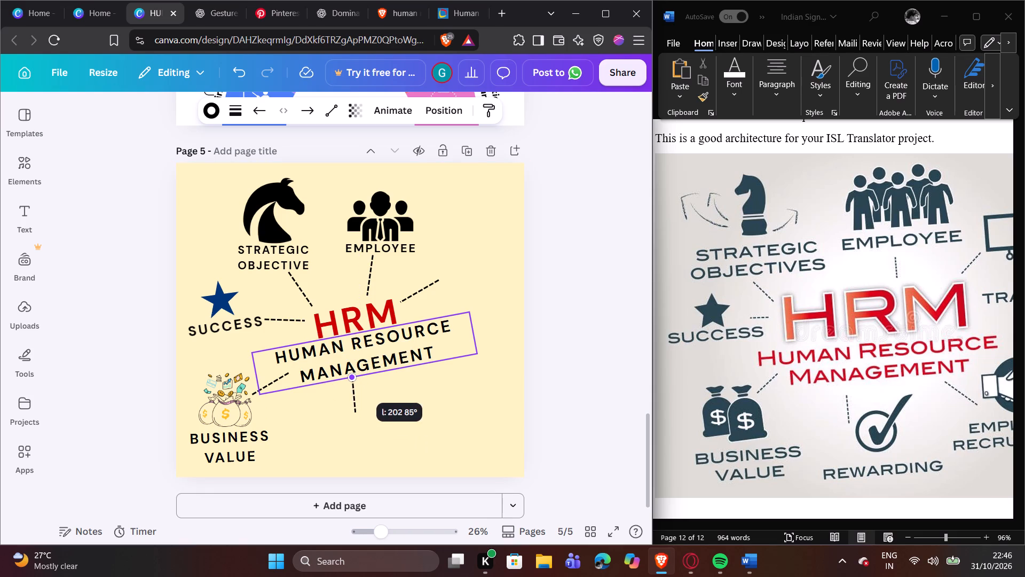
drag(355, 379, 354, 377)
click(376, 387)
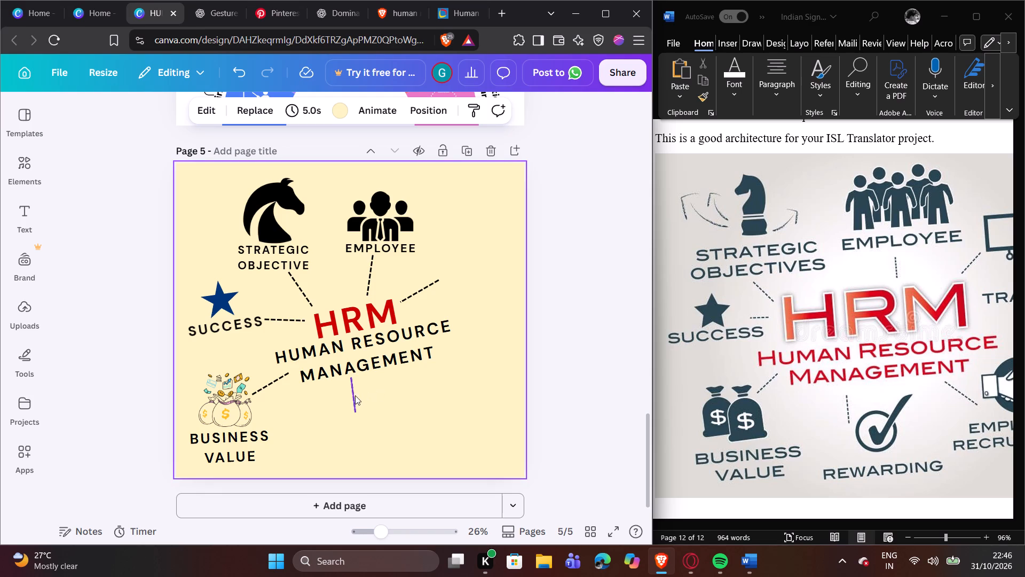
Search the elements library for REWARDING and limit the results to graphics.
click(8, 166)
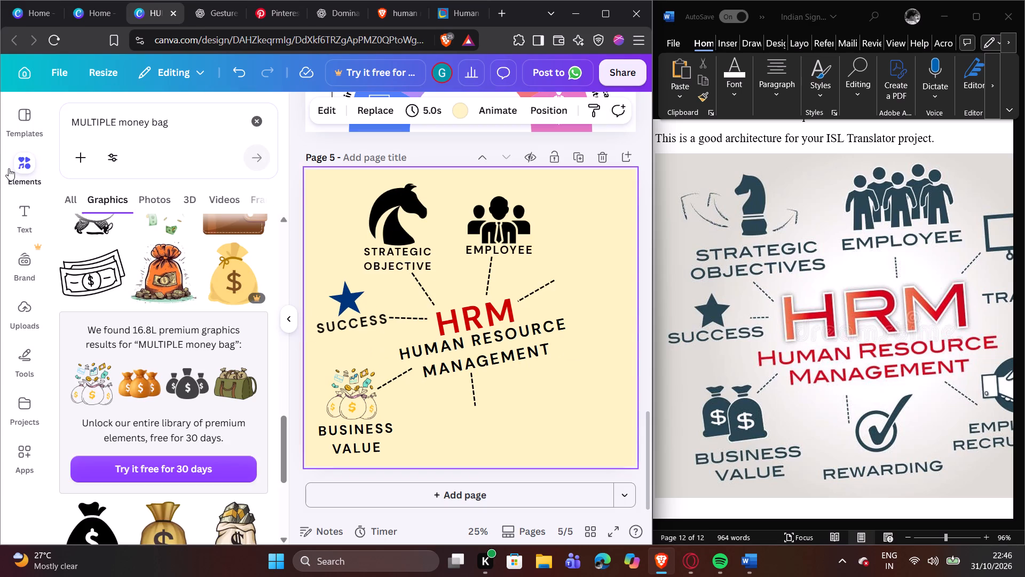
click(256, 123)
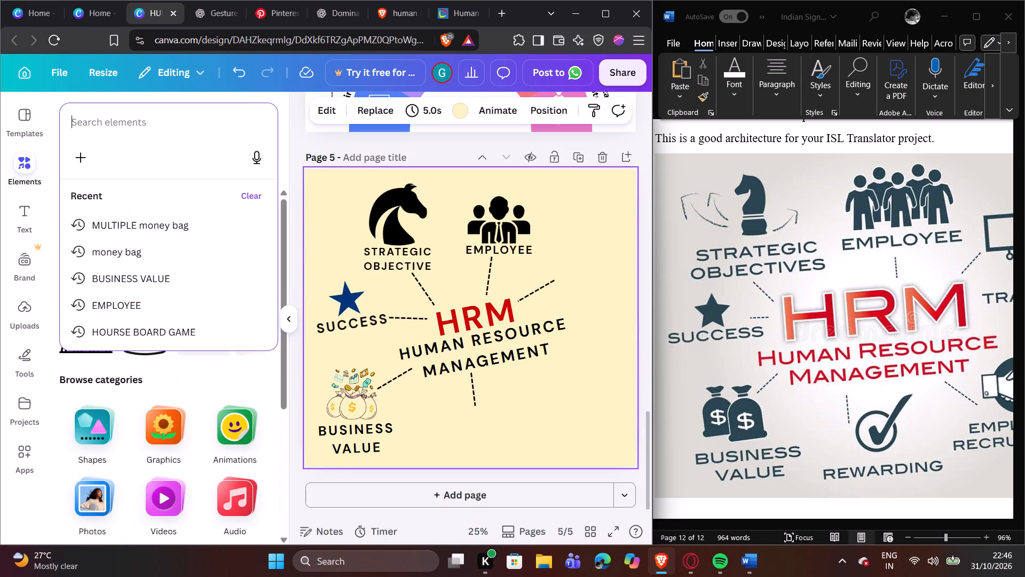
text(RE)
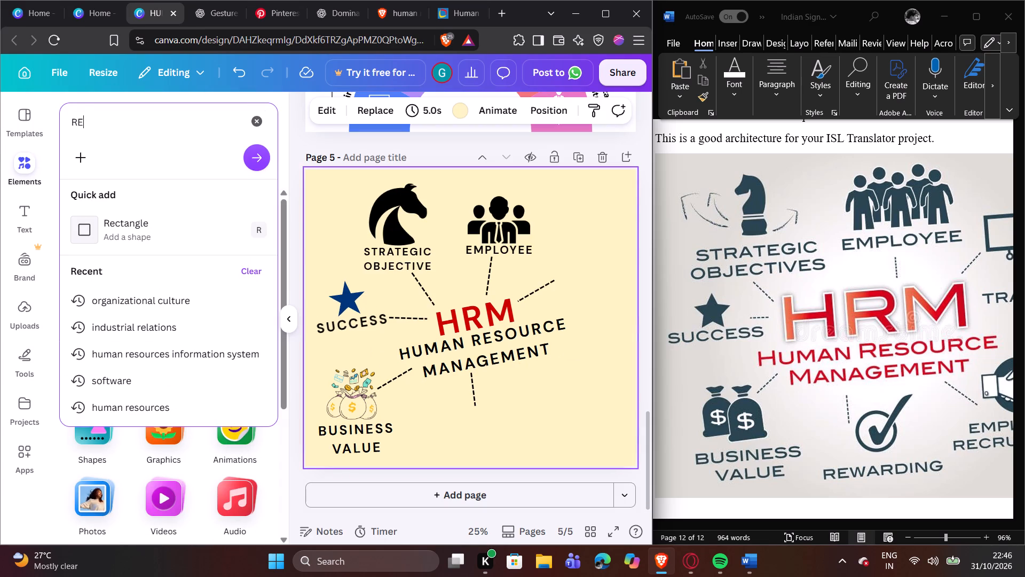
text(WA)
key(r)
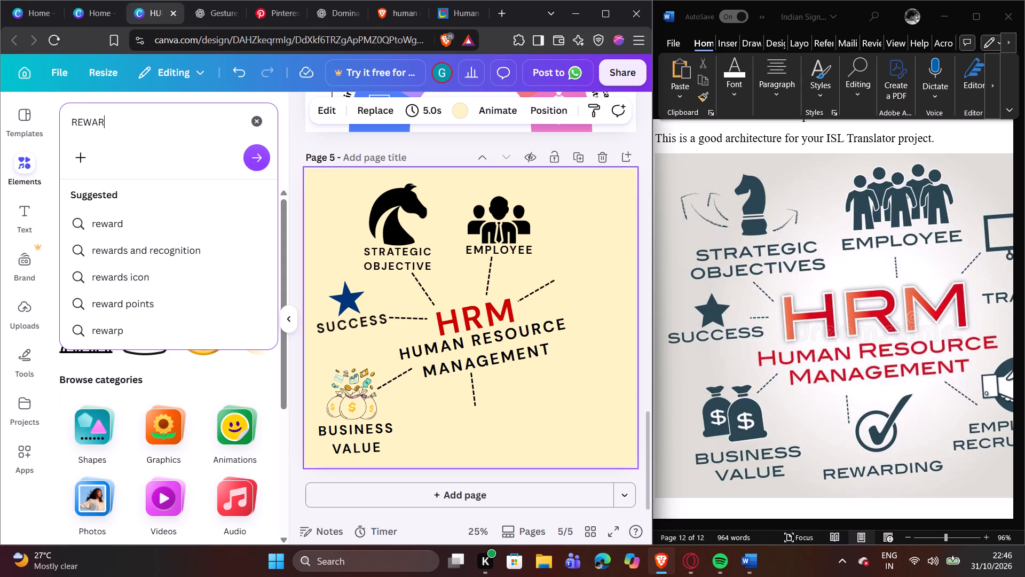
text(DING)
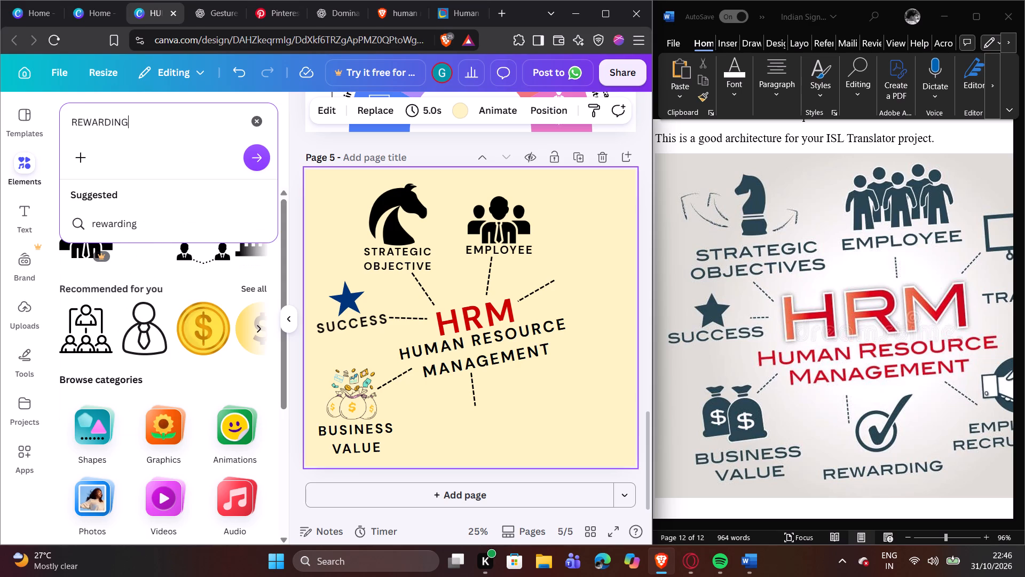
click(257, 166)
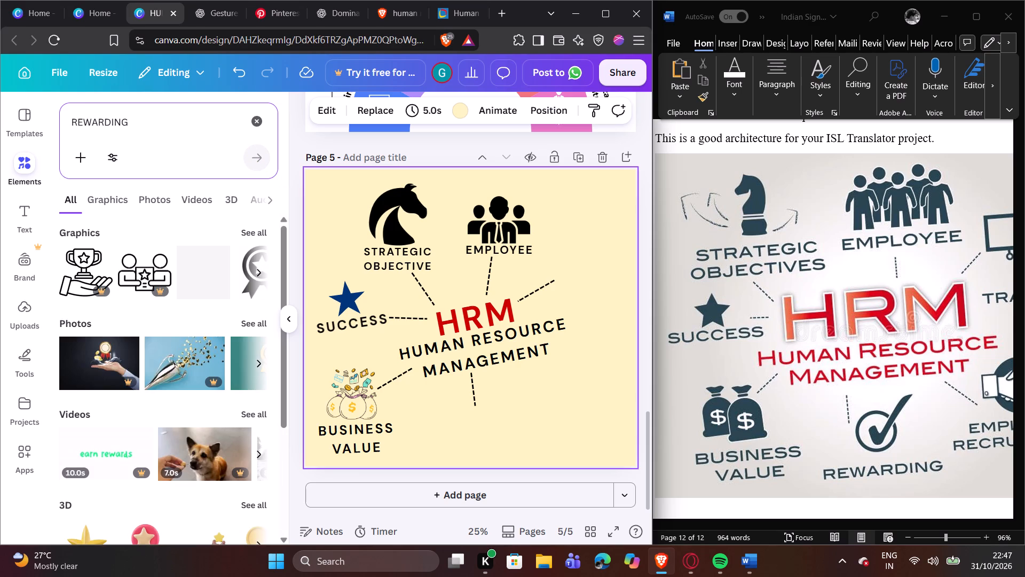
drag(135, 125, 116, 126)
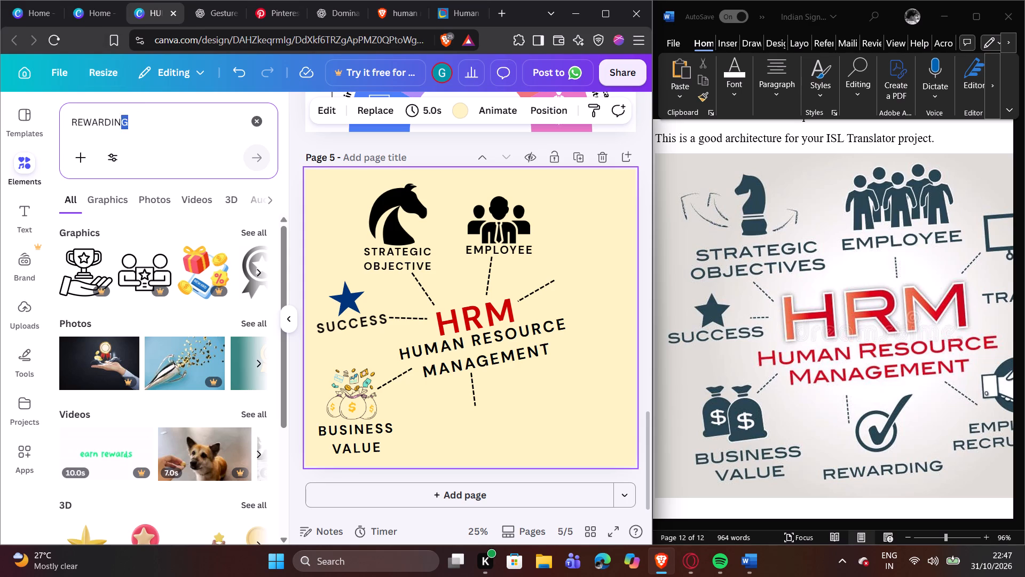
drag(116, 126, 69, 122)
right_click(85, 121)
click(114, 184)
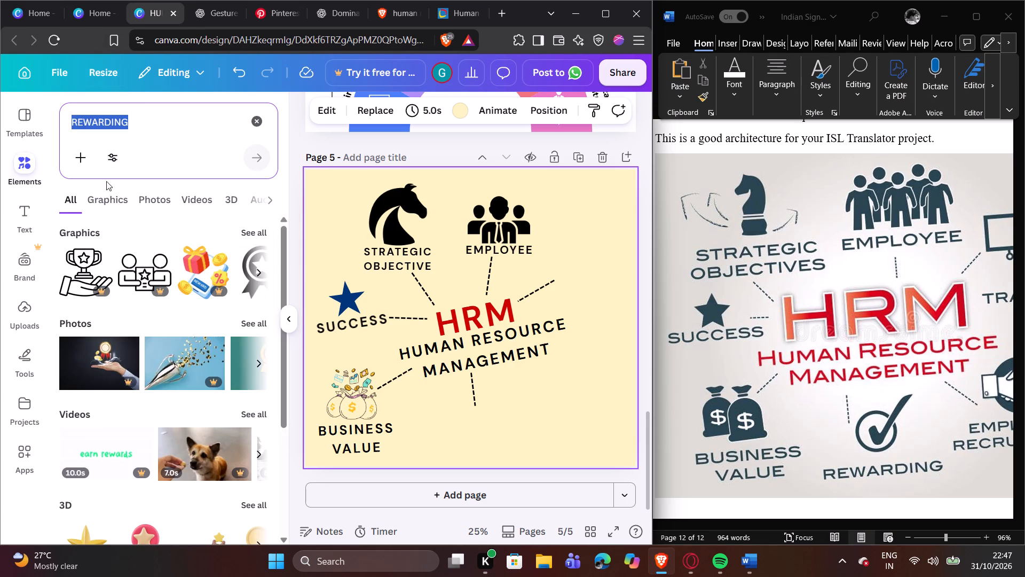
click(96, 204)
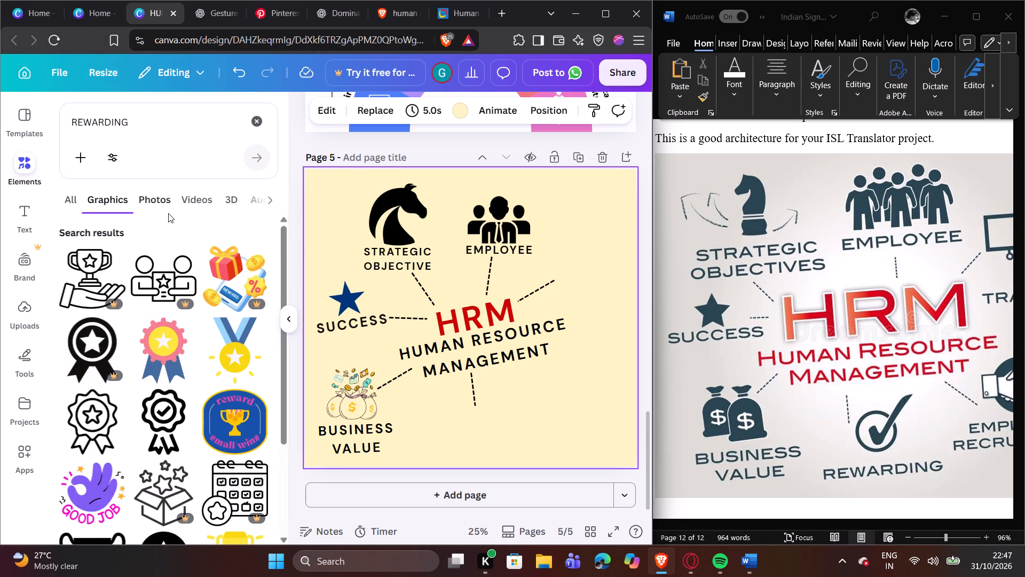
Browse the rewarding graphics and add the solid black ribbon badge with a star to page 5.
scroll(187, 224, down, 3)
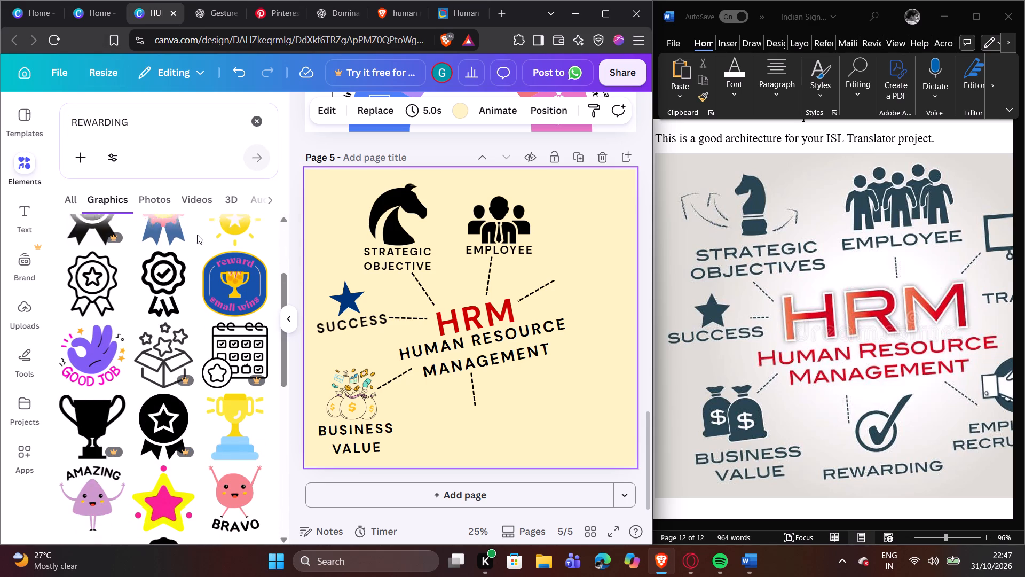
scroll(197, 235, down, 7)
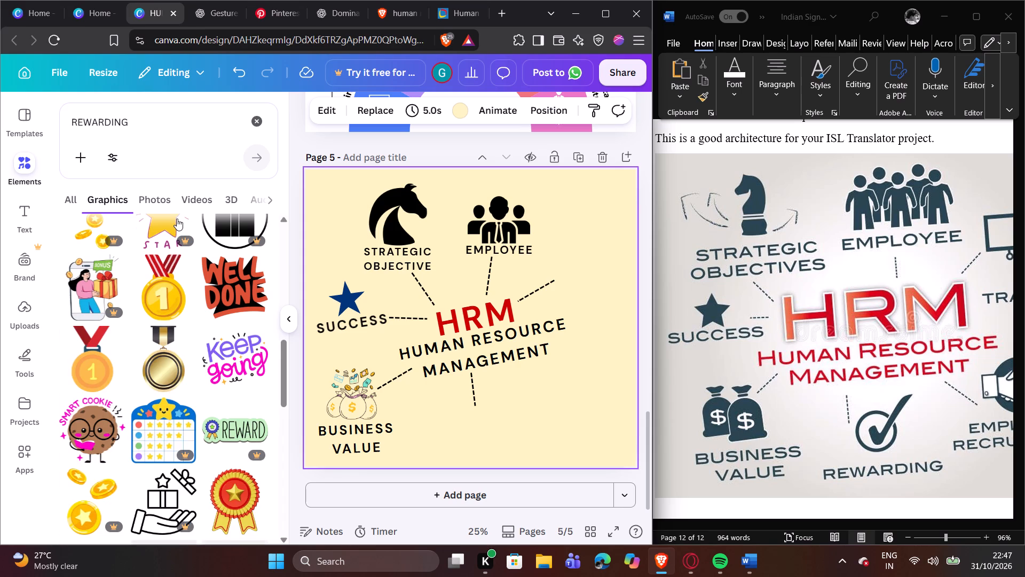
scroll(176, 299, down, 5)
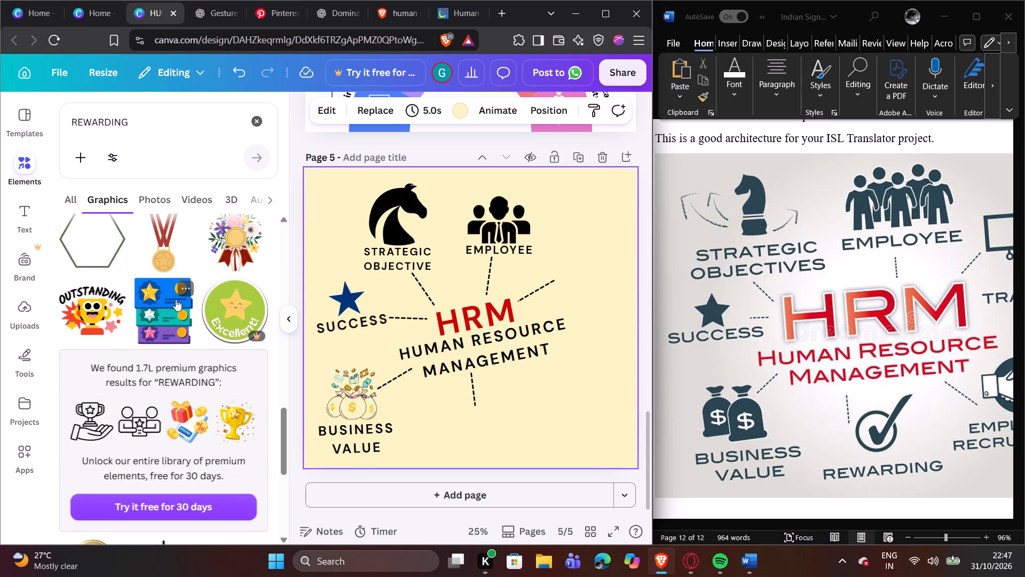
scroll(176, 298, up, 6)
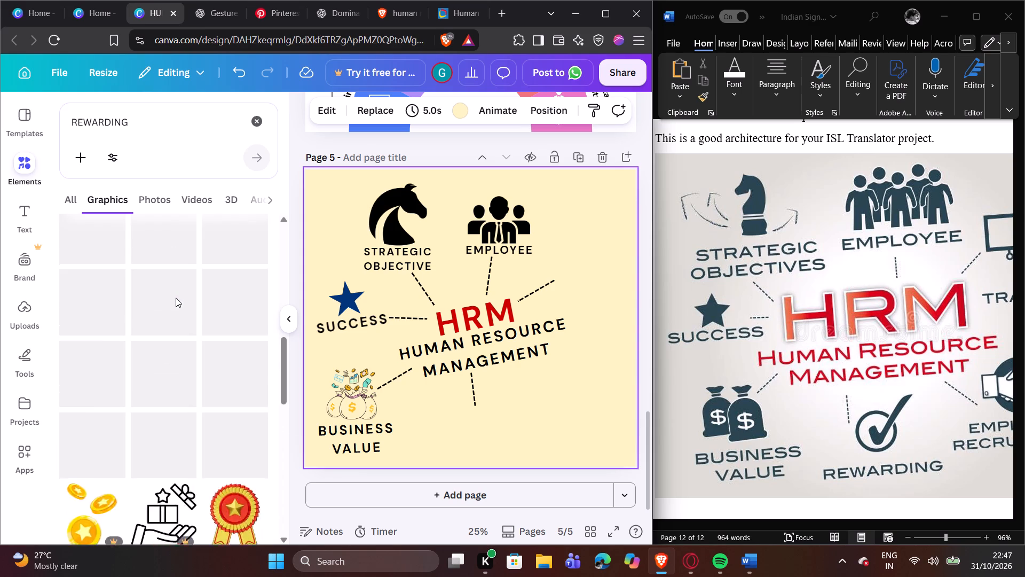
scroll(176, 298, up, 14)
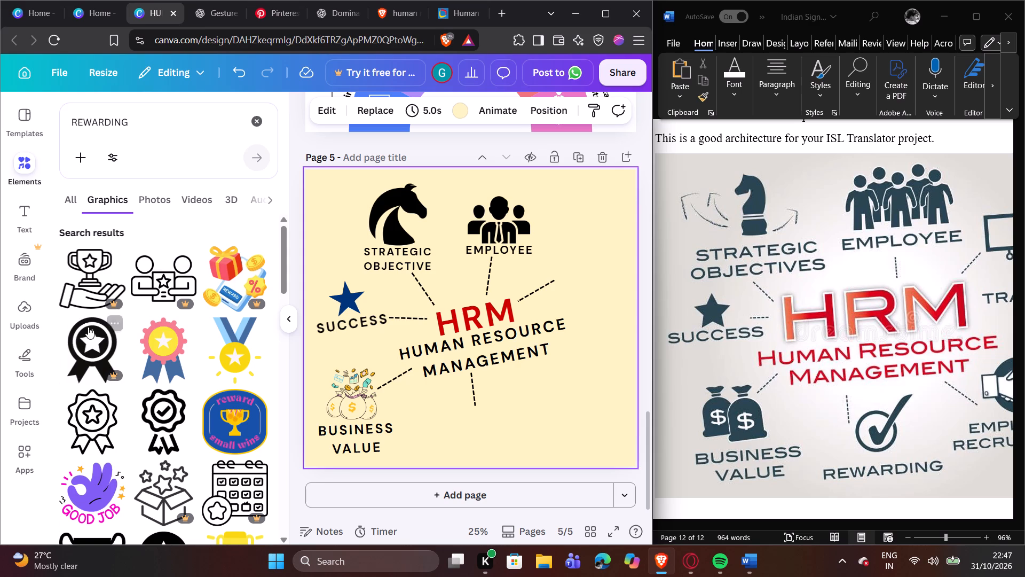
click(92, 341)
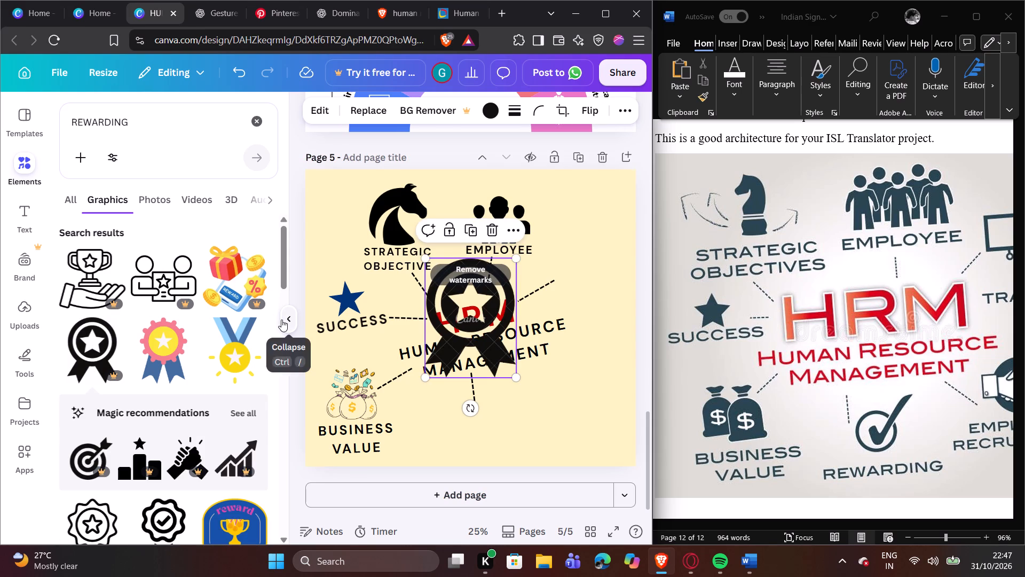
Add the recommended black podium graphic with a star and move it lower on the page, towards the space below MANAGEMENT.
click(135, 454)
drag(468, 323, 482, 376)
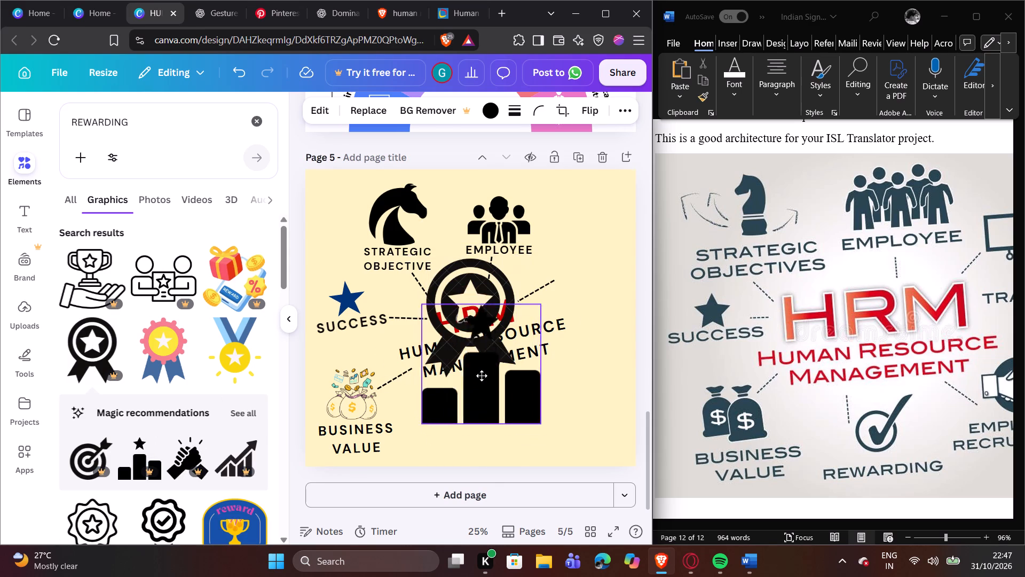
drag(482, 376, 486, 388)
Delete the black star ribbon badge covering the HRM heading.
click(467, 271)
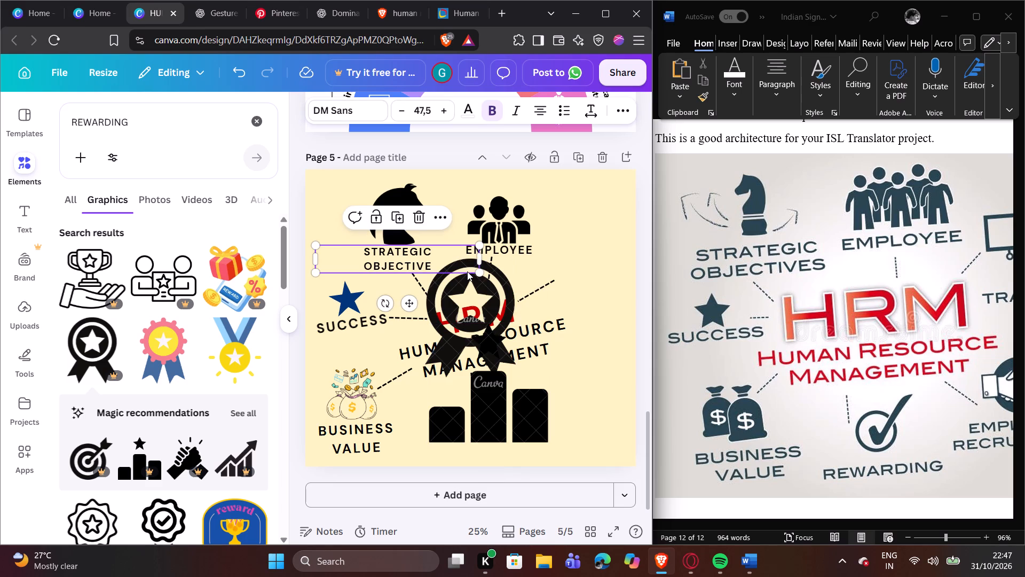
click(482, 301)
click(490, 226)
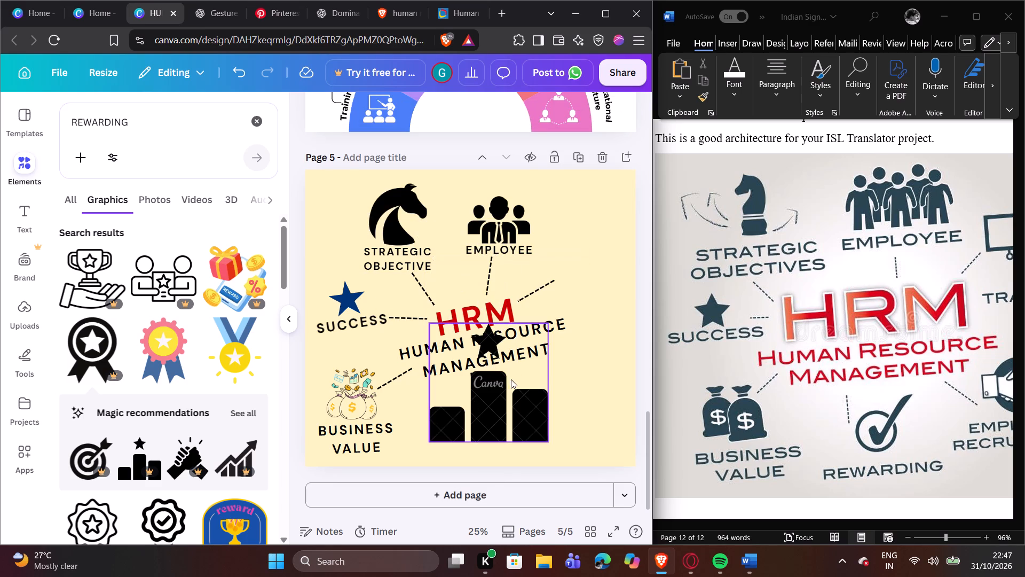
Shrink the star podium graphic, tilt it slightly counter-clockwise and place it just right of the dashed connector's lower end below MANAGEMENT.
click(504, 389)
drag(551, 323, 504, 401)
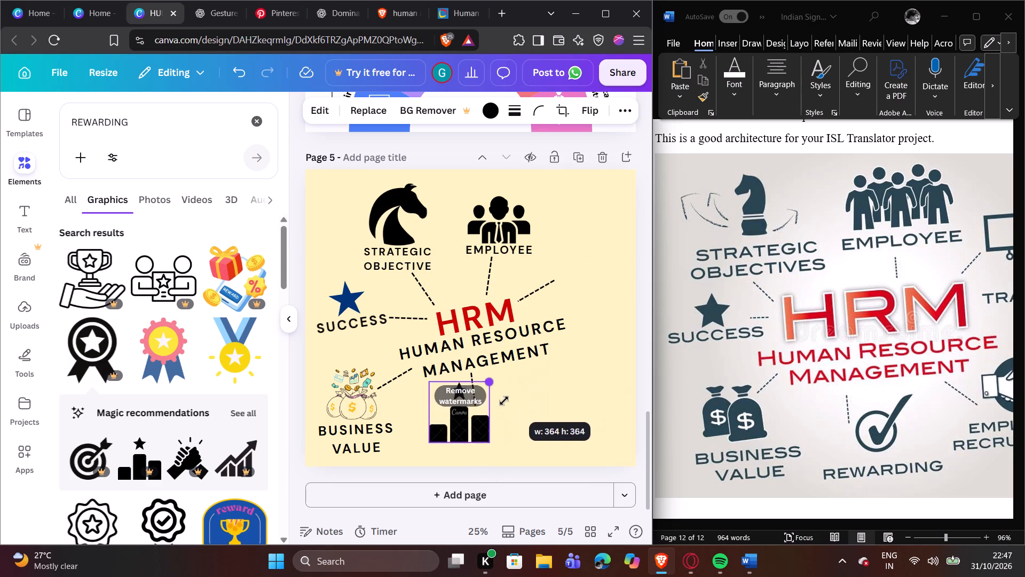
drag(504, 401, 499, 403)
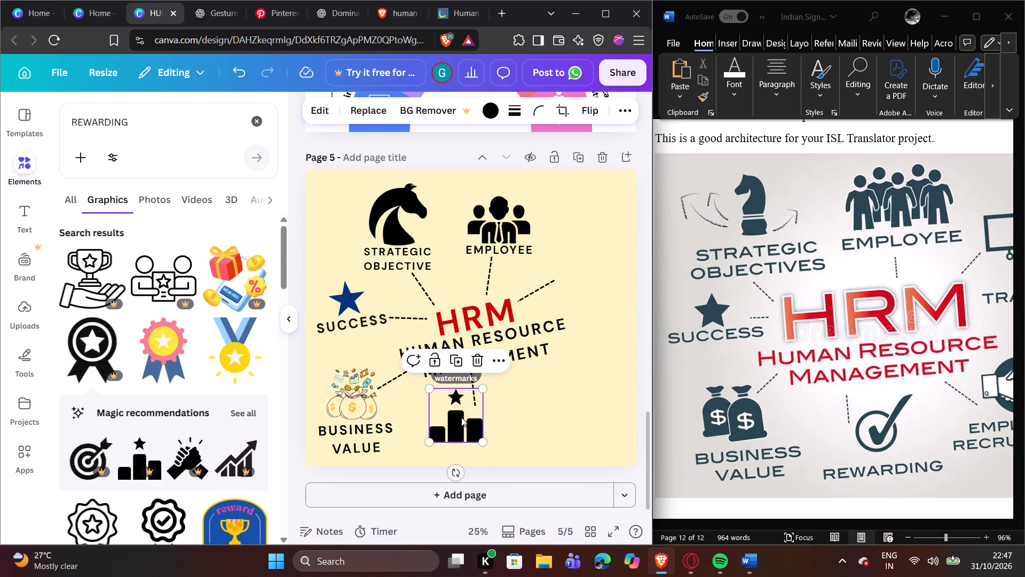
drag(460, 417, 480, 418)
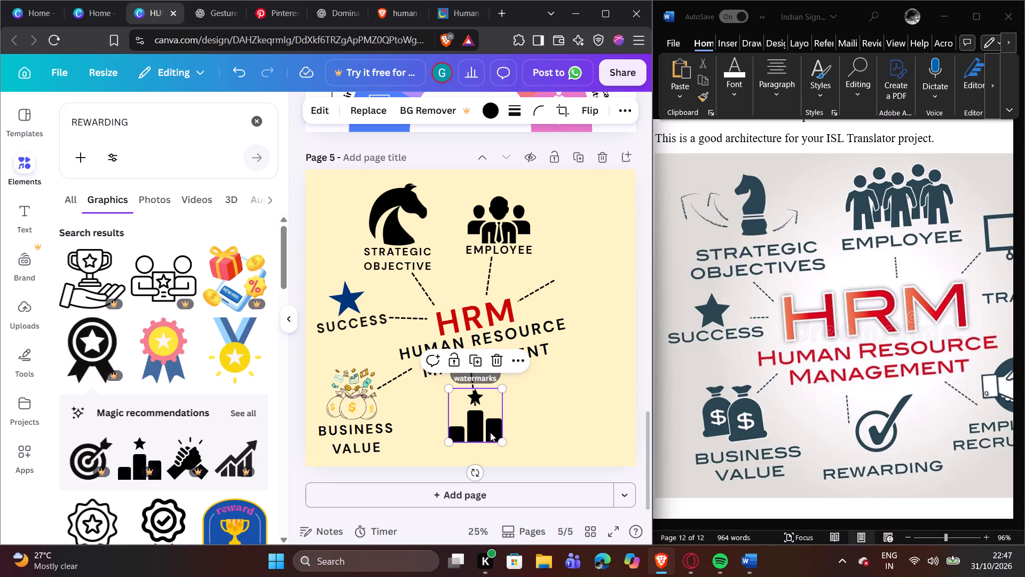
drag(475, 472, 483, 466)
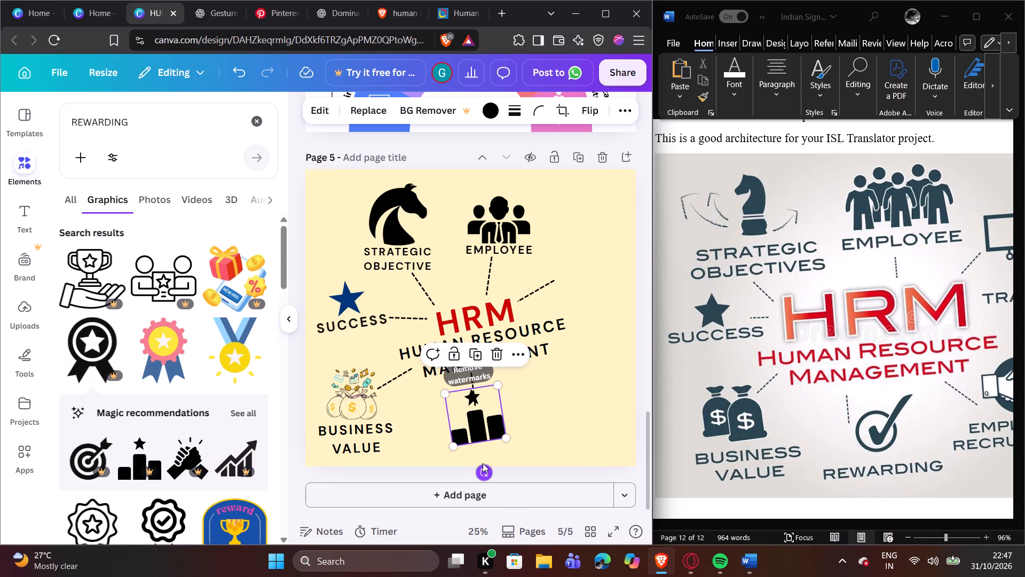
click(518, 415)
click(471, 379)
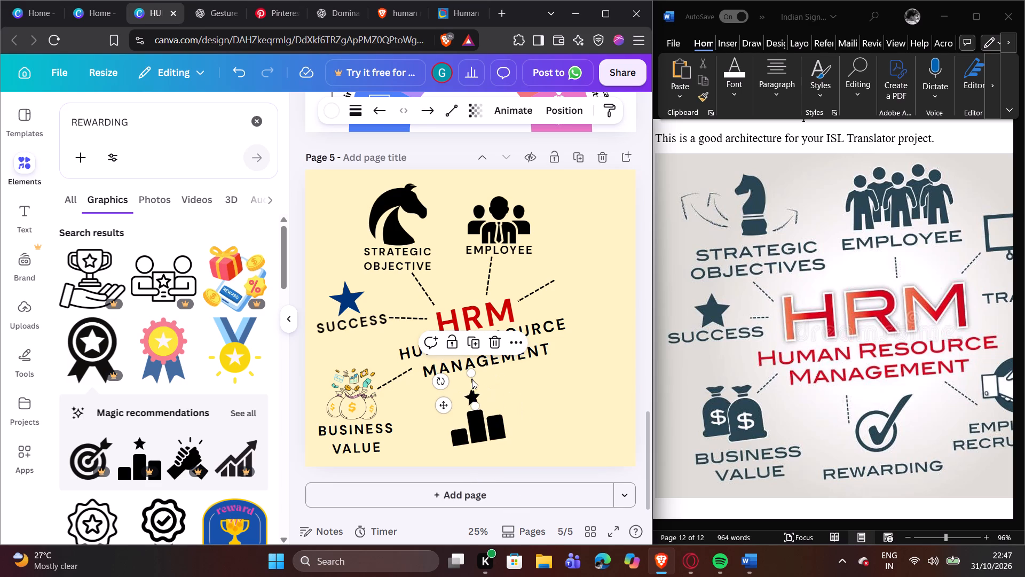
drag(494, 422, 496, 422)
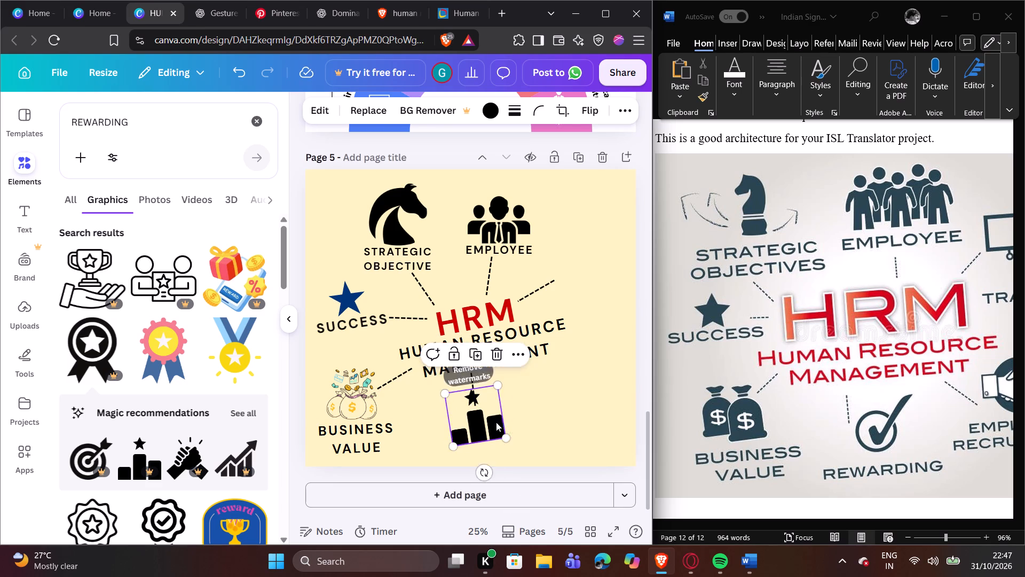
drag(496, 422, 508, 422)
click(541, 415)
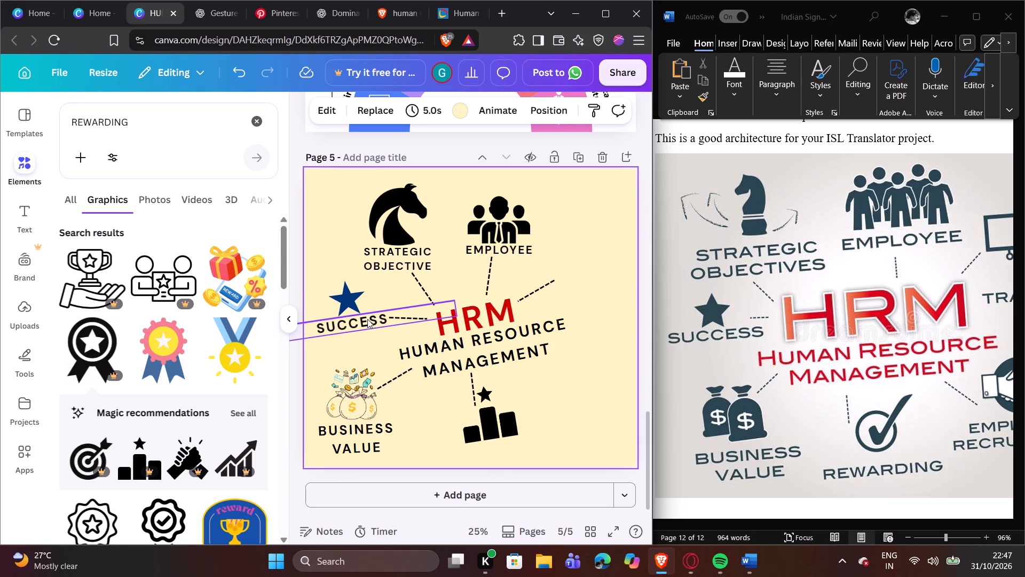
Duplicate the BUSINESS VALUE label, place the copy at the foot of the star podium and change its text to REWARDING.
click(365, 442)
click(359, 388)
drag(368, 446, 433, 447)
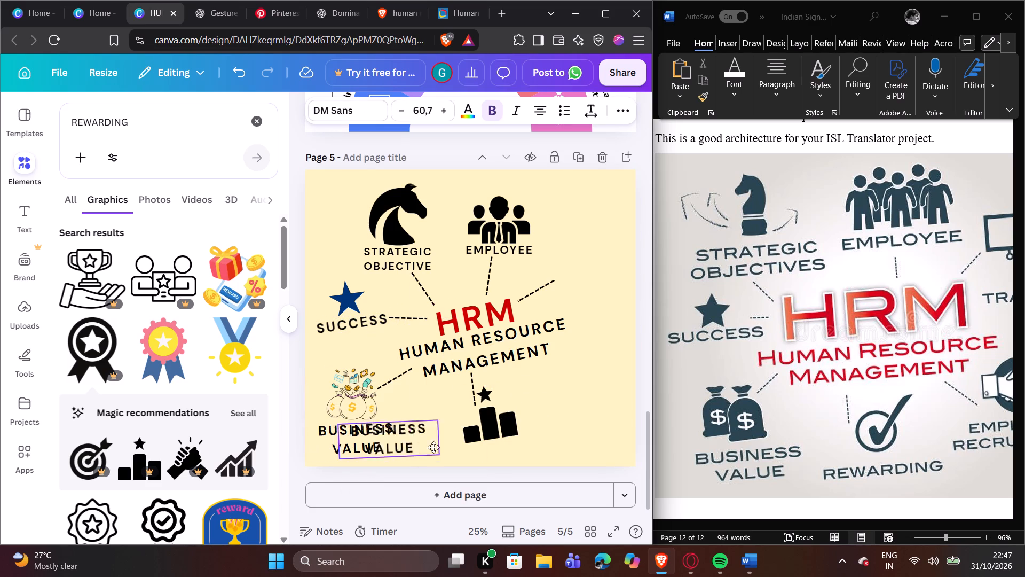
drag(433, 447, 523, 455)
click(522, 454)
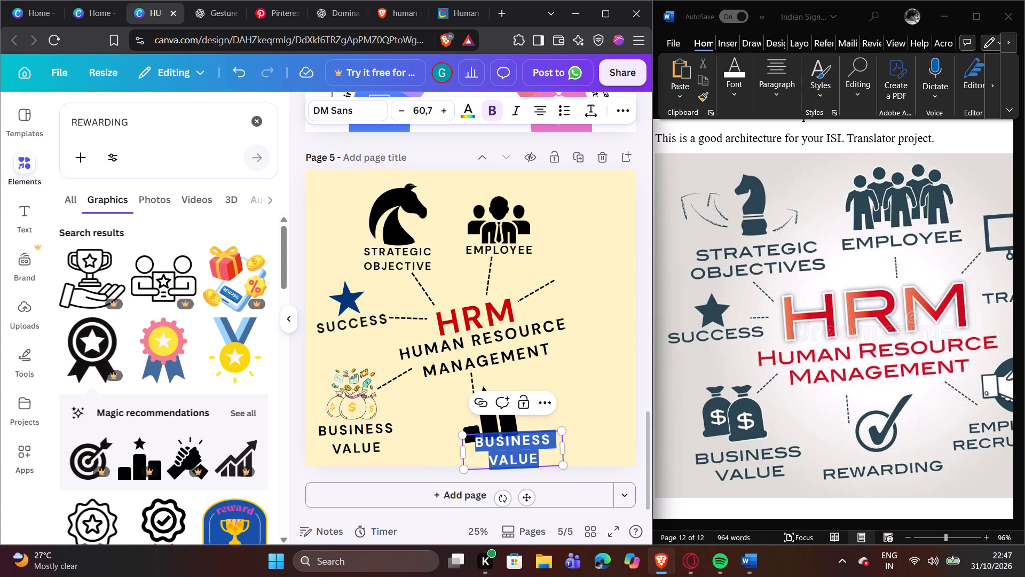
key(ctrl+v)
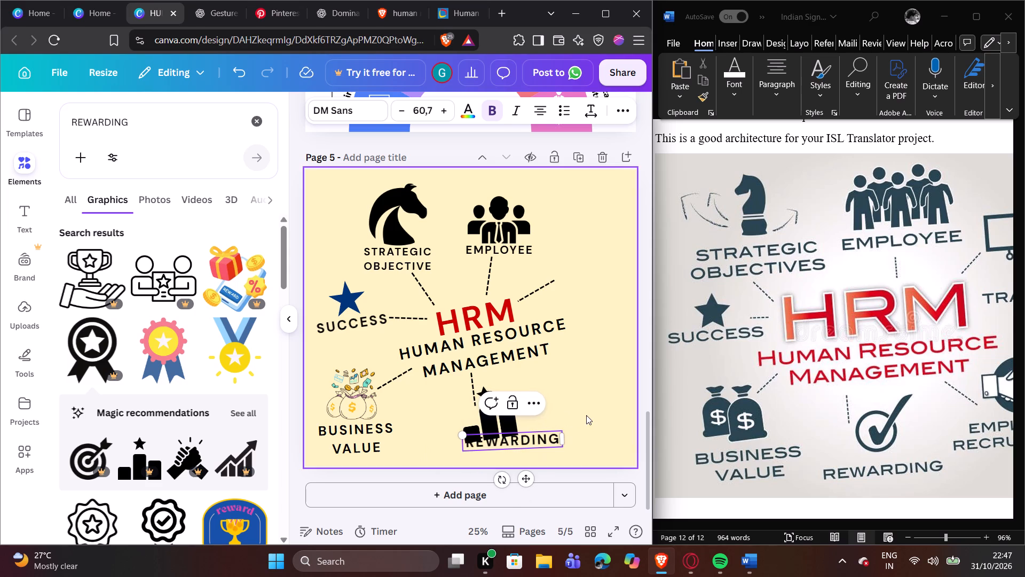
click(586, 415)
Move the REWARDING label just below the podium, tilt it further counter-clockwise and shrink its text to size 55,1.
drag(521, 439, 521, 448)
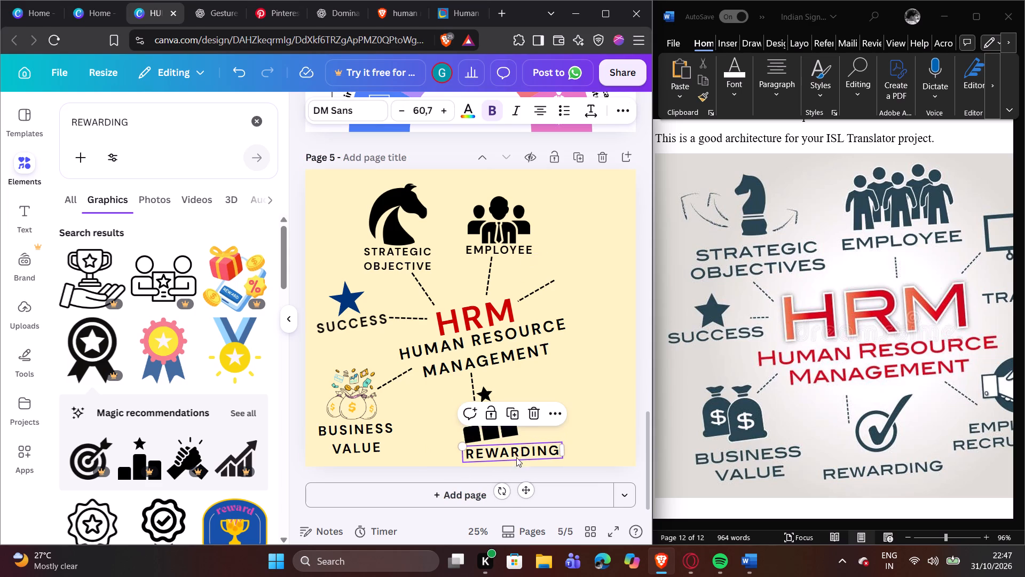
click(501, 487)
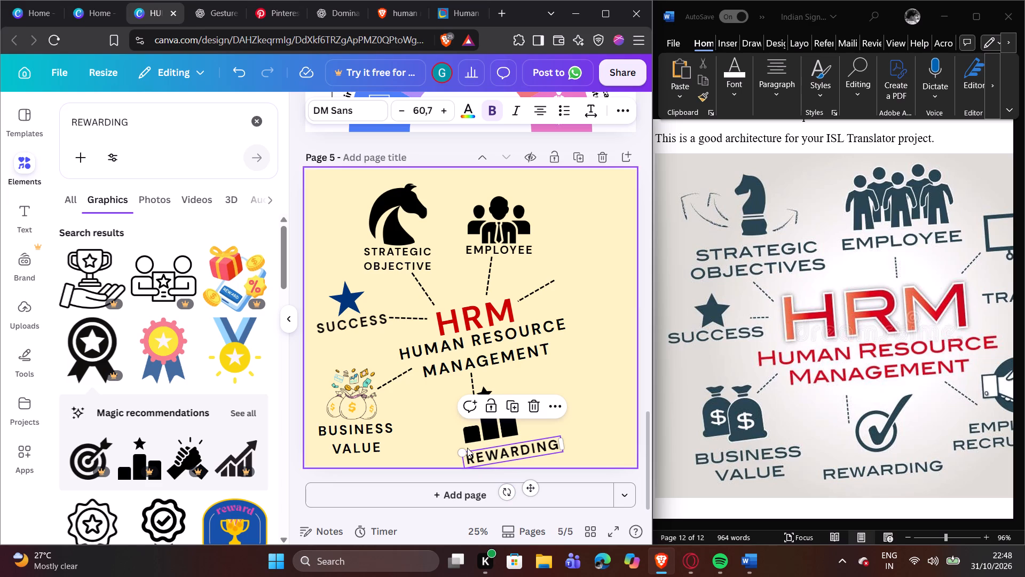
drag(462, 449, 472, 450)
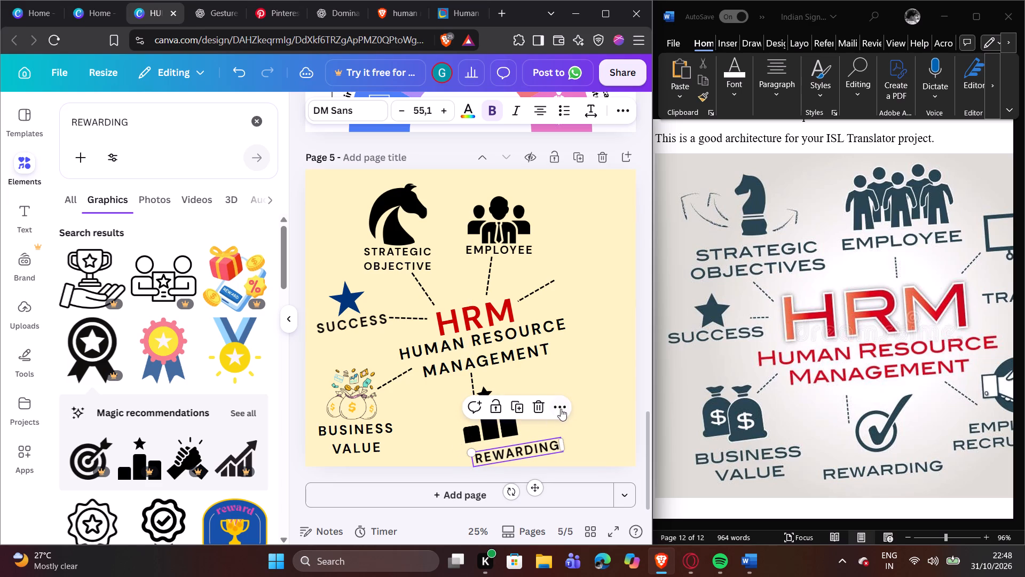
click(561, 408)
click(406, 432)
click(447, 418)
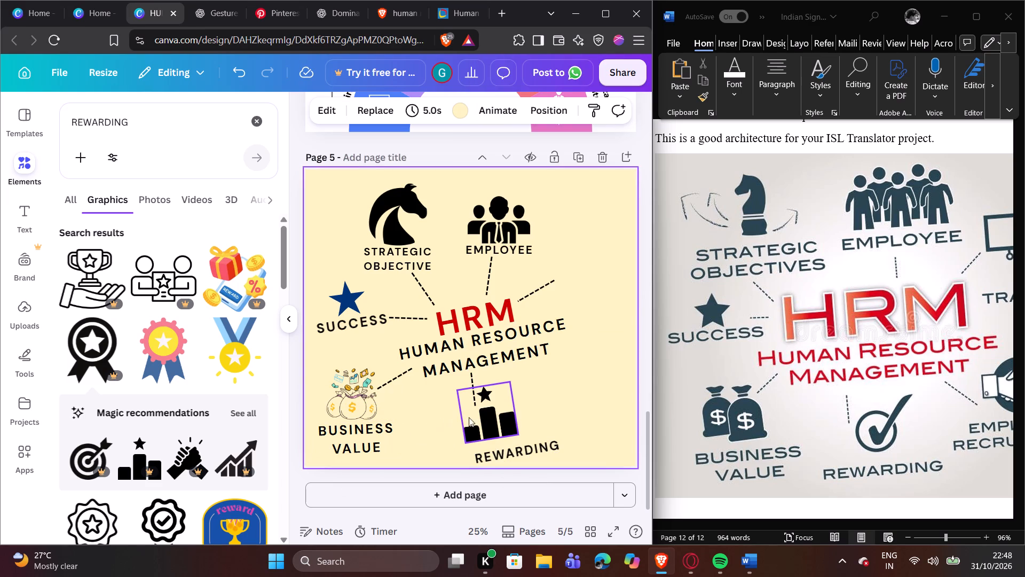
Shorten the dashed connector below MANAGEMENT so it ends above the podium's star.
click(487, 416)
click(475, 398)
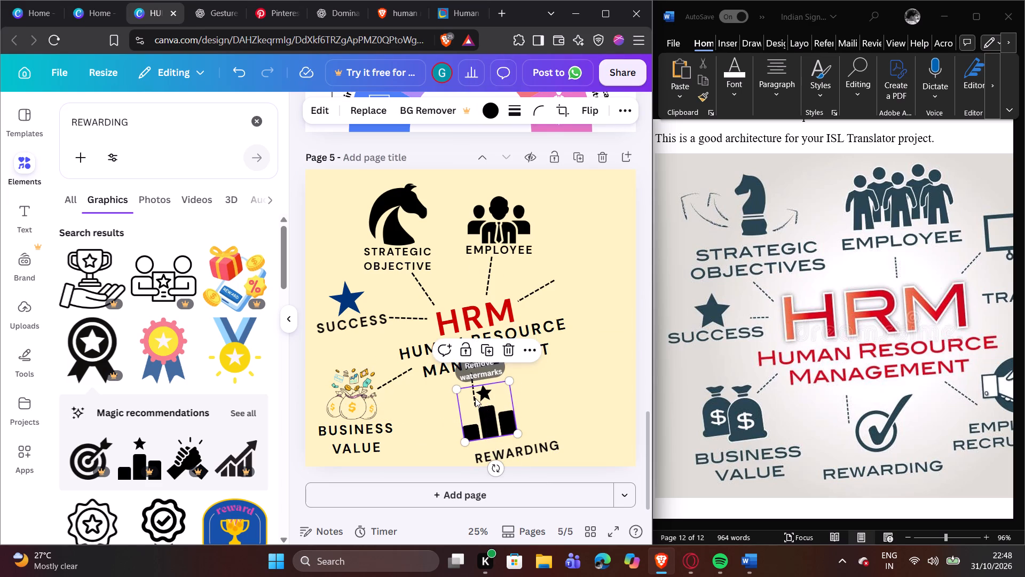
click(441, 400)
click(472, 378)
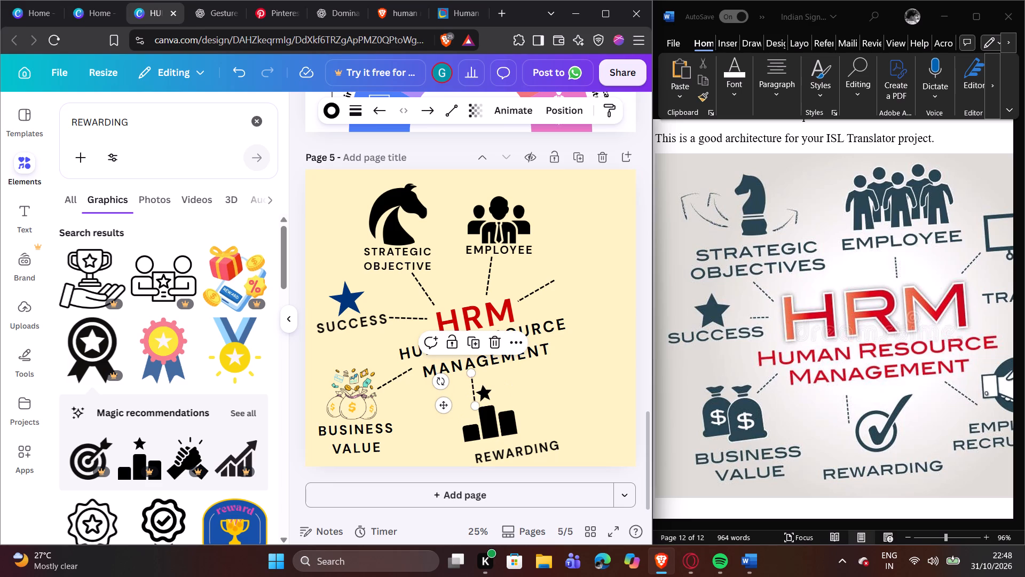
drag(471, 406, 472, 387)
Shift the star podium left beneath the shortened connector and align the REWARDING label under it.
drag(496, 411, 487, 413)
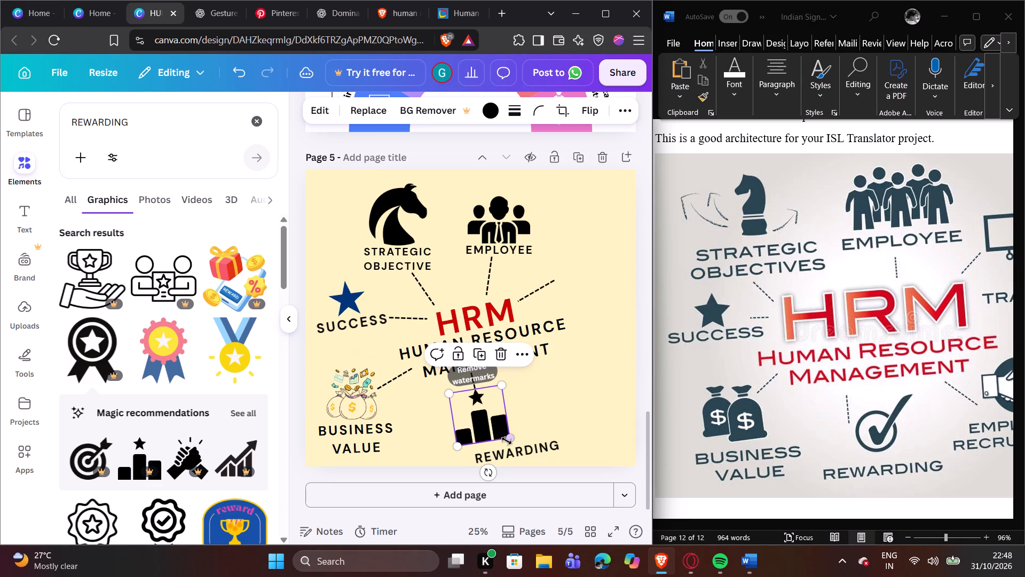
drag(508, 454, 482, 451)
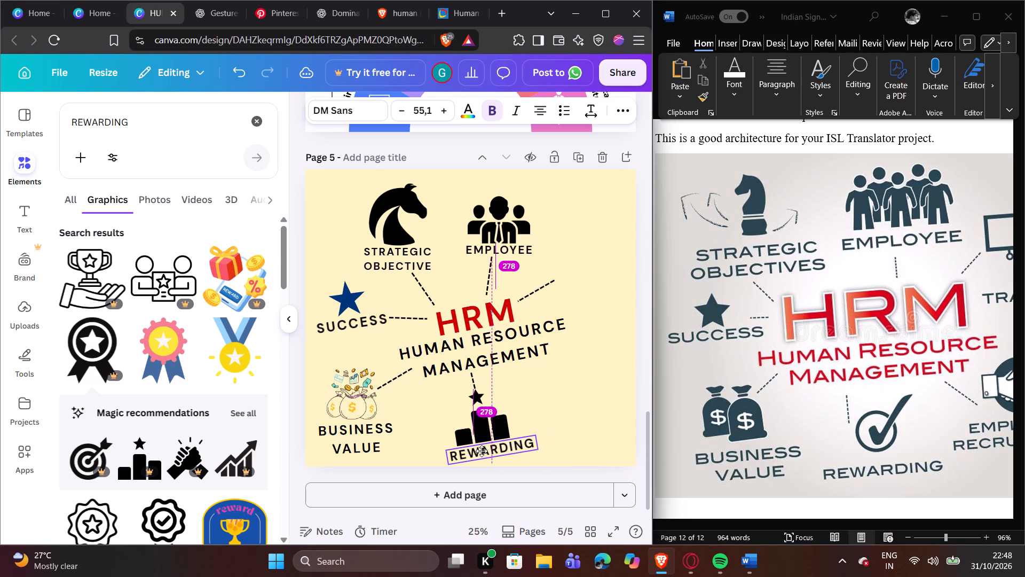
drag(482, 451, 480, 452)
click(558, 414)
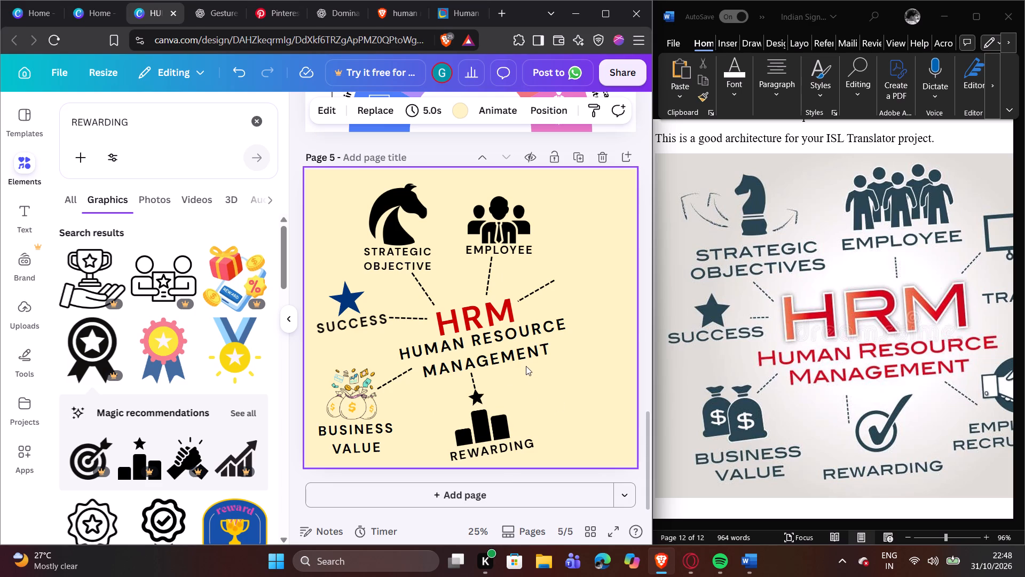
Duplicate the short dashed connector, place it at the end of MANAGEMENT and extend it diagonally down-right to about 259 long at 32°.
click(472, 380)
click(470, 336)
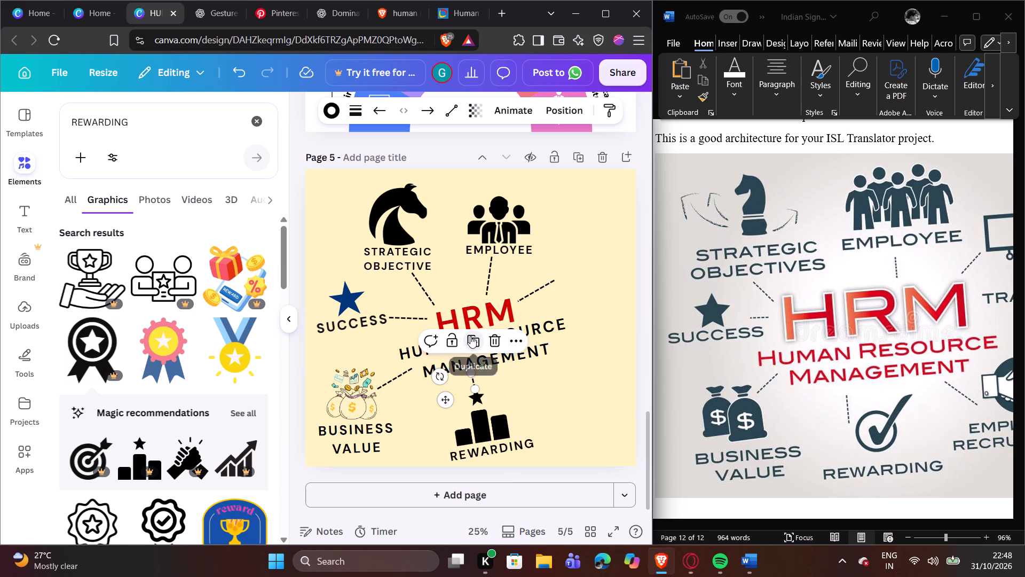
click(501, 380)
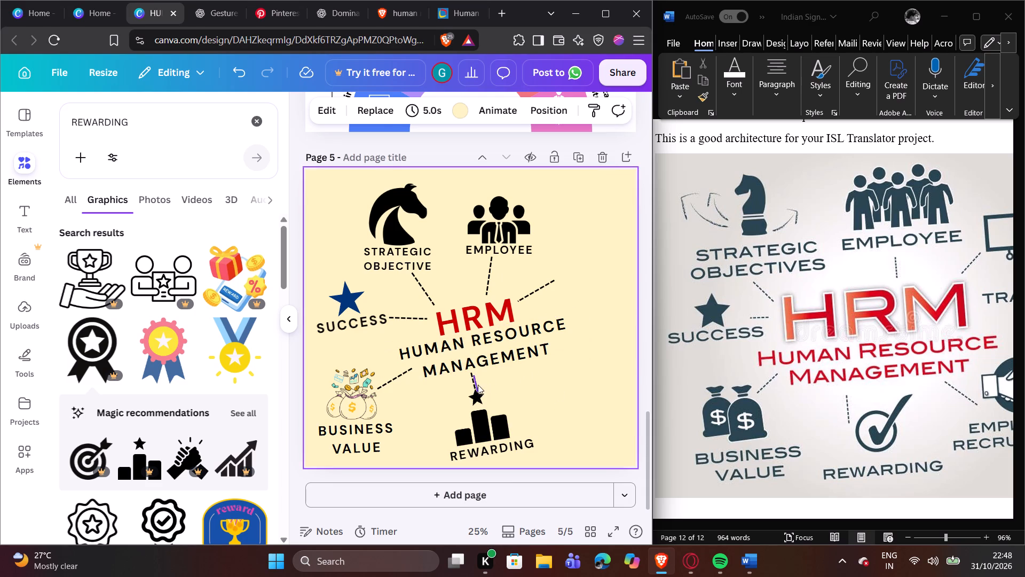
drag(477, 385, 553, 358)
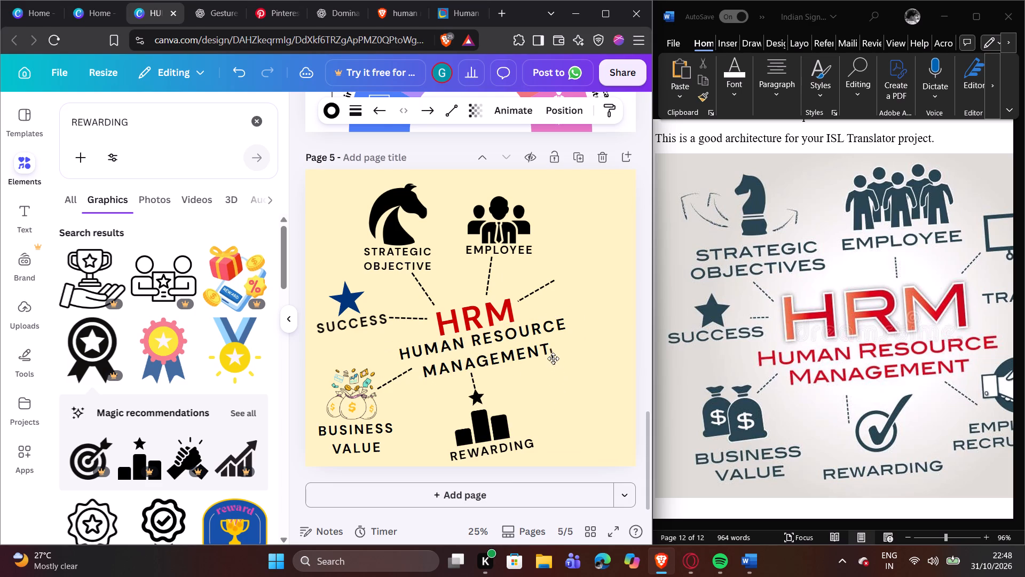
drag(553, 358, 550, 358)
drag(556, 370, 588, 378)
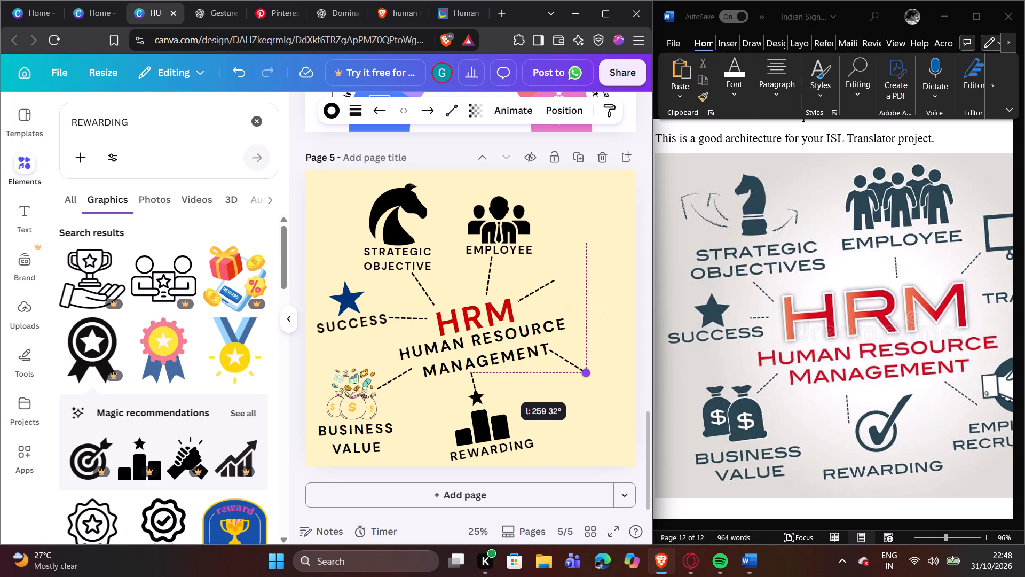
drag(588, 378, 585, 380)
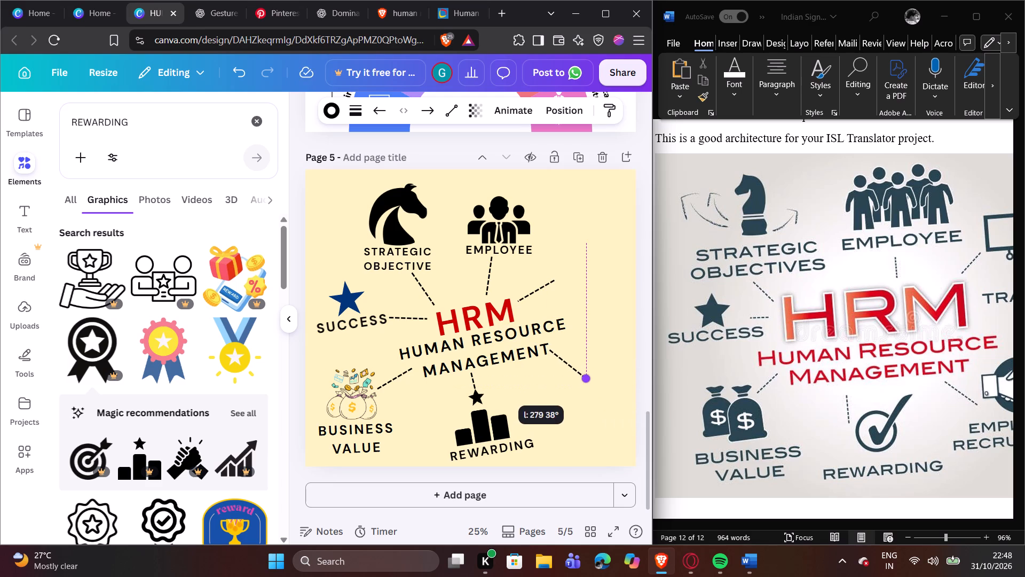
drag(585, 380, 585, 377)
click(582, 406)
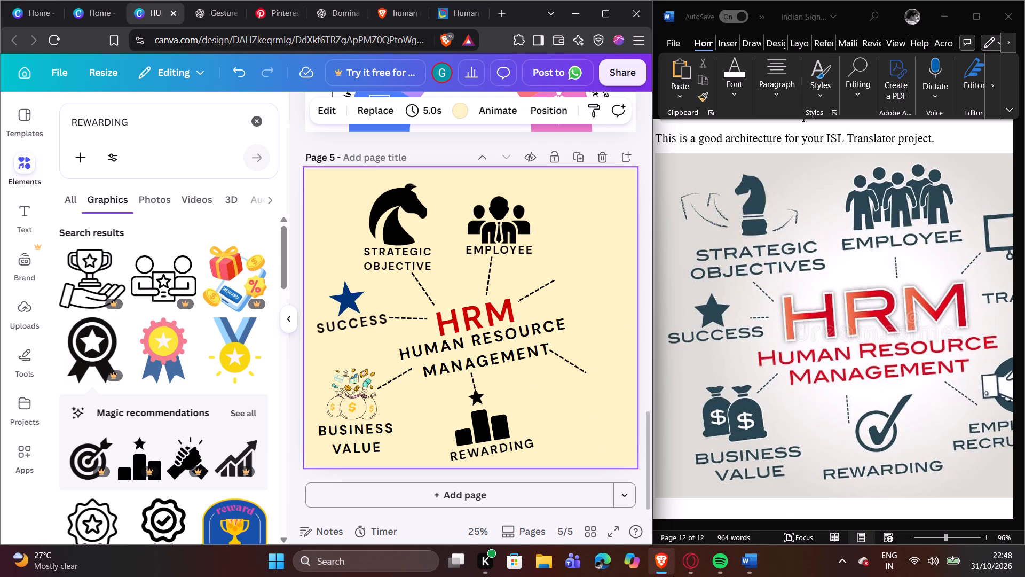
Switch to Spotify and look through Liked Songs, the home page and the New Trending Bengali Songs 2026 playlist for music.
click(713, 565)
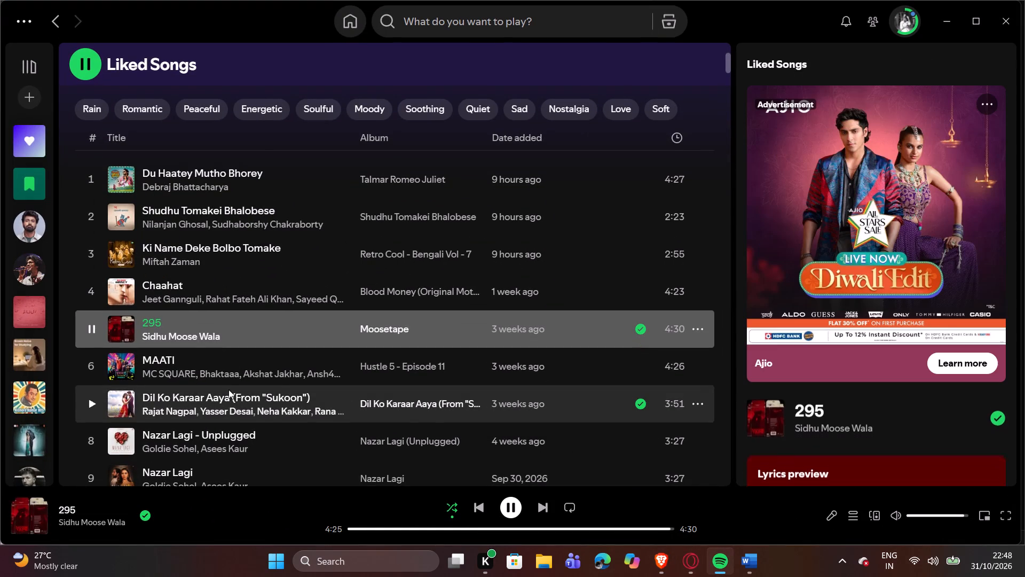
scroll(156, 383, down, 2)
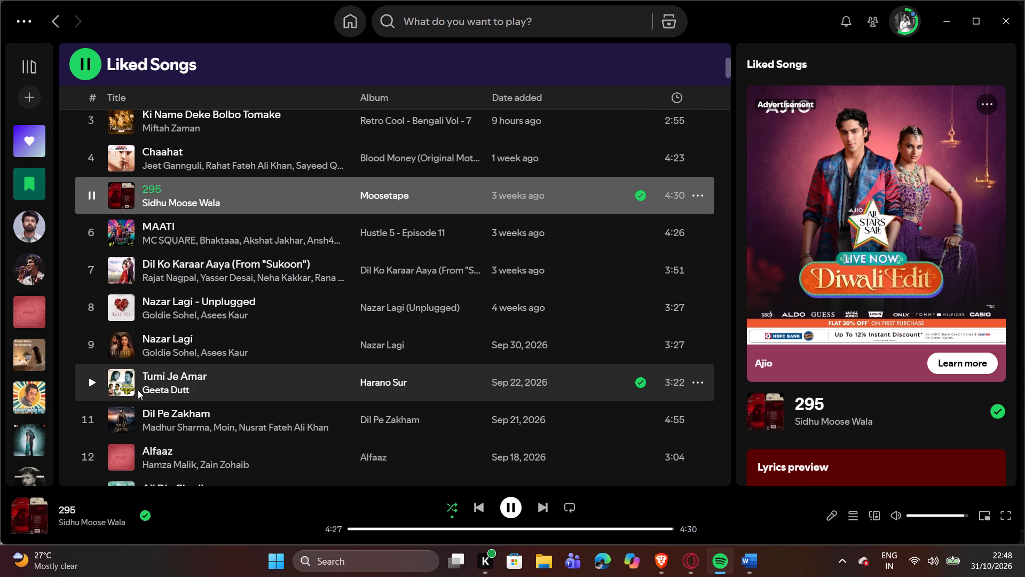
scroll(144, 401, down, 1)
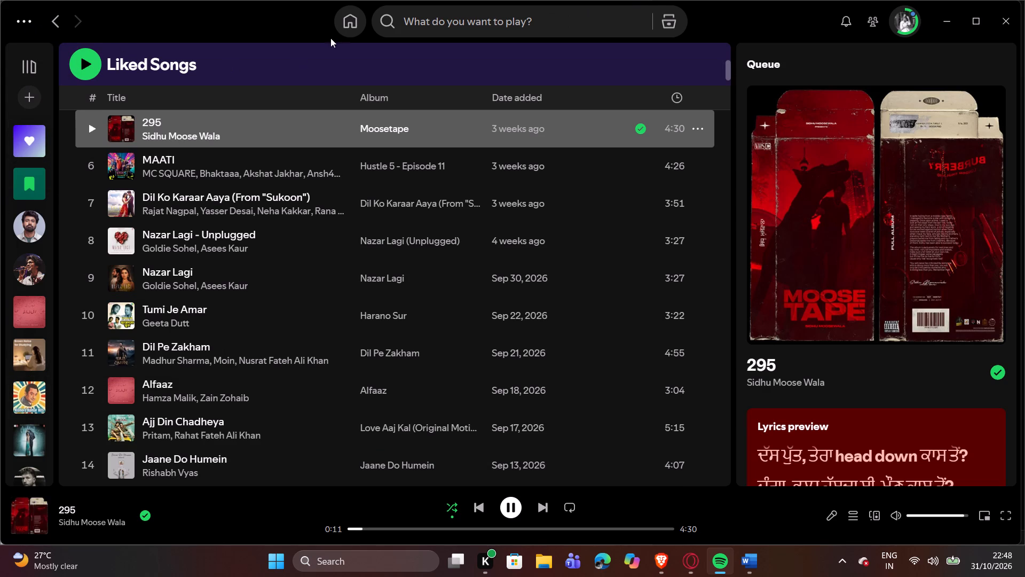
click(350, 19)
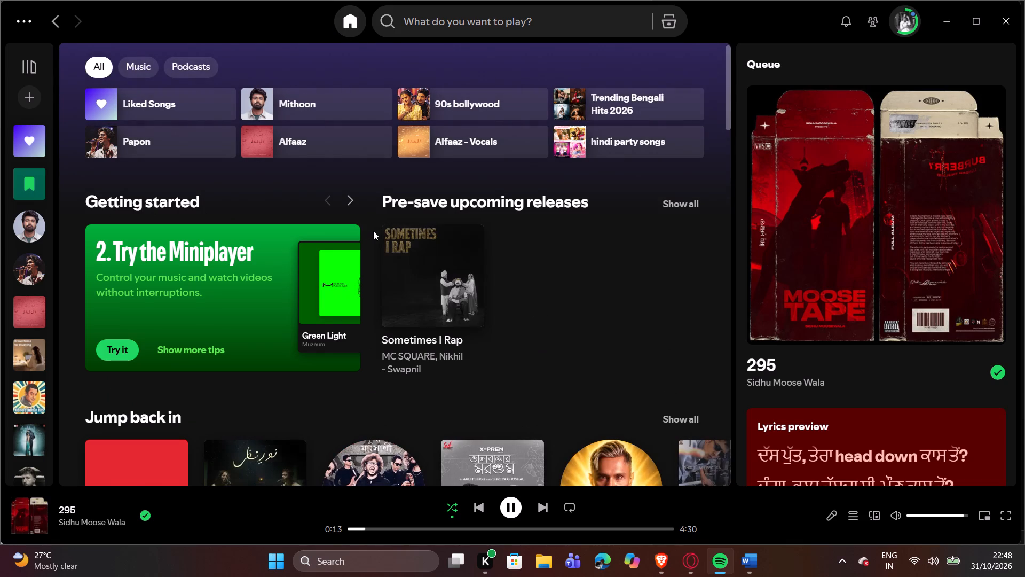
scroll(429, 213, down, 1)
scroll(409, 373, down, 1)
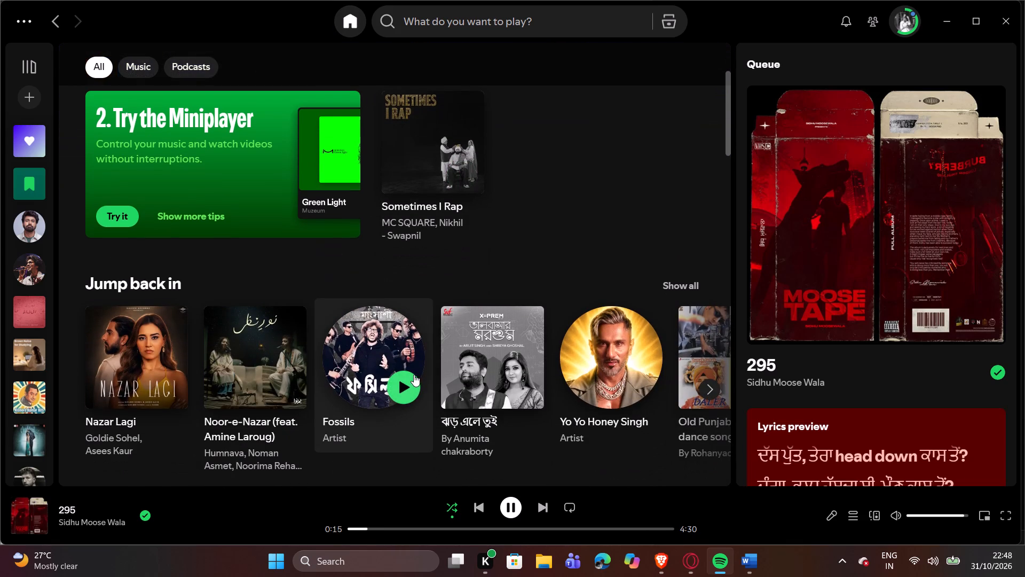
scroll(352, 374, down, 1)
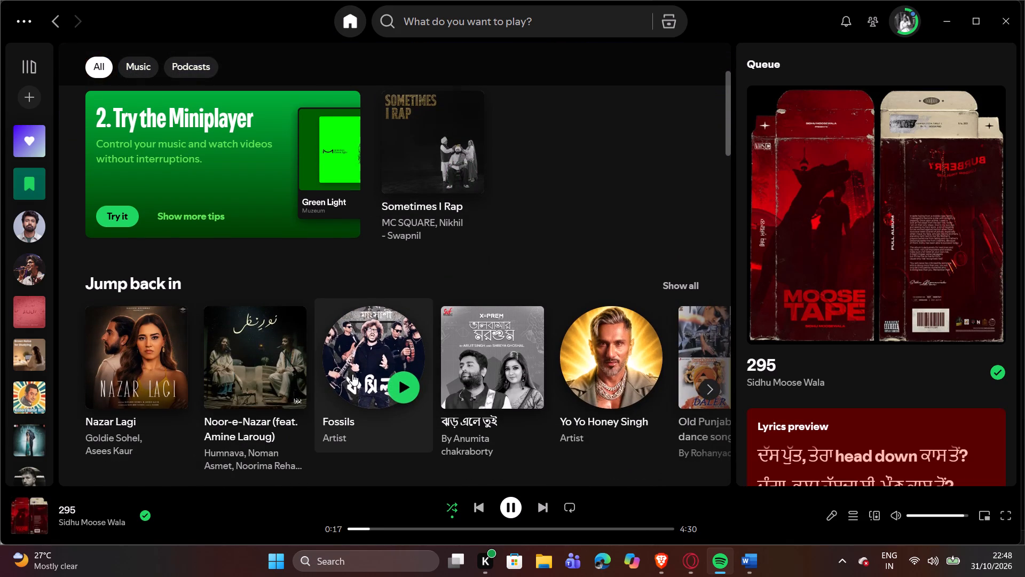
scroll(352, 374, down, 2)
scroll(389, 303, down, 2)
click(365, 282)
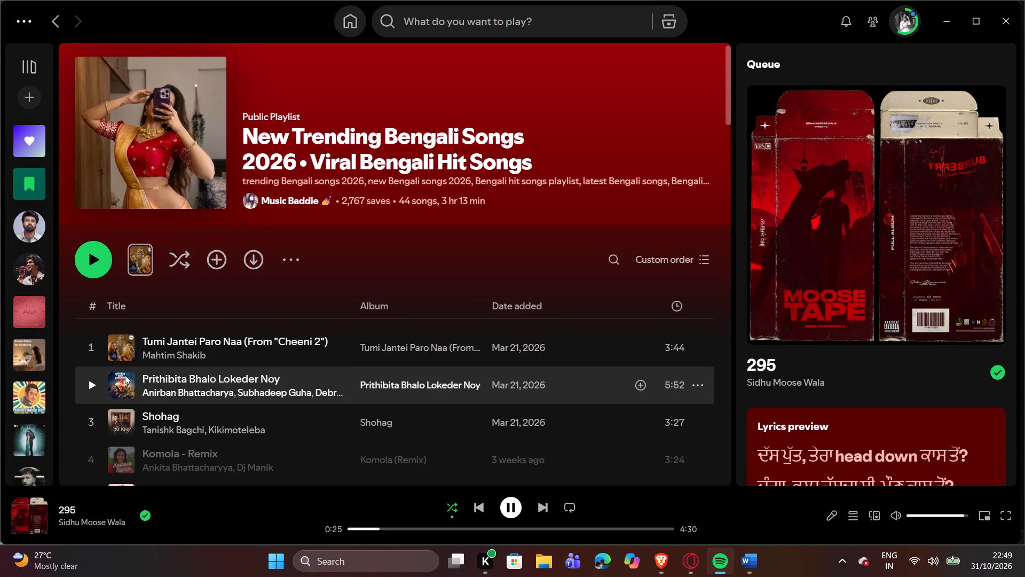
scroll(128, 378, down, 1)
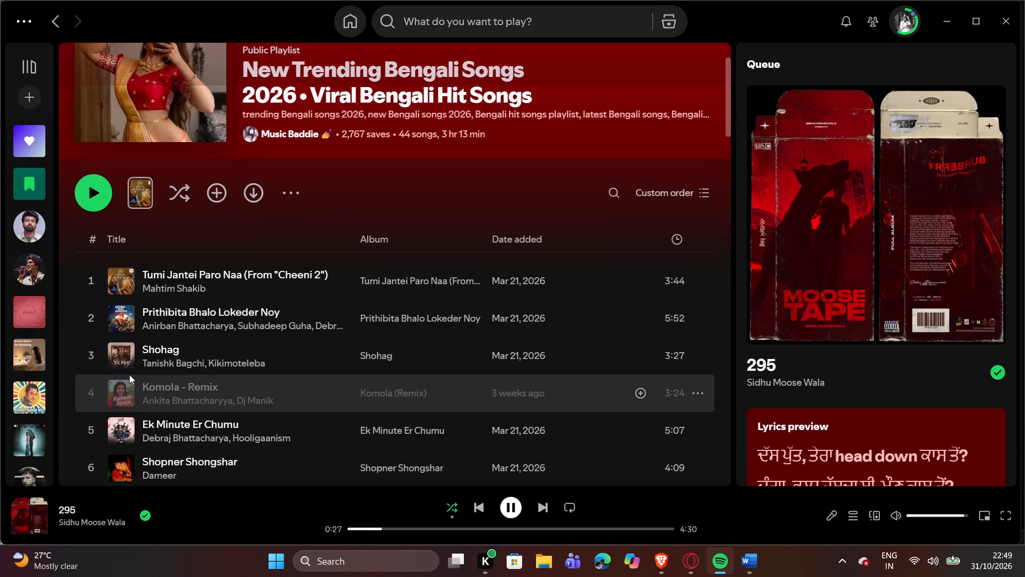
scroll(107, 355, down, 2)
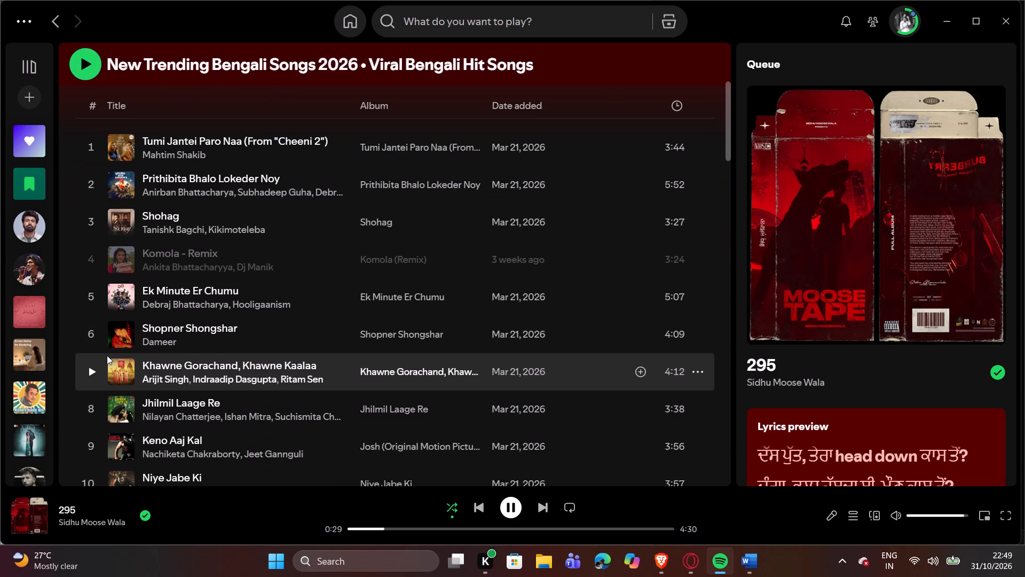
click(53, 34)
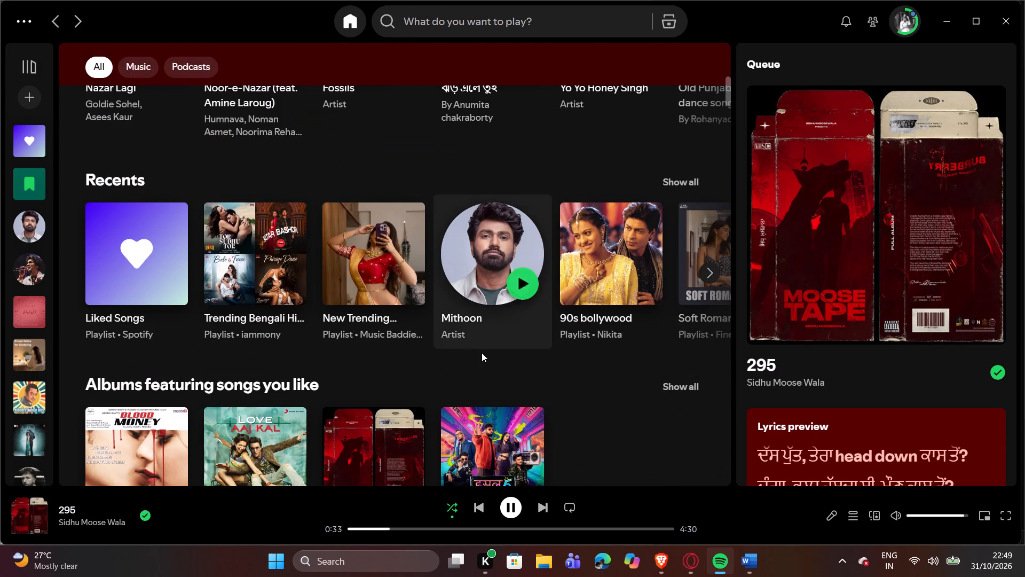
Find the artist Rishabh Vyas among the recents, play the song Kami and return to the Canva design.
click(716, 273)
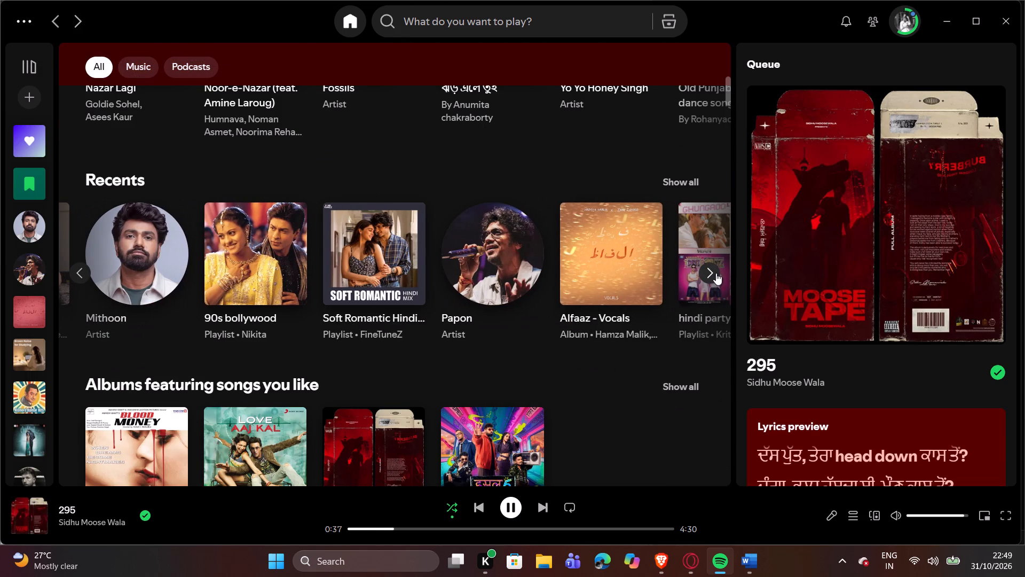
click(716, 273)
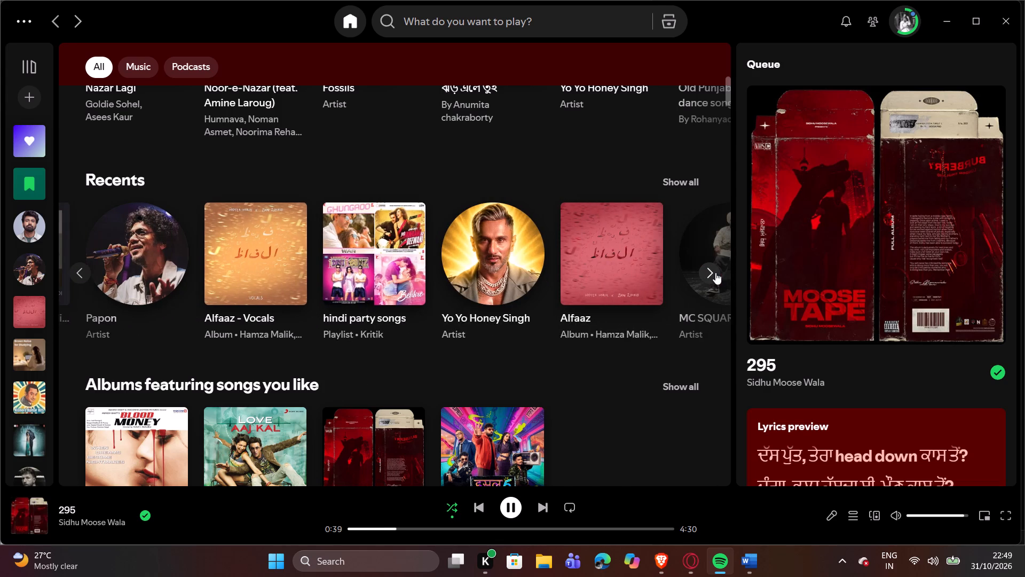
click(715, 272)
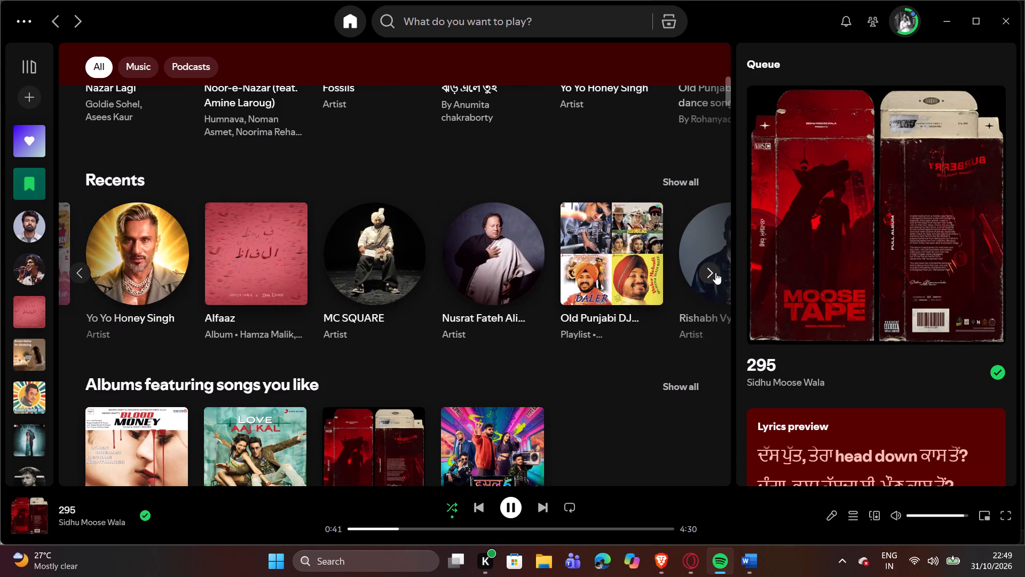
click(706, 268)
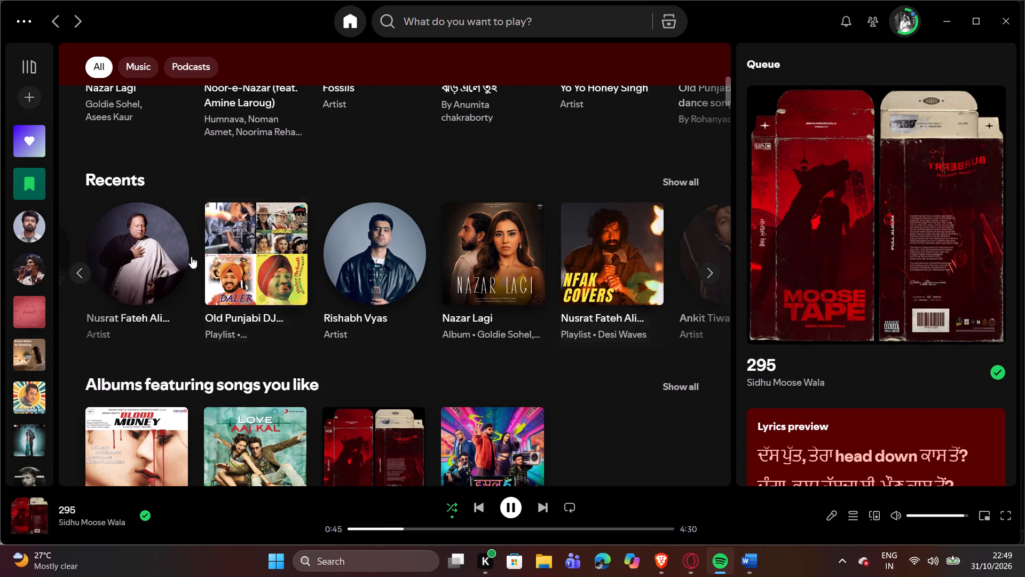
click(347, 256)
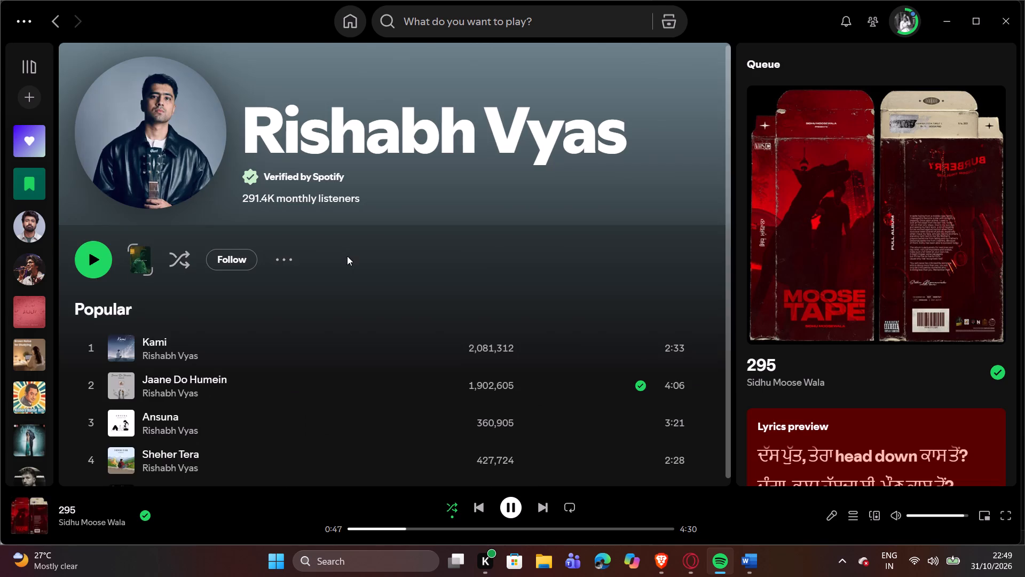
click(90, 344)
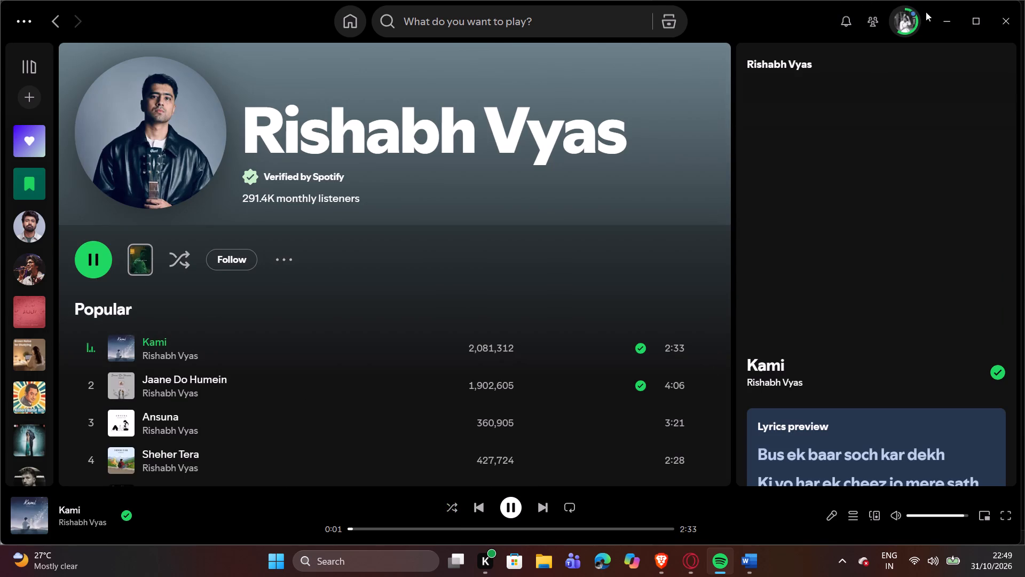
click(939, 14)
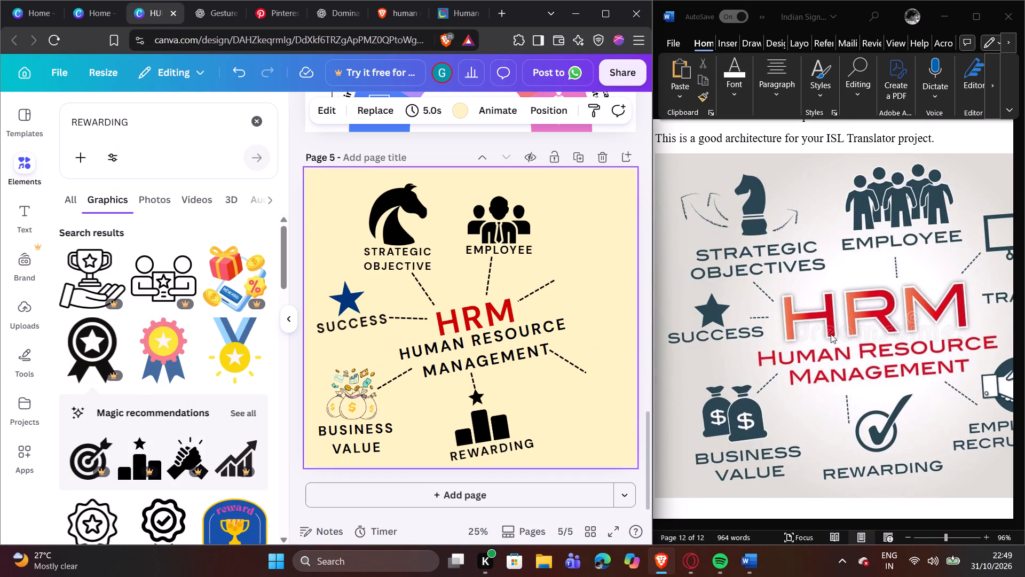
Bring the Word reference's TRAINING and EMPLOYEE RECRUITMENT side into view and search the Canva elements for EMPLOYEE RECRUITMENT.
click(798, 492)
drag(794, 524, 821, 521)
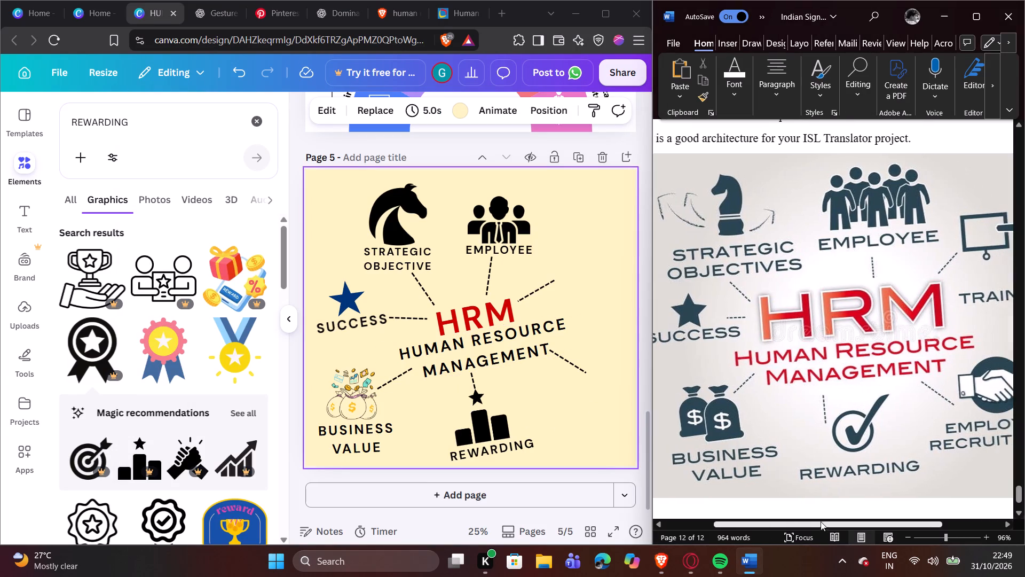
drag(821, 521, 869, 516)
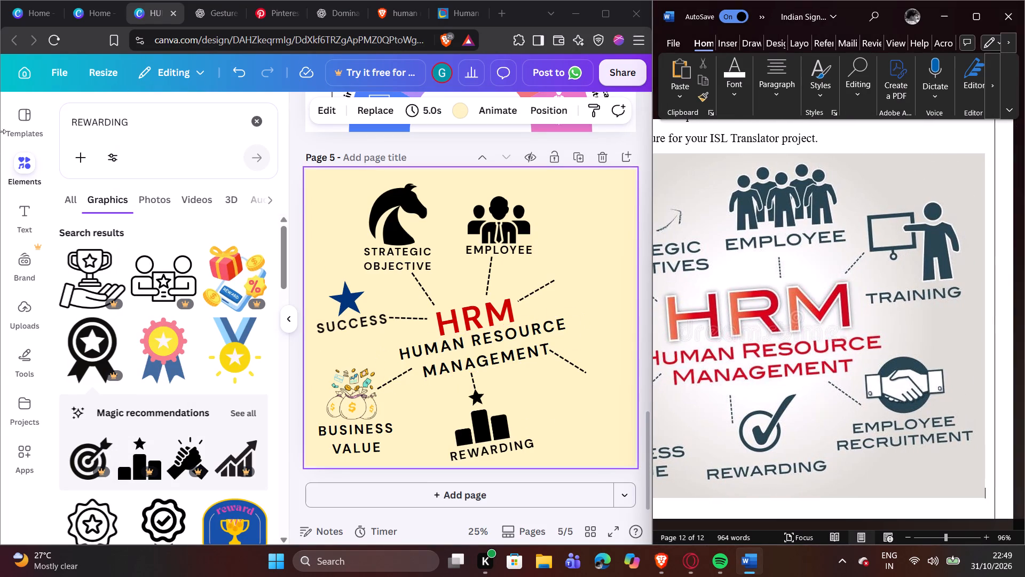
click(253, 121)
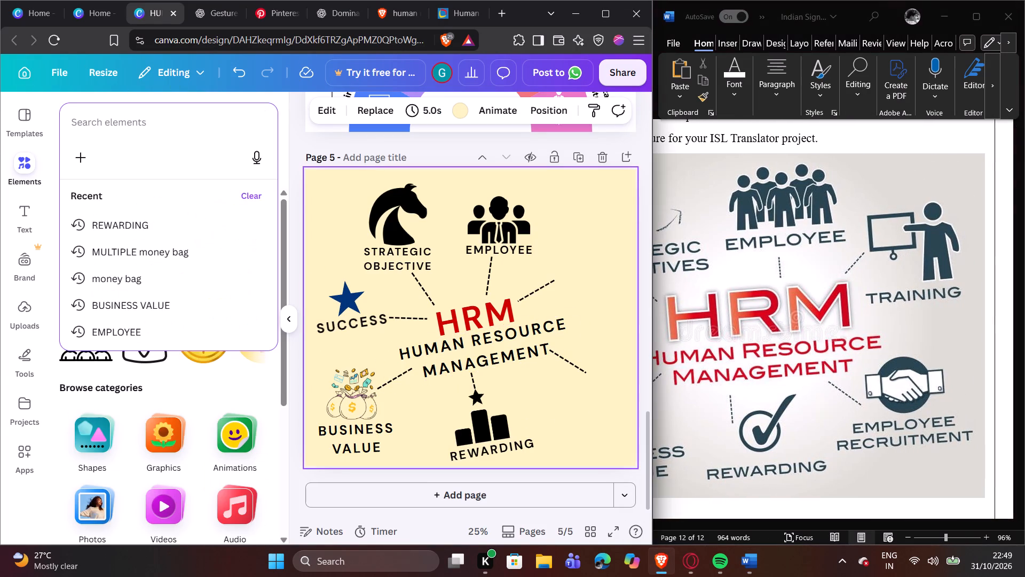
text(EMP)
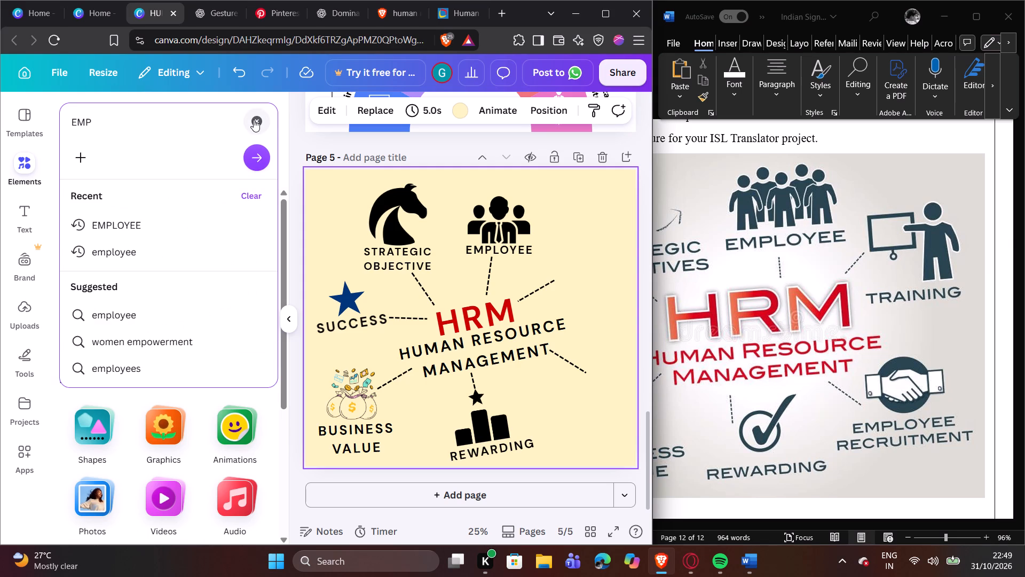
text(LOYEE)
key(space)
text(REE)
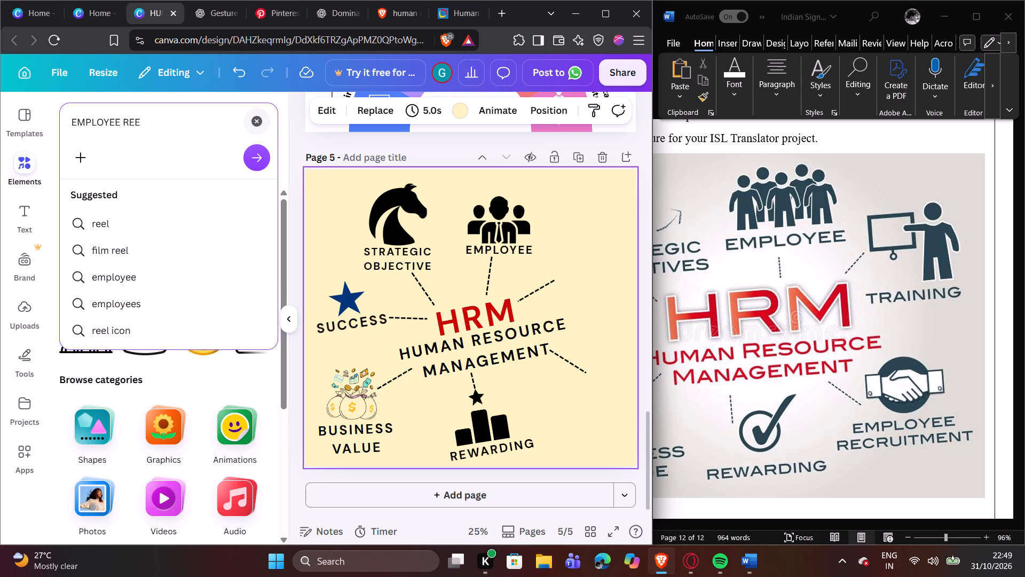
key(BackSpace)
key(c)
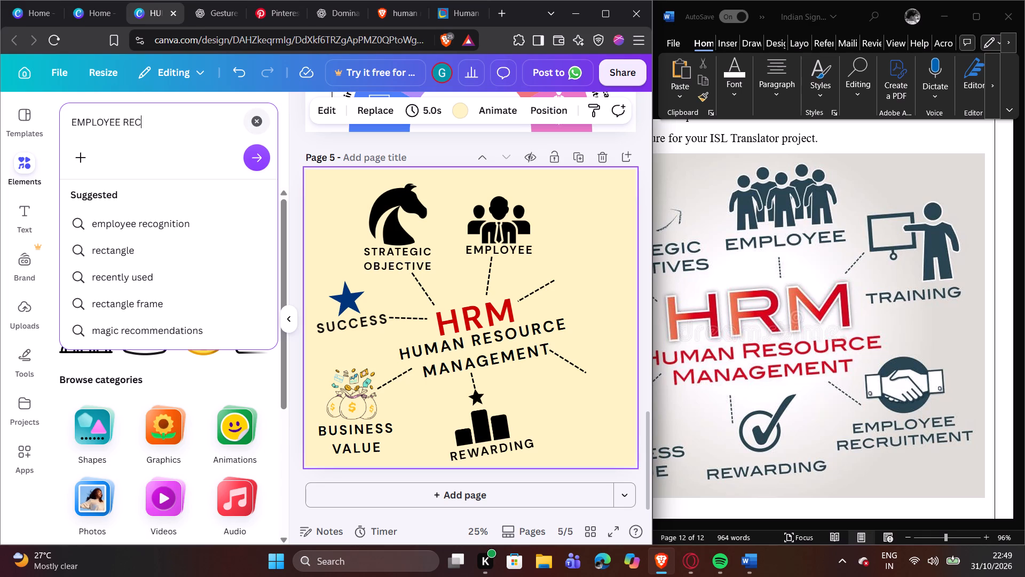
key(r)
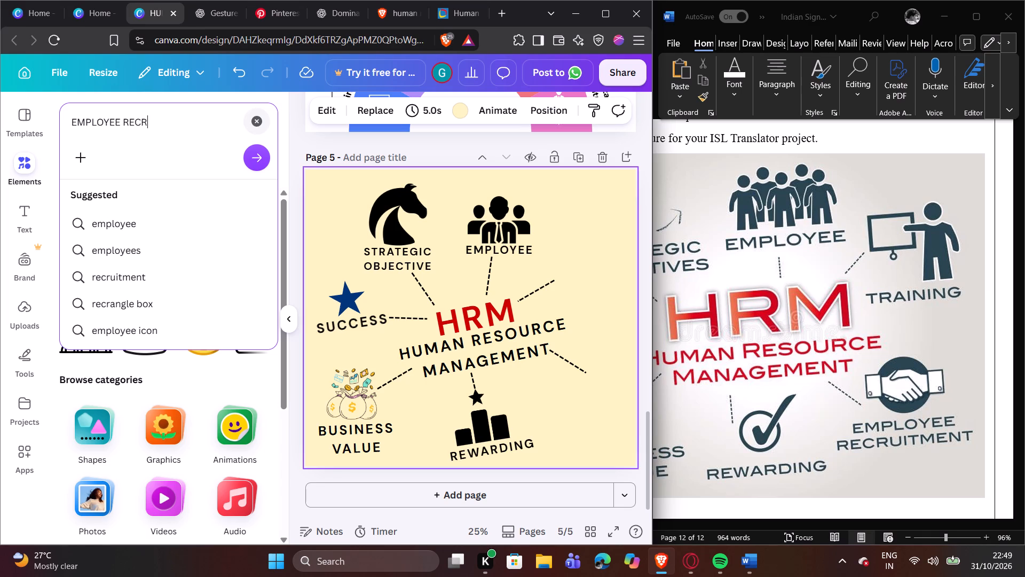
text(UI)
text(TM)
text(ENT)
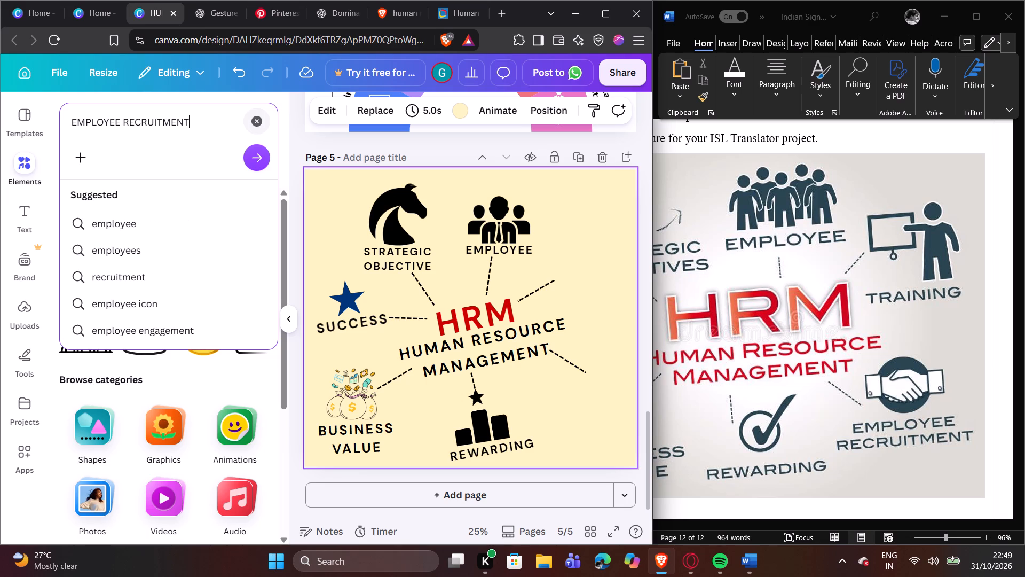
key(Return)
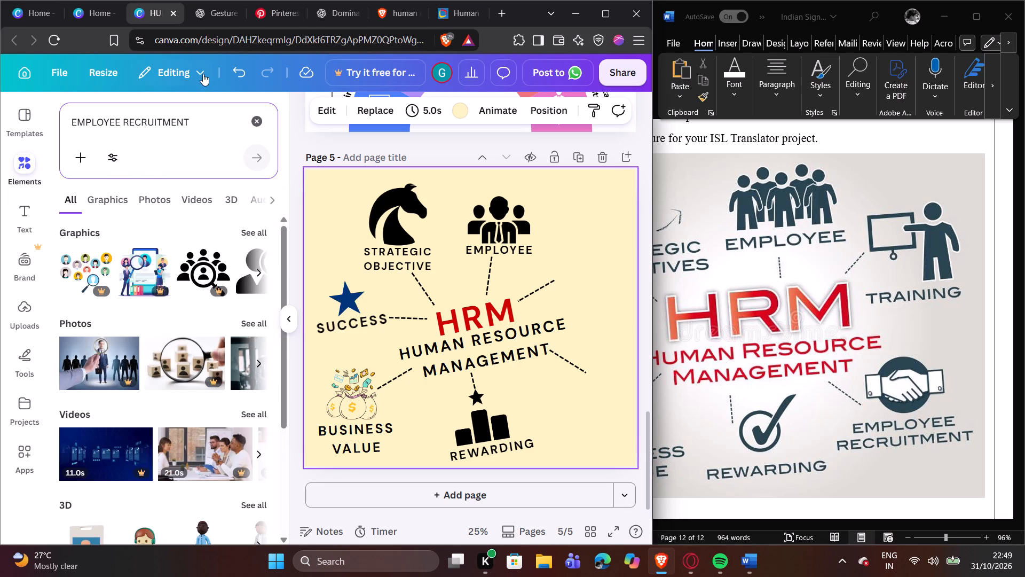
Browse the graphics results and add the black icon of a group of people with a magnifying glass to page 5.
click(253, 274)
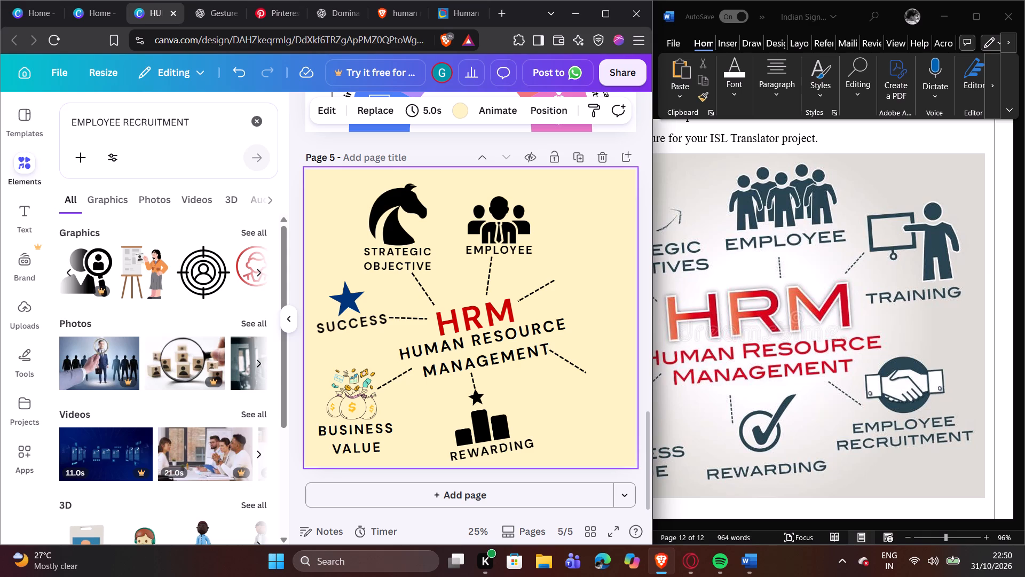
click(93, 199)
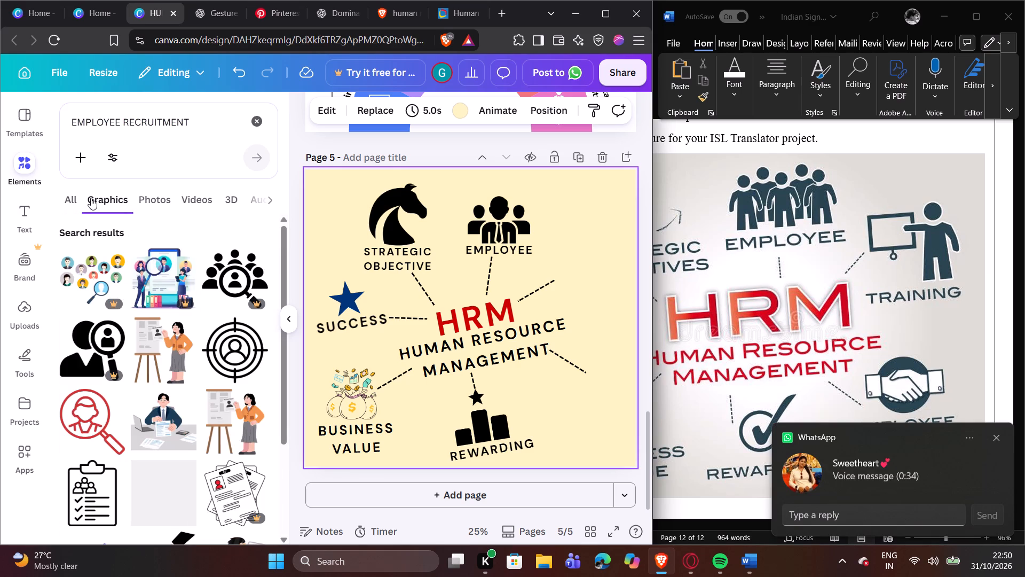
scroll(139, 204, down, 3)
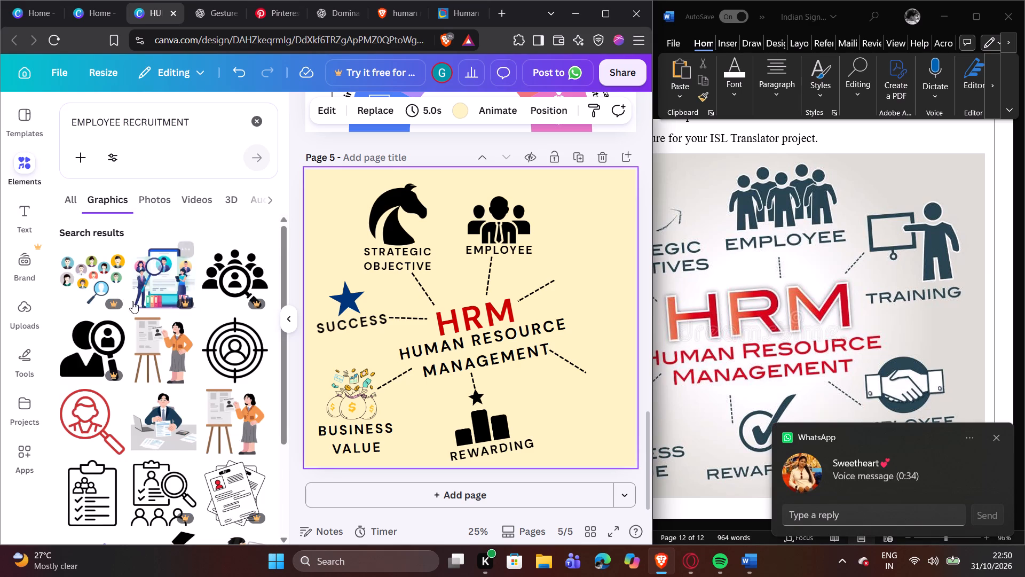
scroll(132, 301, down, 4)
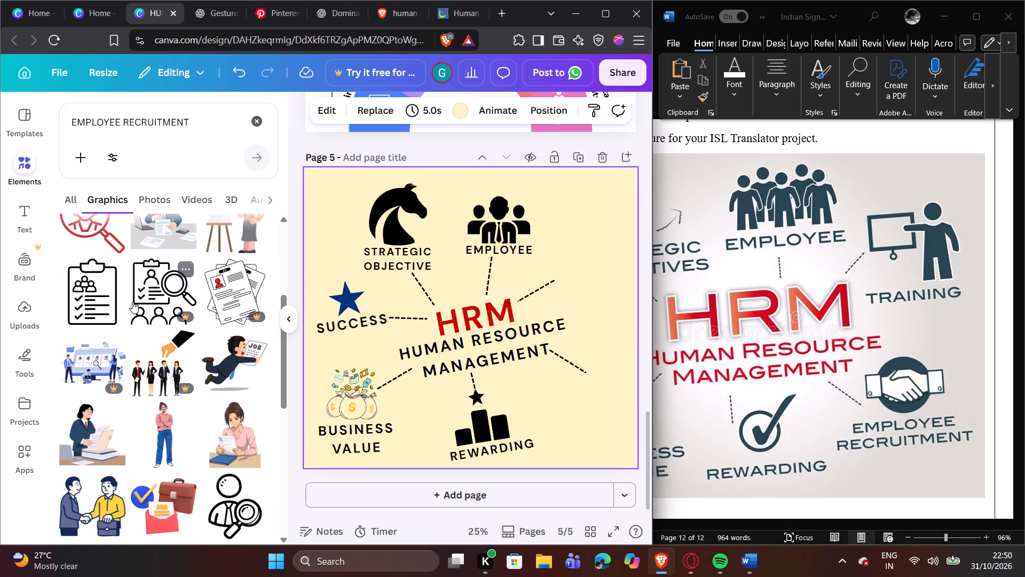
scroll(132, 301, down, 3)
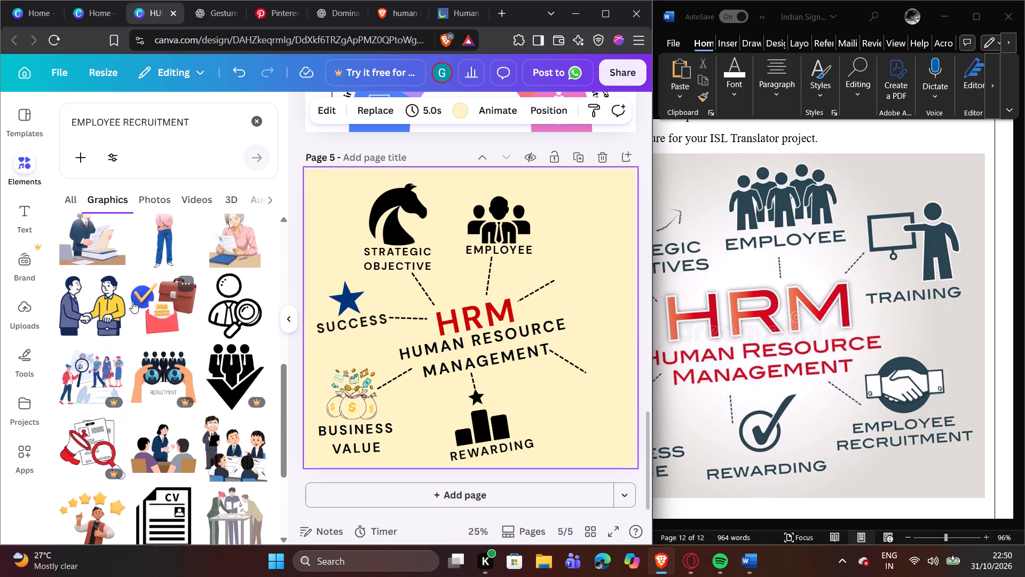
scroll(208, 282, down, 4)
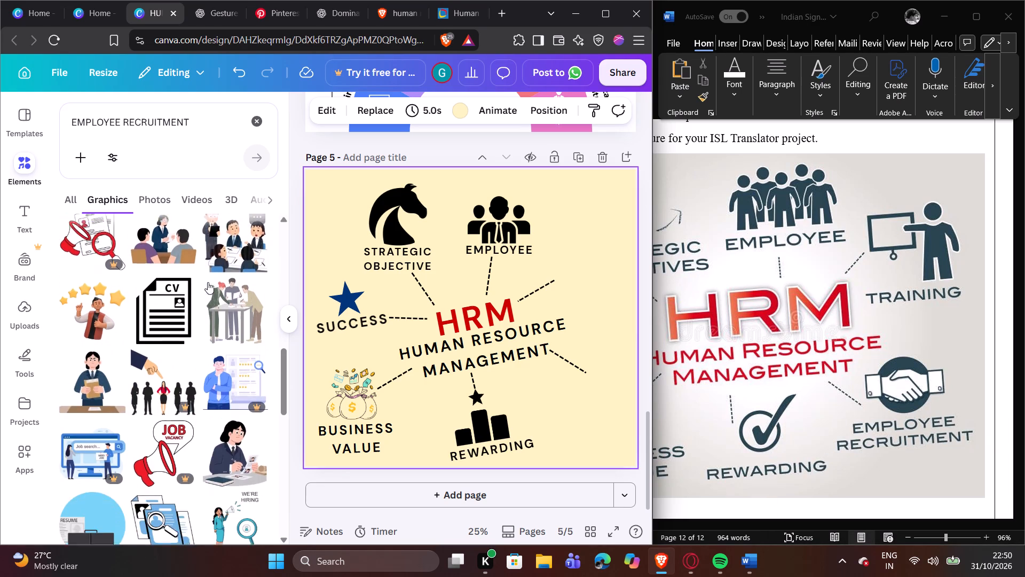
scroll(208, 282, down, 1)
scroll(208, 281, up, 1)
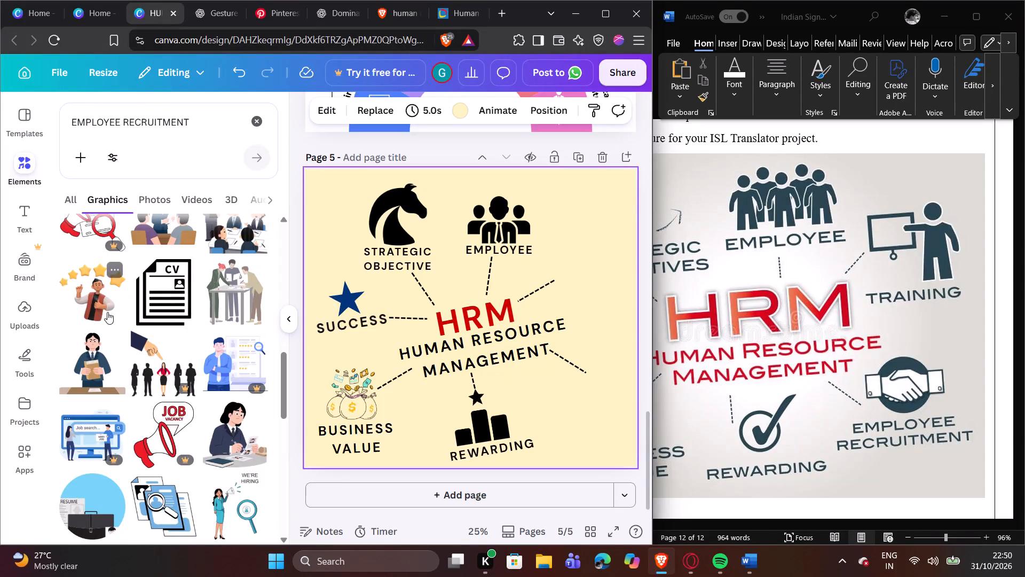
scroll(161, 480, down, 4)
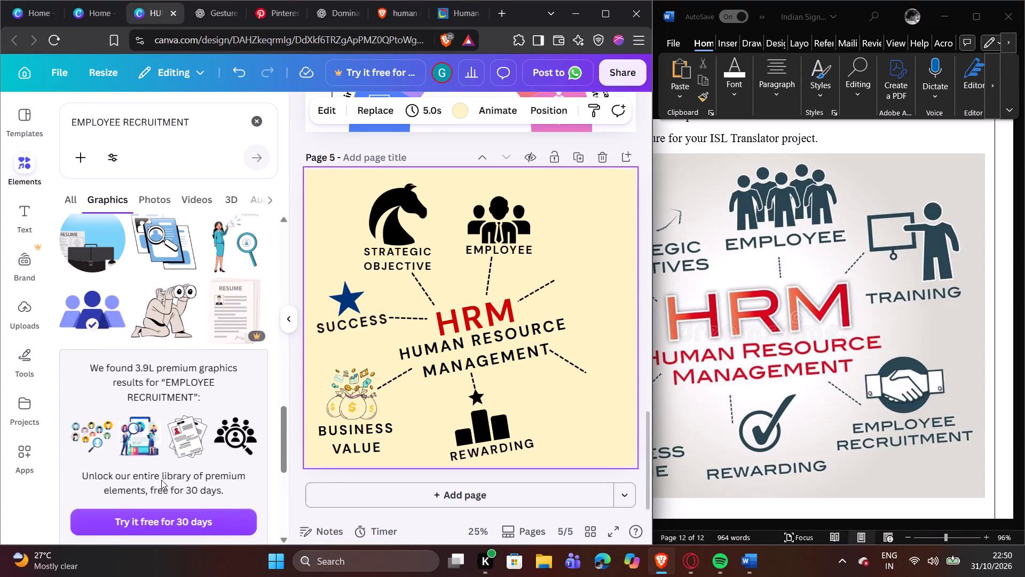
click(239, 438)
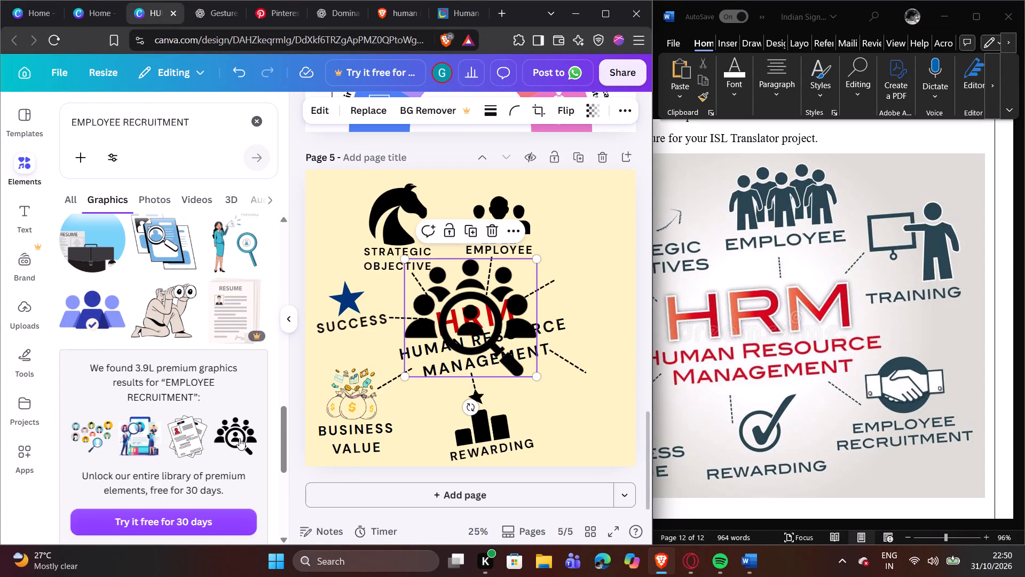
Shrink the recruitment icon and place it upright at the lower end of the diagonal dashed connector leaving MANAGEMENT.
drag(464, 317, 523, 347)
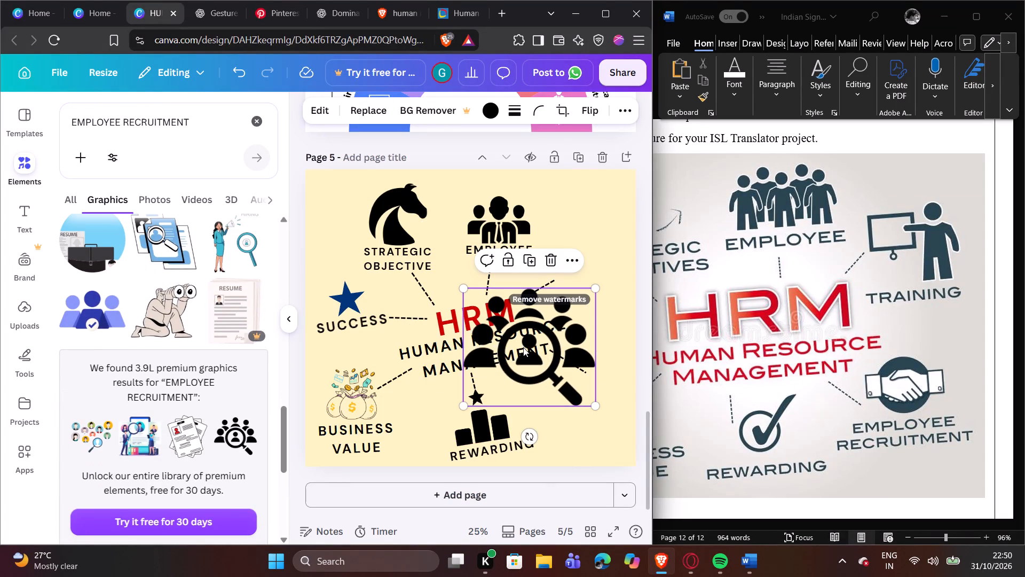
drag(462, 407, 526, 346)
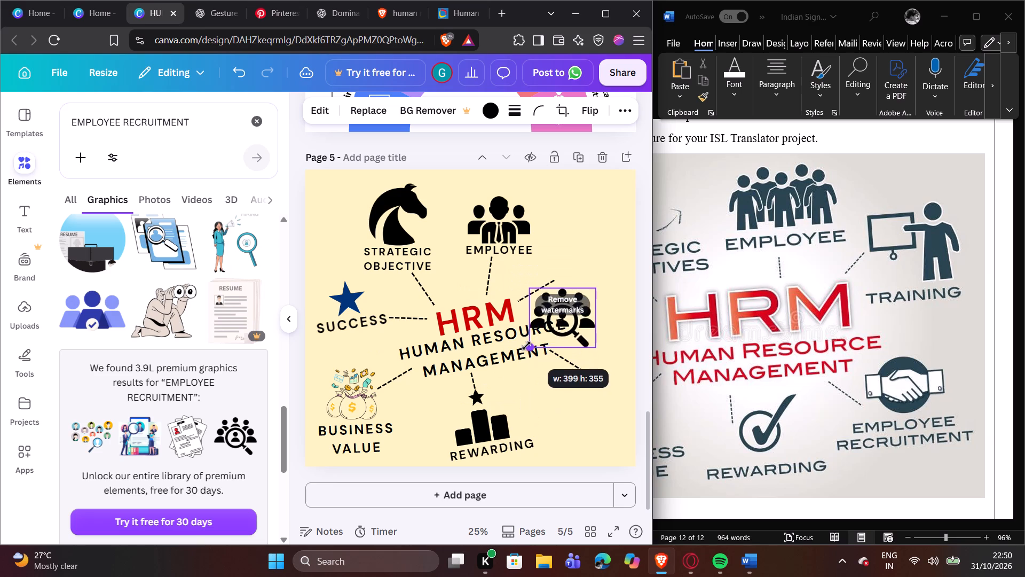
drag(526, 346, 523, 350)
click(544, 400)
drag(559, 315, 588, 402)
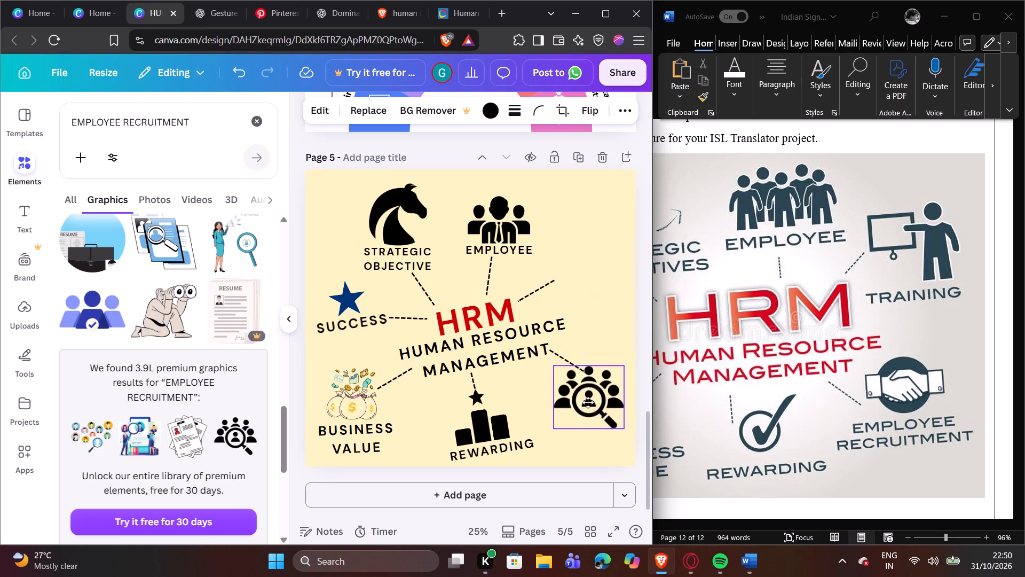
drag(588, 402, 590, 390)
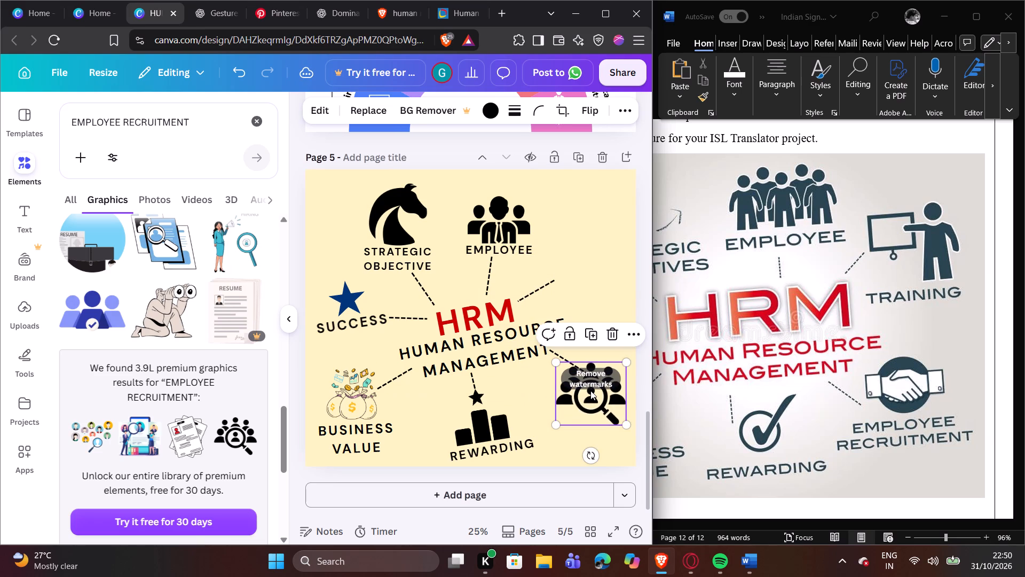
drag(585, 453, 592, 448)
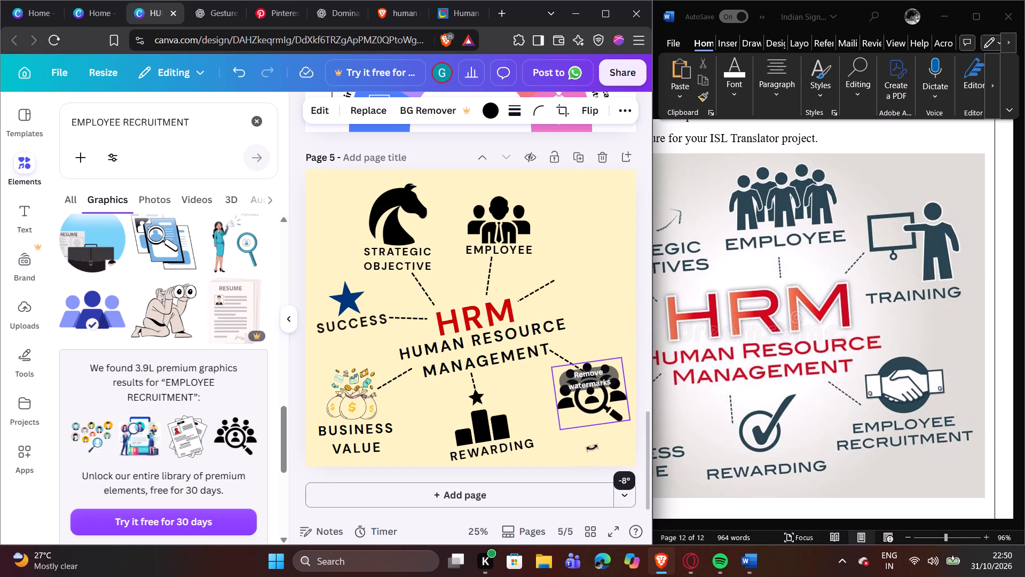
drag(592, 448, 585, 447)
drag(556, 420, 563, 416)
click(528, 398)
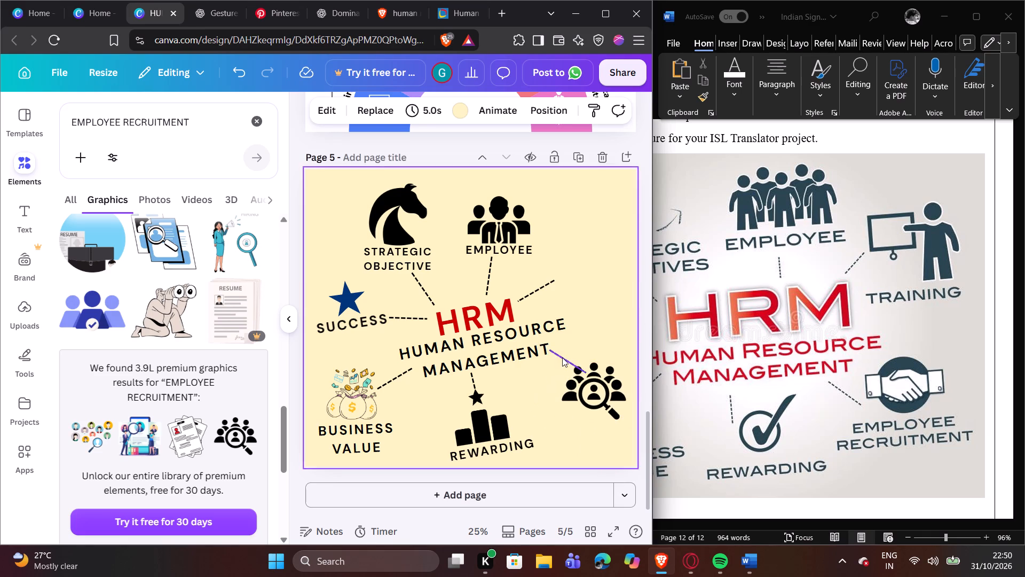
Shorten the dashed connector from MANAGEMENT and adjust its end so it stops just above the recruitment icon.
click(562, 357)
drag(585, 374, 573, 369)
click(581, 351)
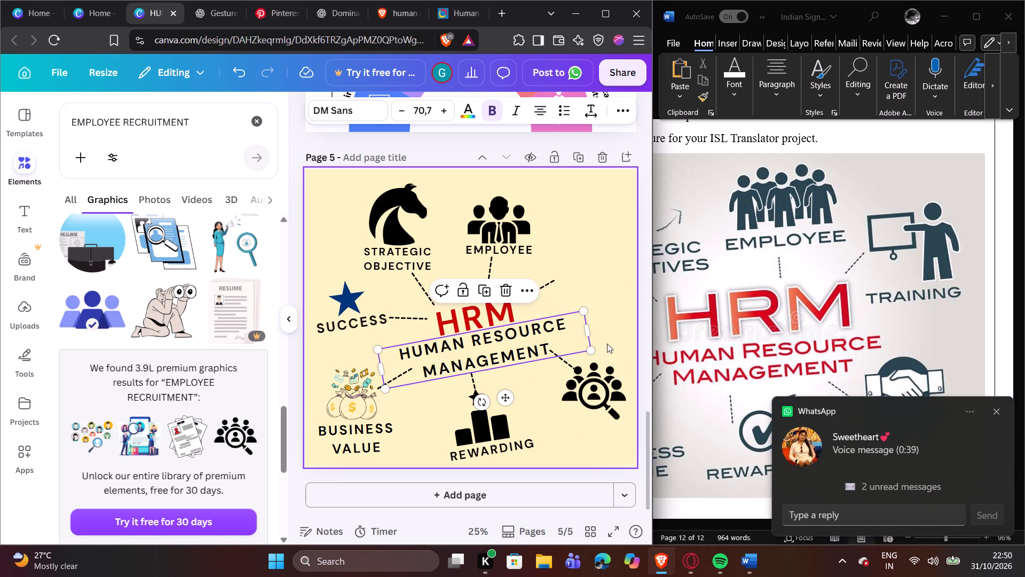
click(996, 410)
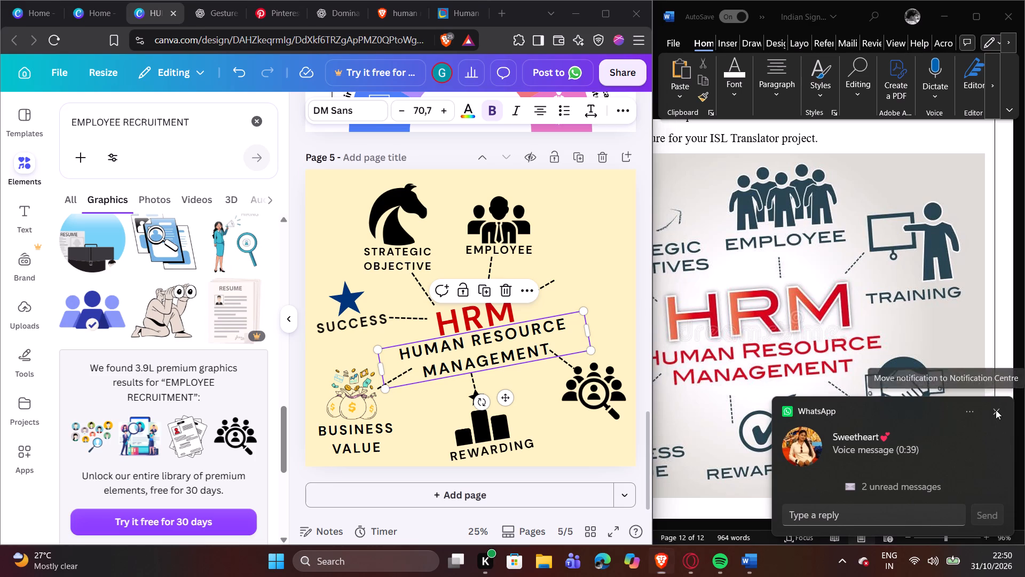
click(563, 358)
drag(577, 369, 574, 362)
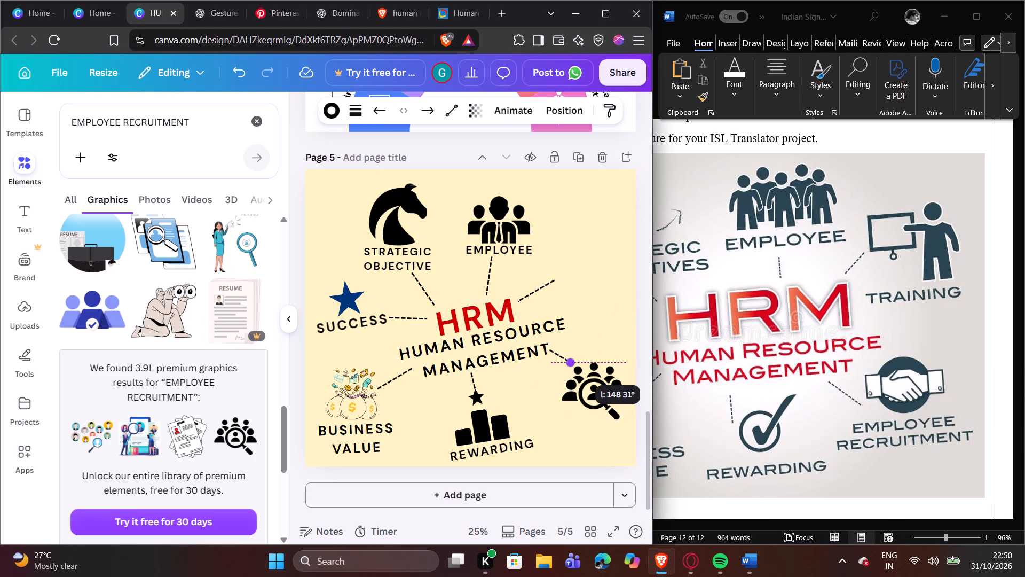
drag(574, 362, 580, 360)
click(619, 352)
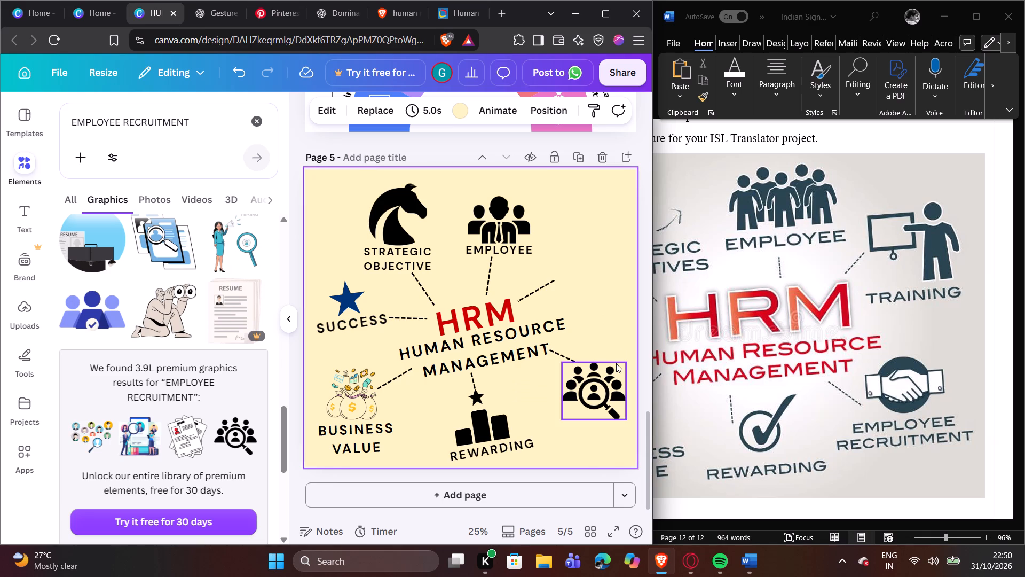
Duplicate the REWARDING label, place the copy beneath the recruitment icon and replace its text with EMPLOYEE RECRUITMENT.
click(504, 450)
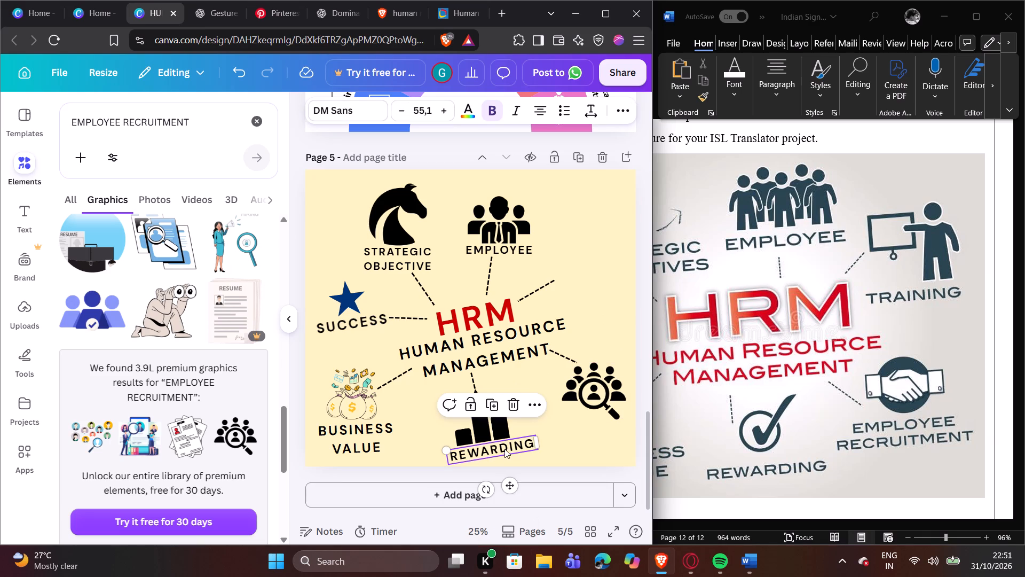
click(490, 405)
drag(512, 448, 563, 431)
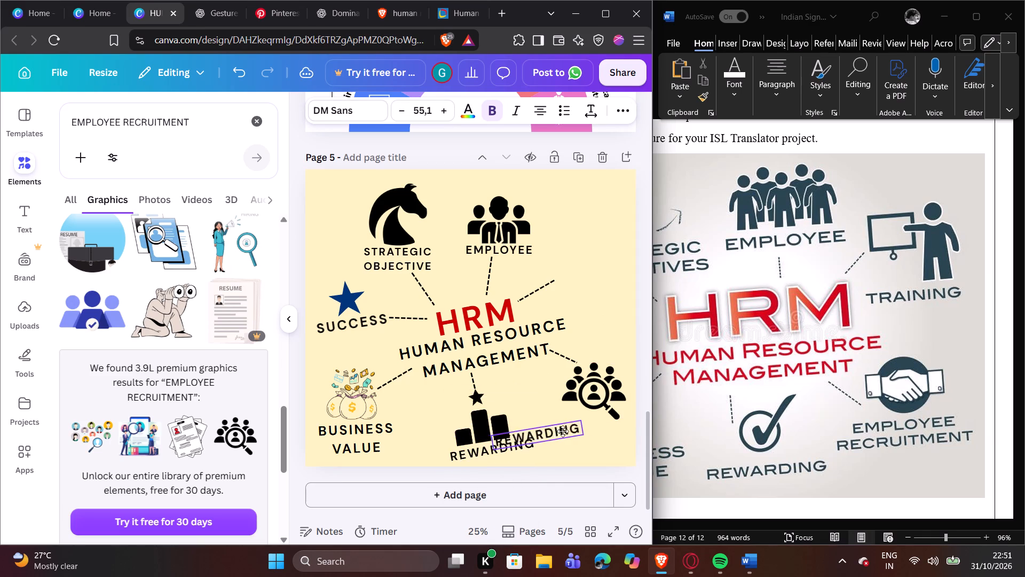
drag(563, 431, 604, 430)
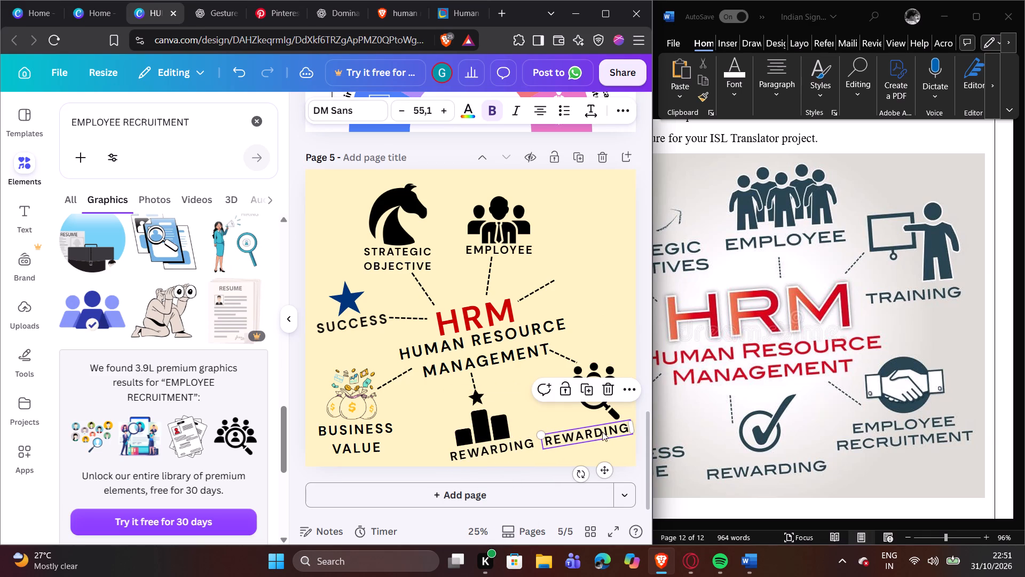
triple_click(171, 120)
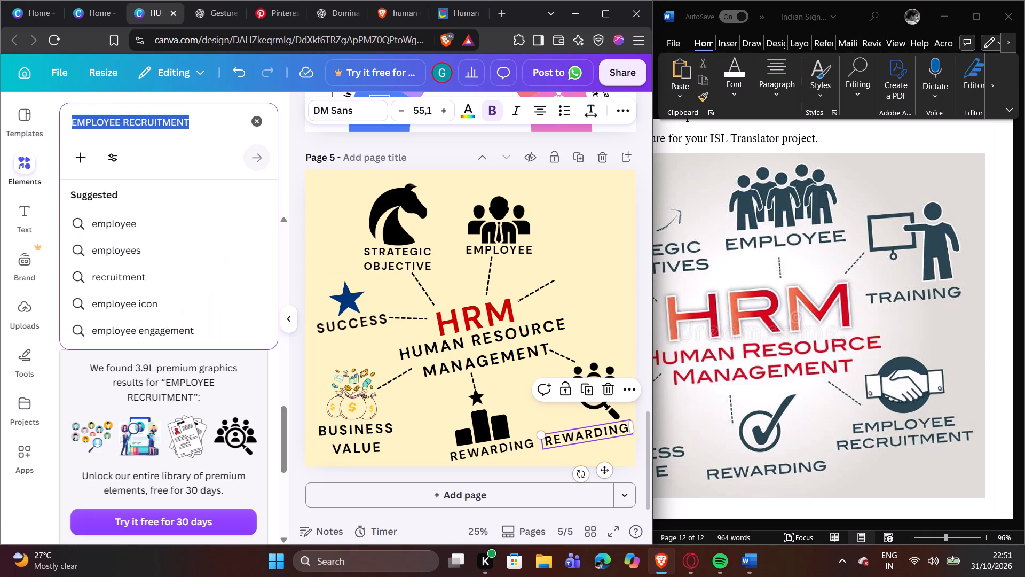
right_click(170, 120)
click(211, 191)
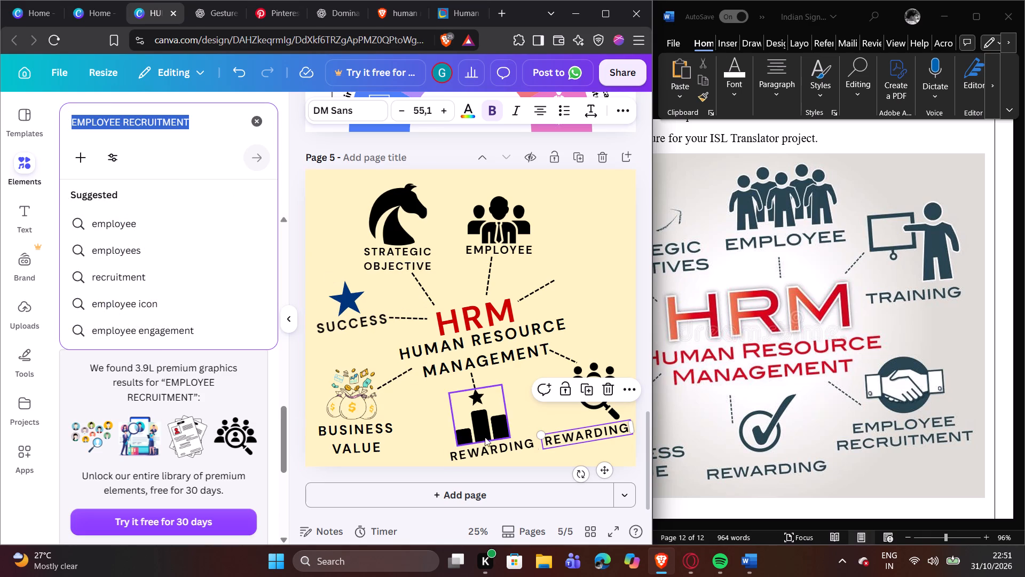
double_click(574, 430)
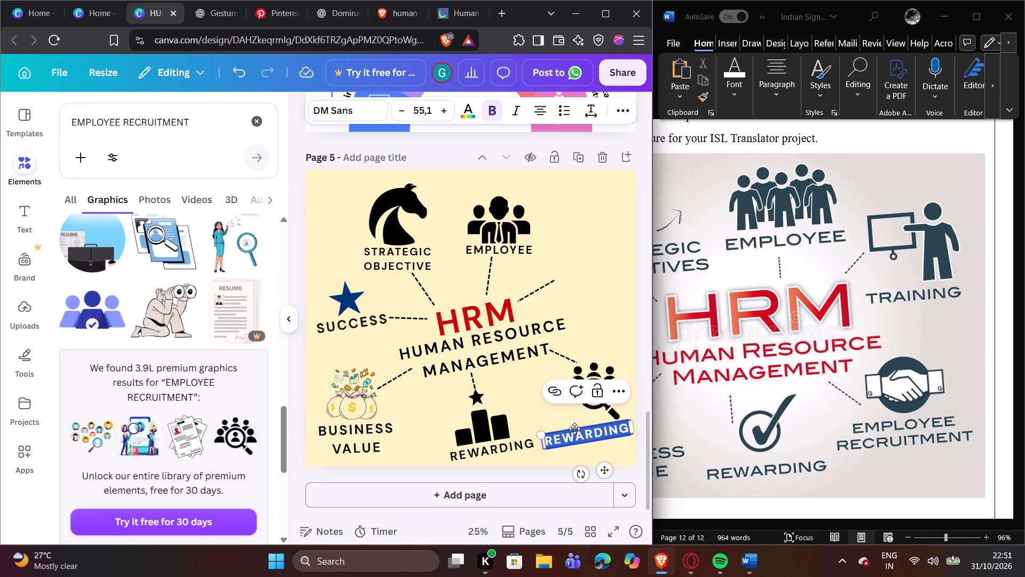
key(ctrl+v)
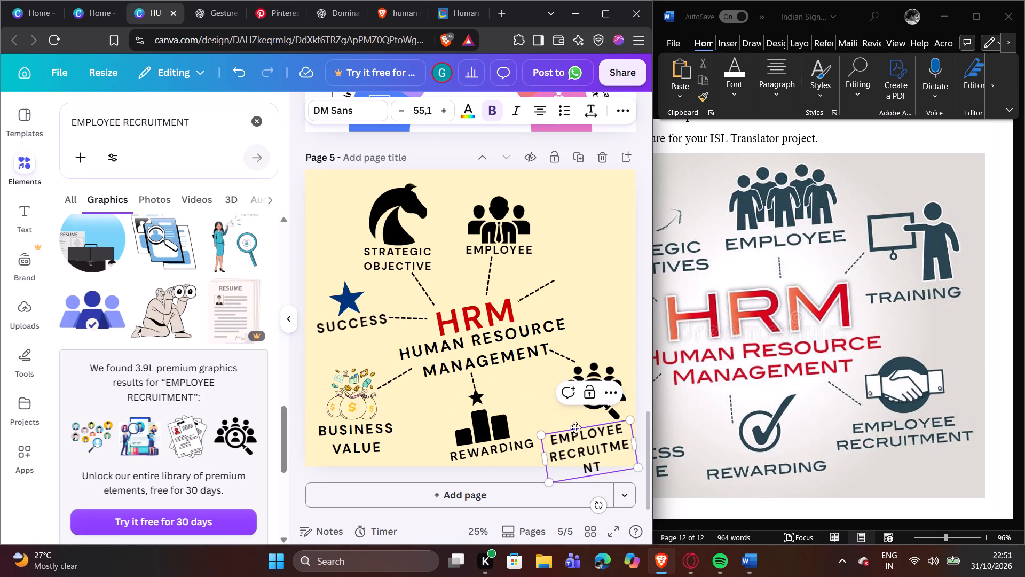
Widen the EMPLOYEE RECRUITMENT label to fit two lines, shrink its text to 41,1 and move it beneath the recruitment icon.
drag(544, 459, 527, 459)
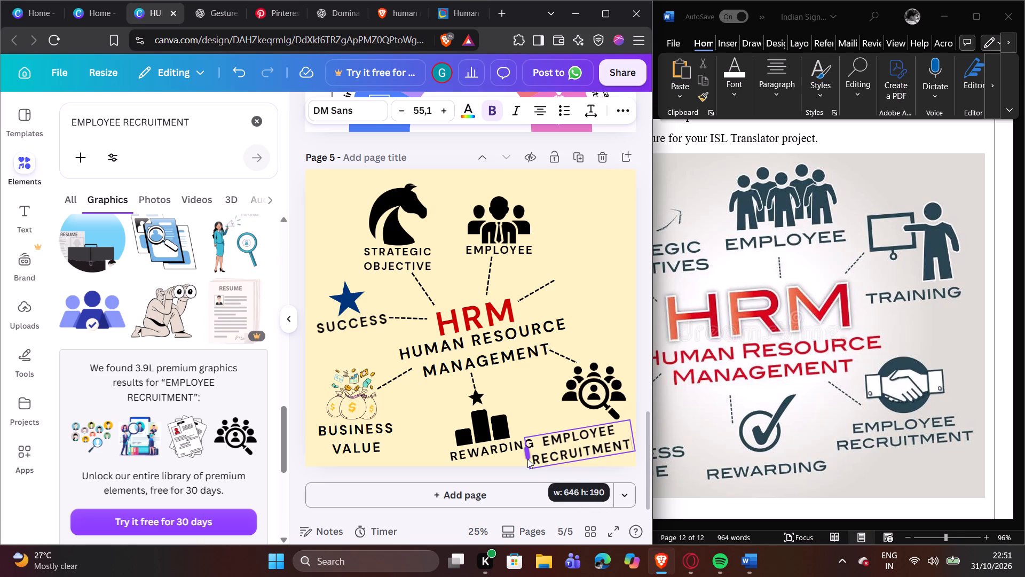
drag(527, 459, 527, 459)
drag(523, 435, 551, 440)
click(550, 418)
drag(599, 447, 593, 428)
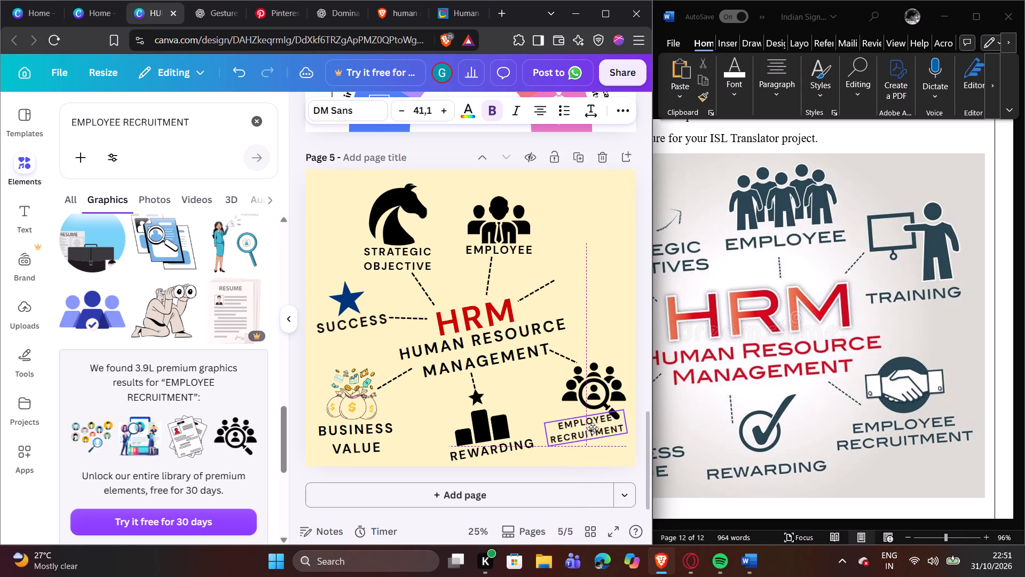
drag(593, 428, 596, 432)
Rotate the EMPLOYEE RECRUITMENT label level at 0° and nudge it into place just beneath the recruitment icon.
drag(588, 472, 582, 465)
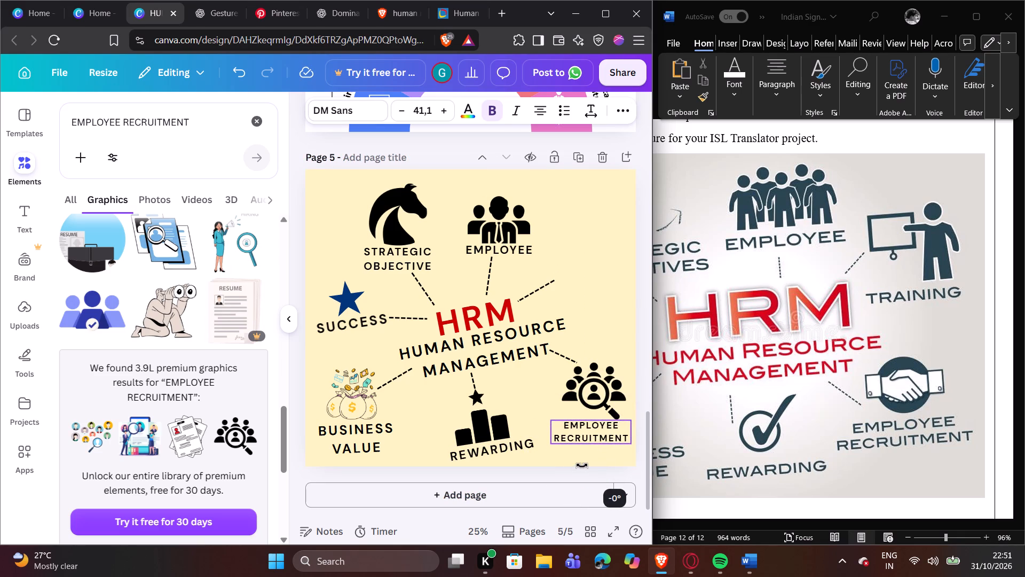
drag(582, 465, 582, 464)
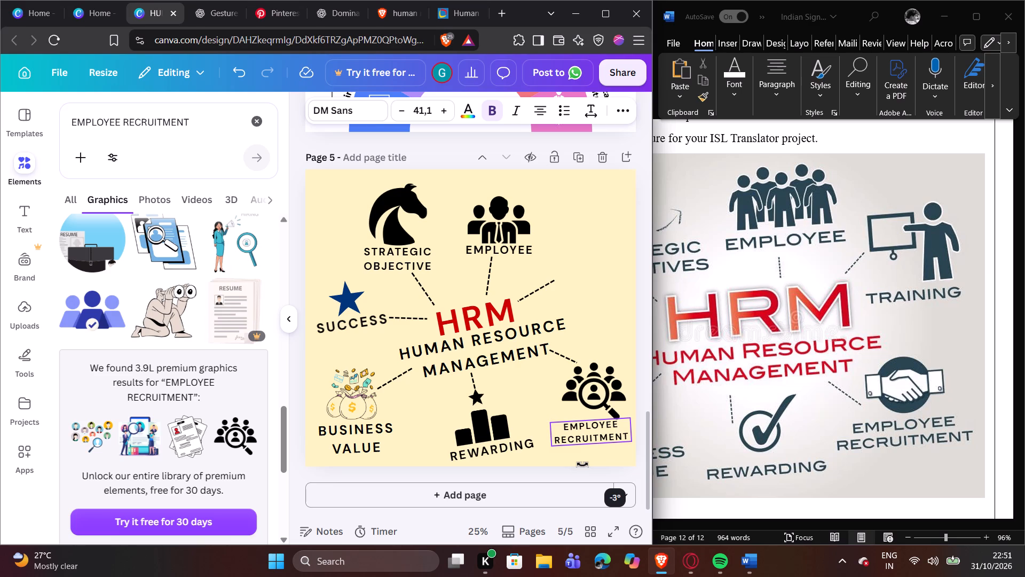
drag(582, 464, 582, 462)
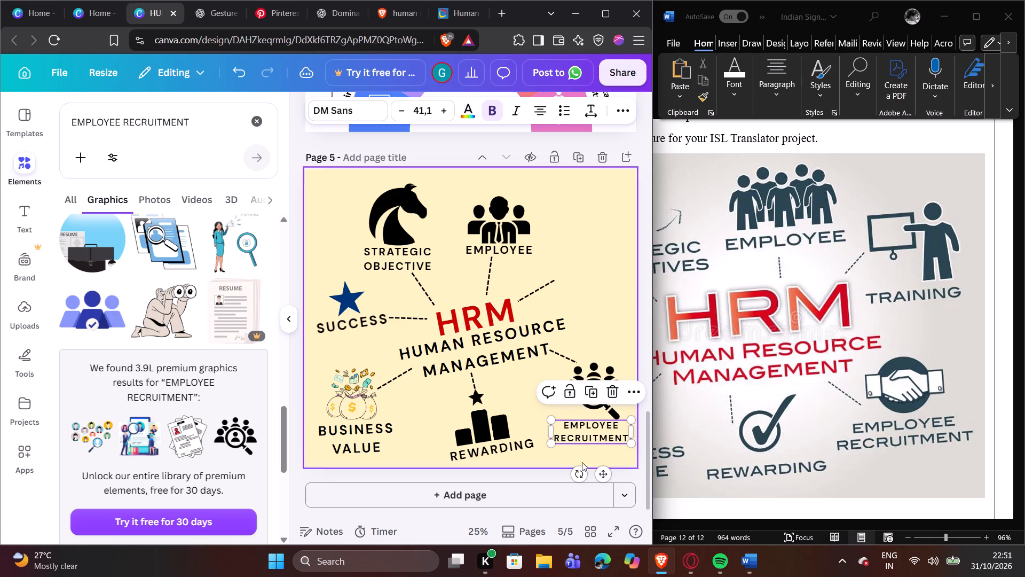
click(632, 294)
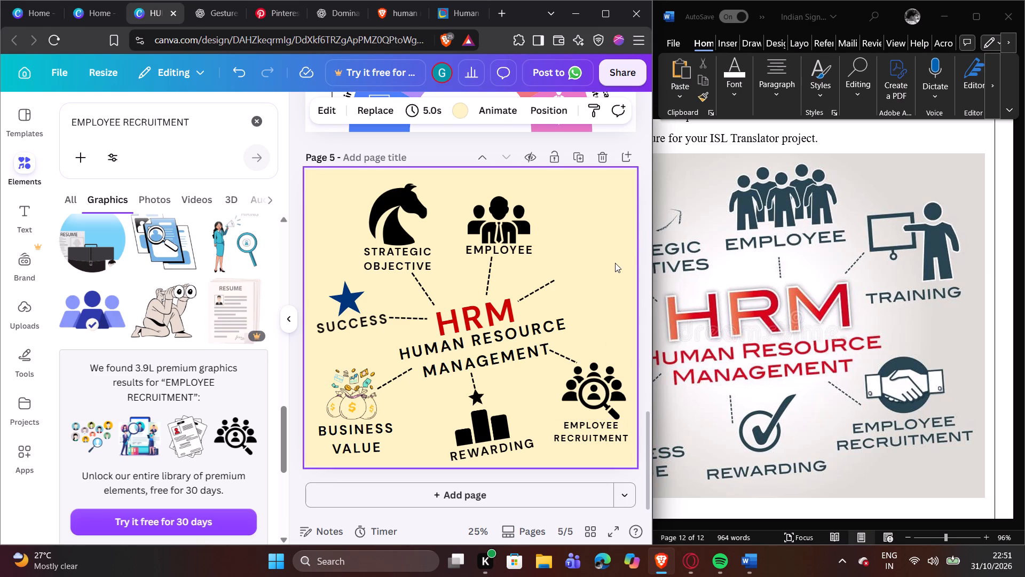
click(597, 434)
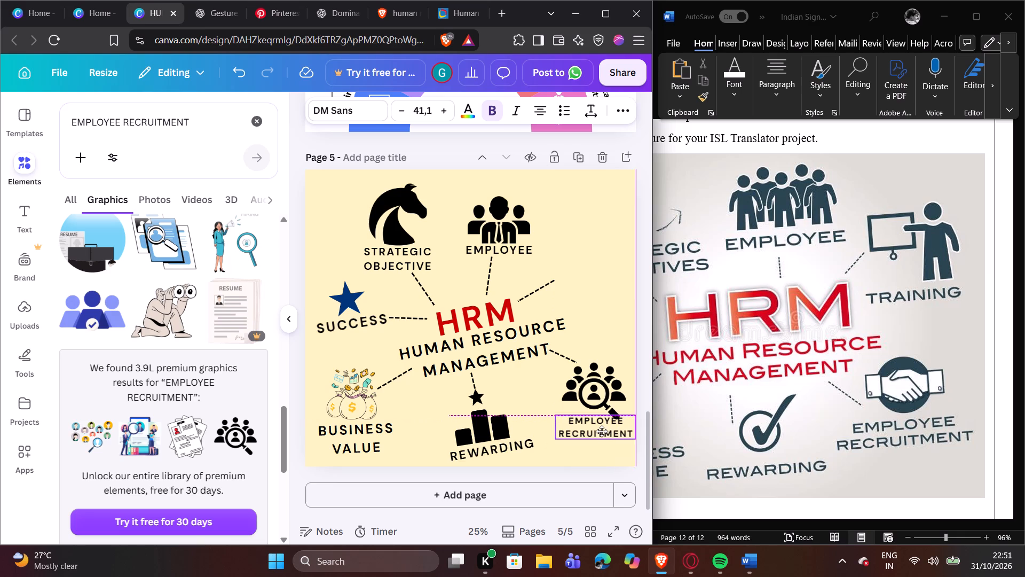
click(614, 326)
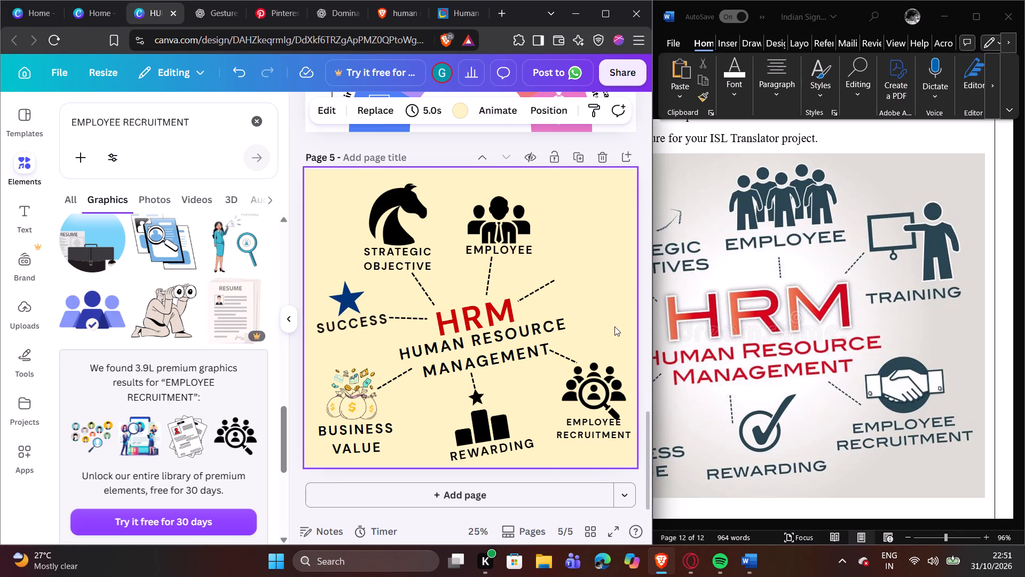
click(603, 421)
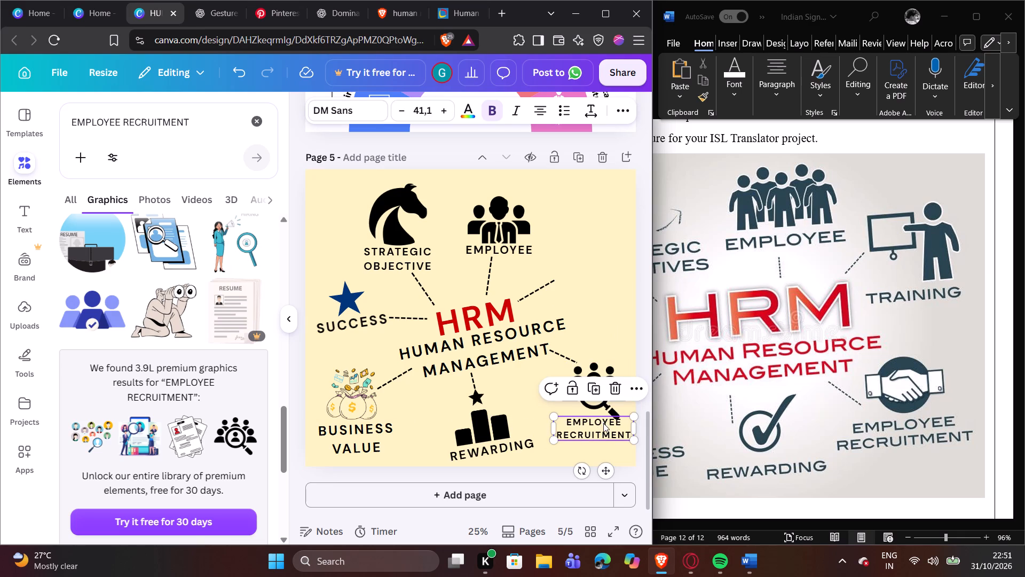
click(600, 317)
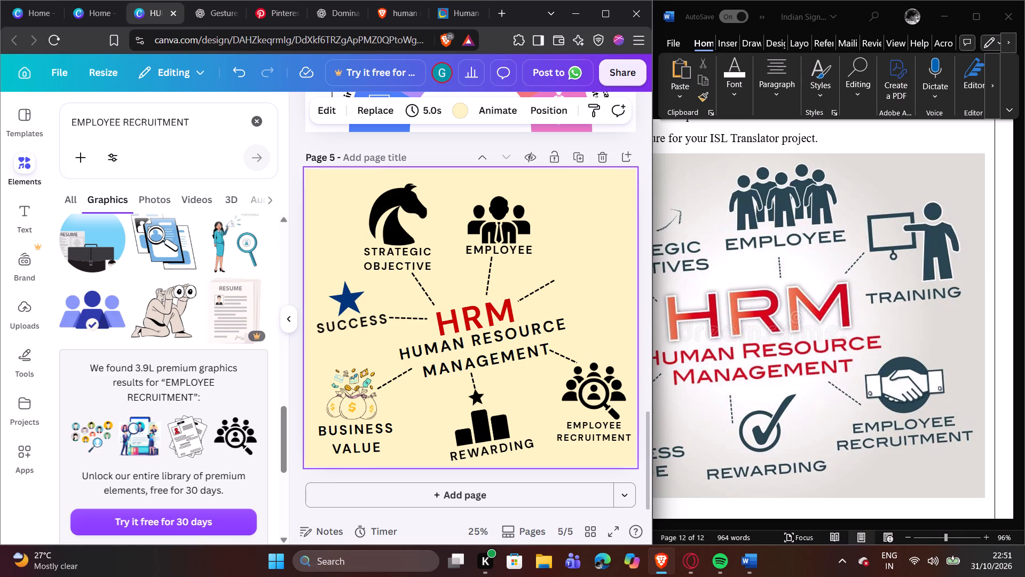
Shrink the horse-head icon slightly and centre it above the STRATEGIC OBJECTIVE label.
click(384, 212)
drag(366, 181, 369, 191)
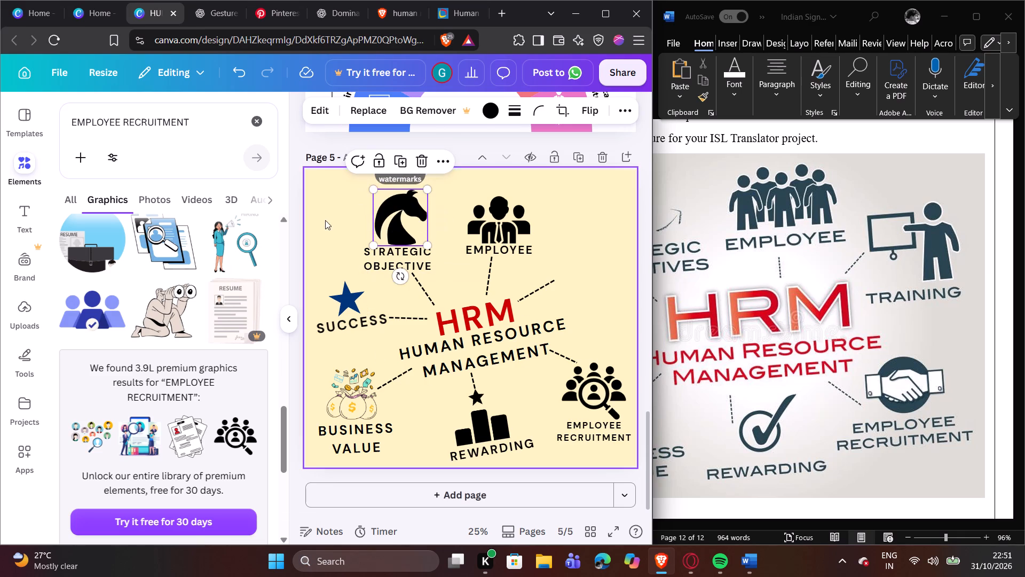
click(325, 220)
click(391, 221)
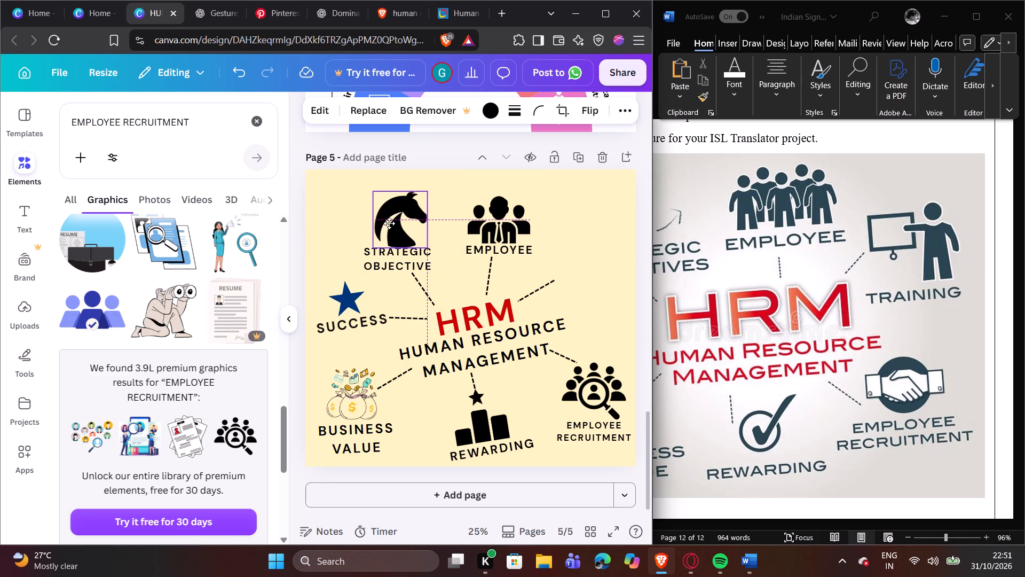
click(346, 219)
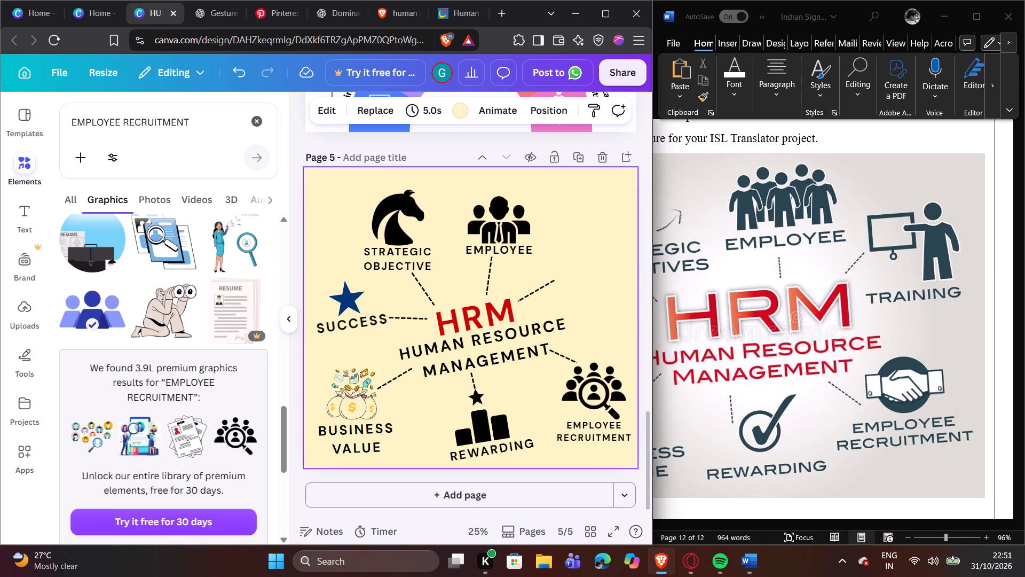
Search the graphics for exactly "traning" and add the black icon of a presenter with a chart and audience to page 5.
click(253, 115)
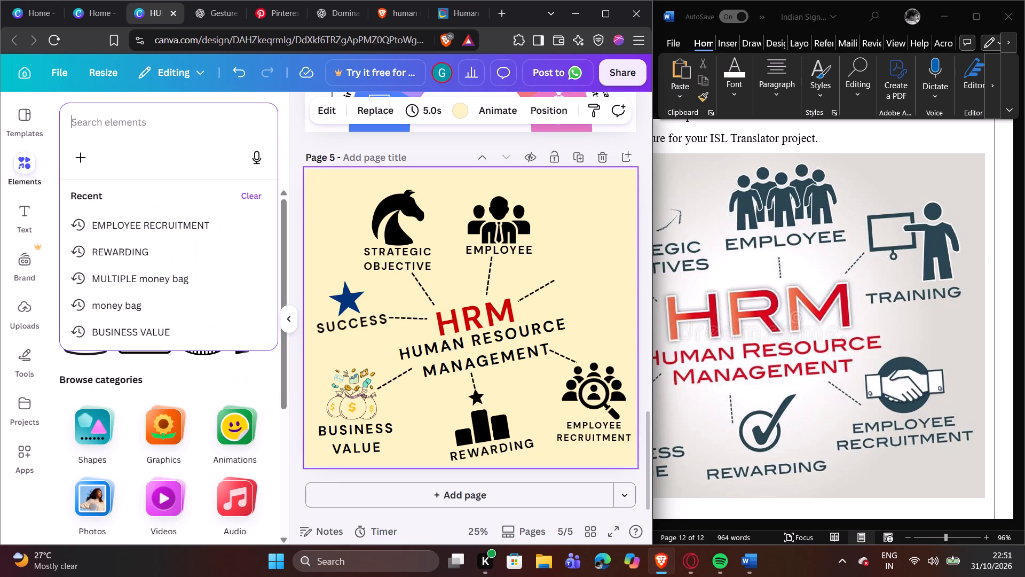
text(TRA)
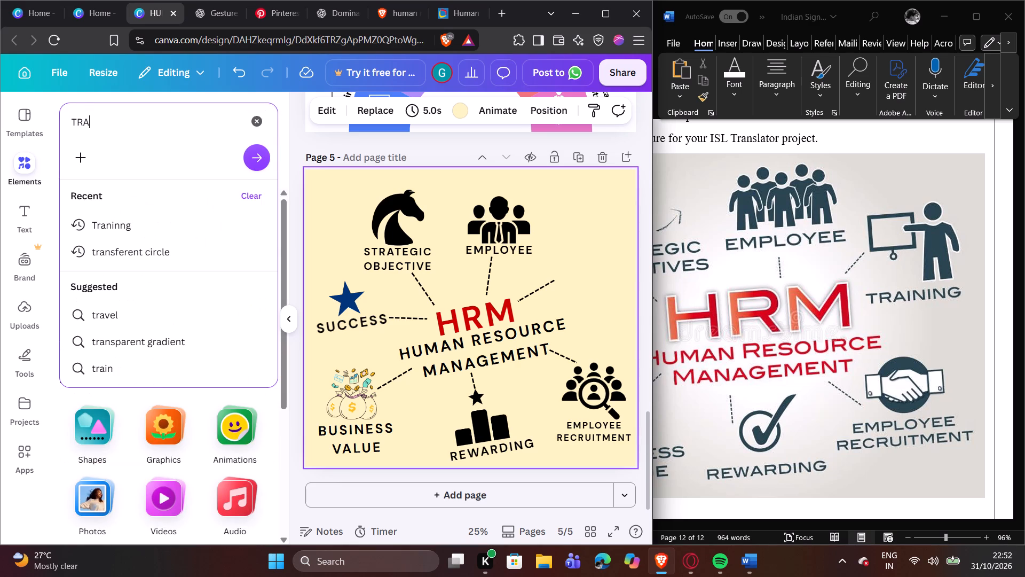
key(n)
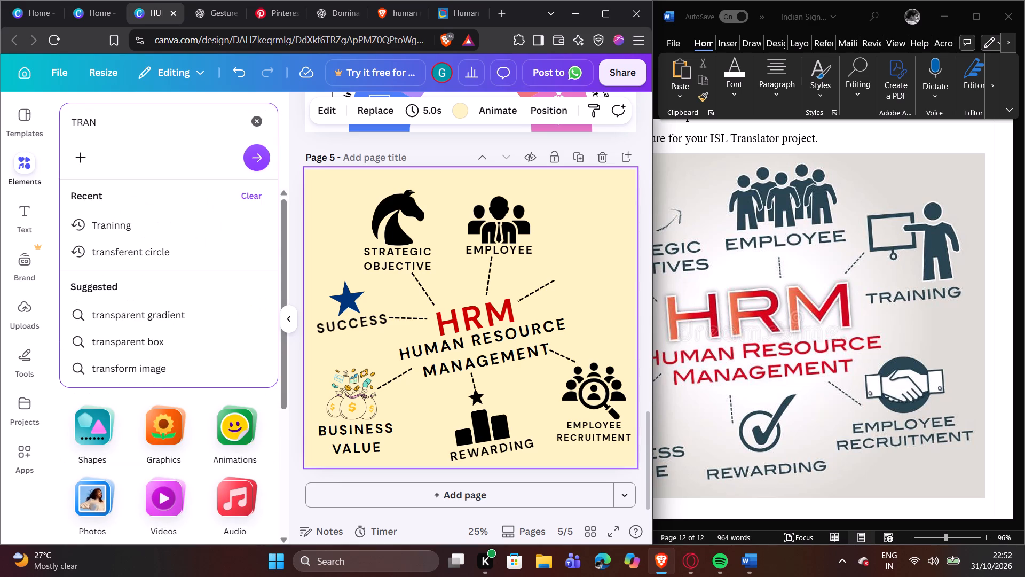
key(i)
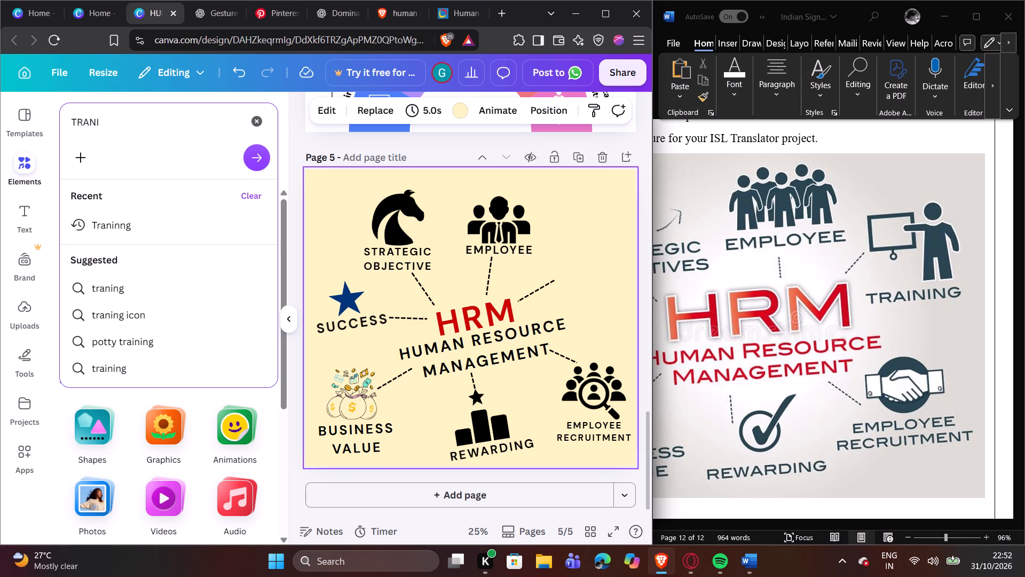
text(NG)
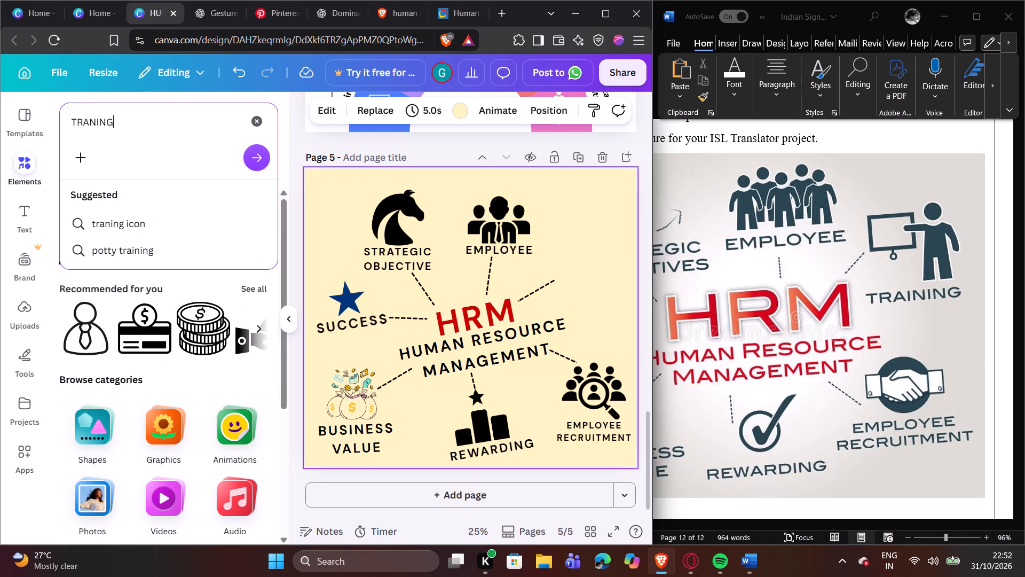
key(Return)
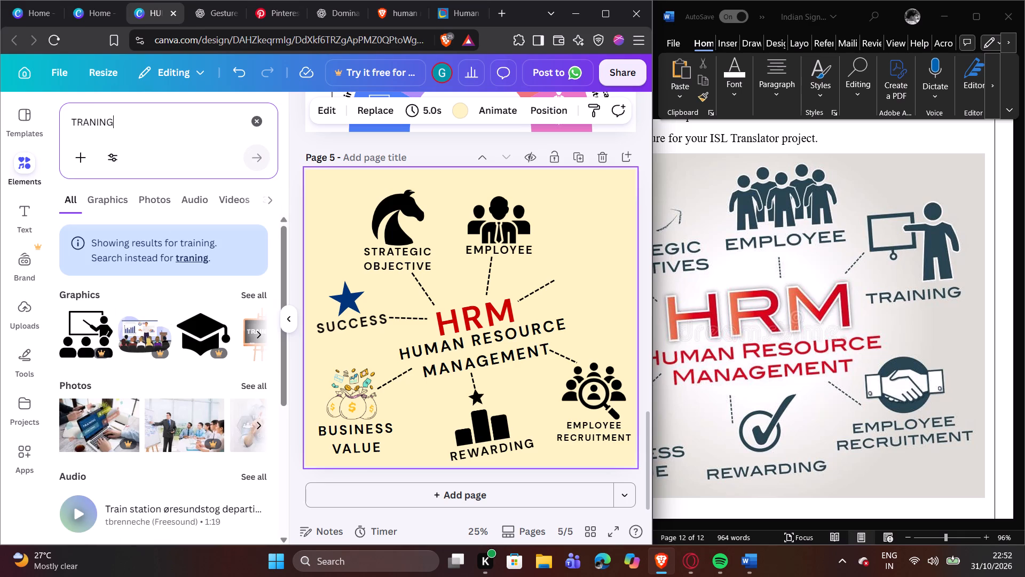
click(183, 259)
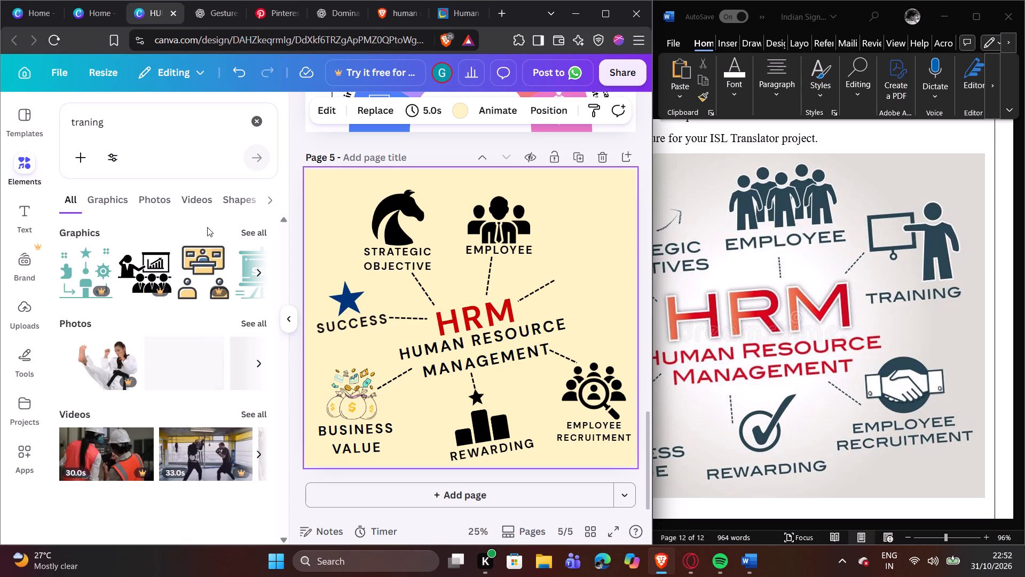
click(92, 196)
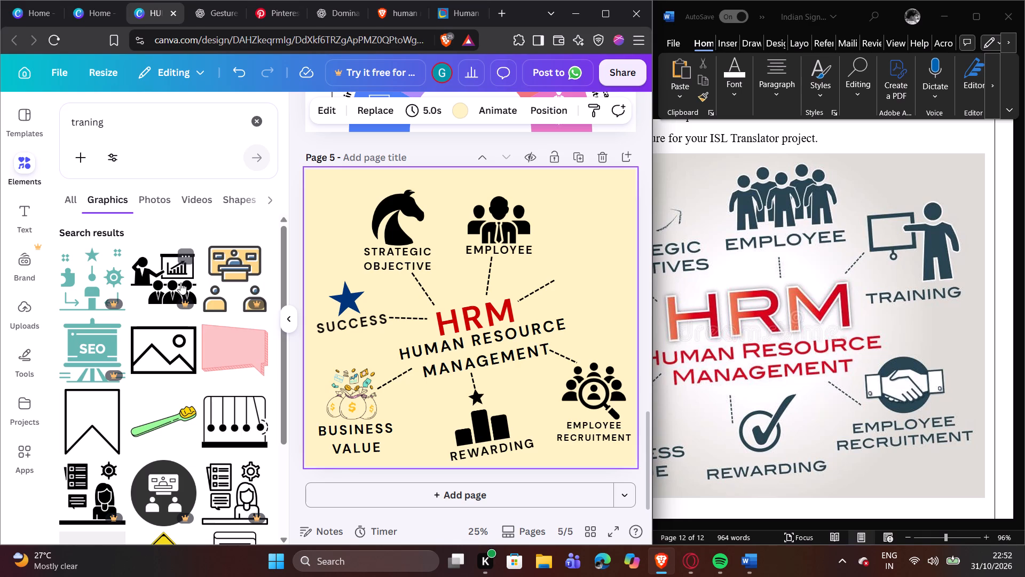
double_click(178, 278)
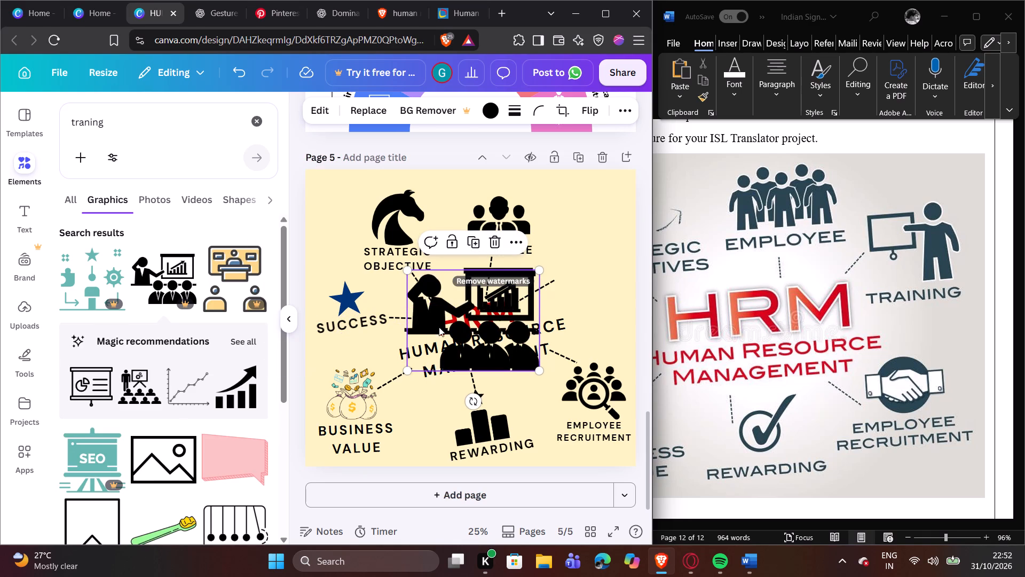
Move the training icon off the HRM heading towards the page's upper-right area and shrink it to a small size.
drag(439, 325, 505, 286)
click(566, 199)
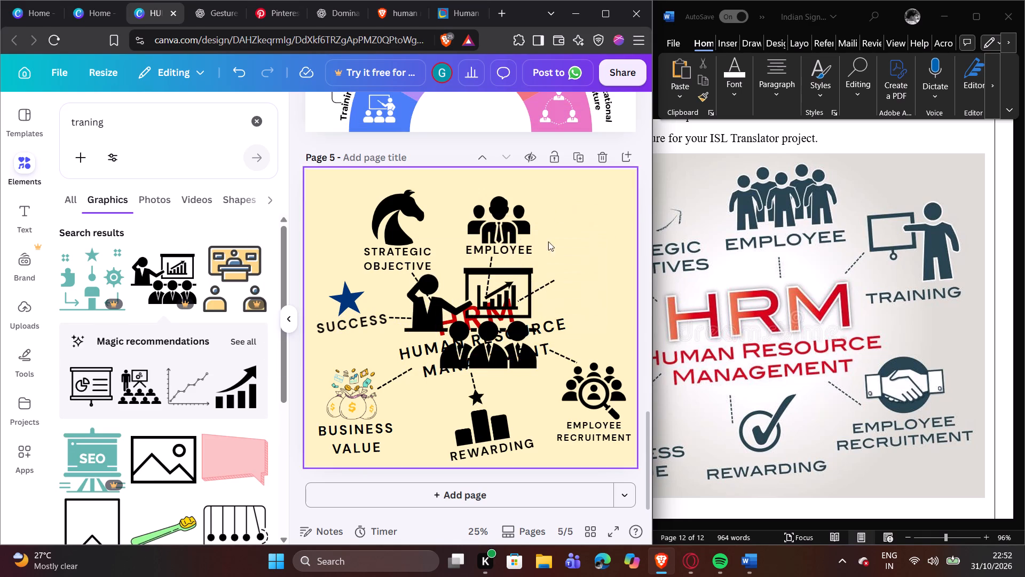
drag(509, 326, 550, 275)
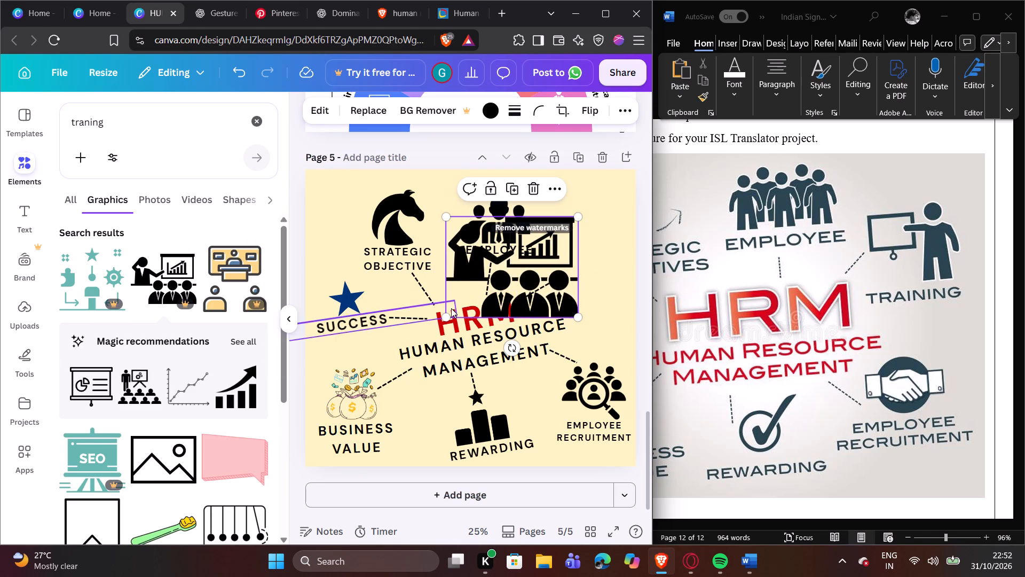
drag(444, 319, 554, 226)
drag(554, 227, 547, 248)
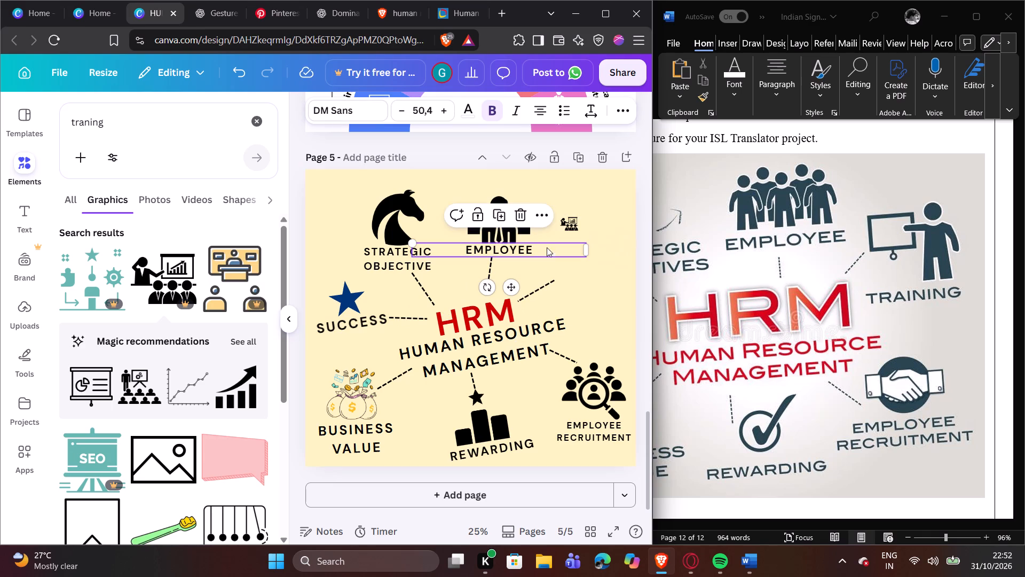
Switch to Spotify, add the song Jaane Do Humein to the queue, and return to the Canva design.
click(716, 556)
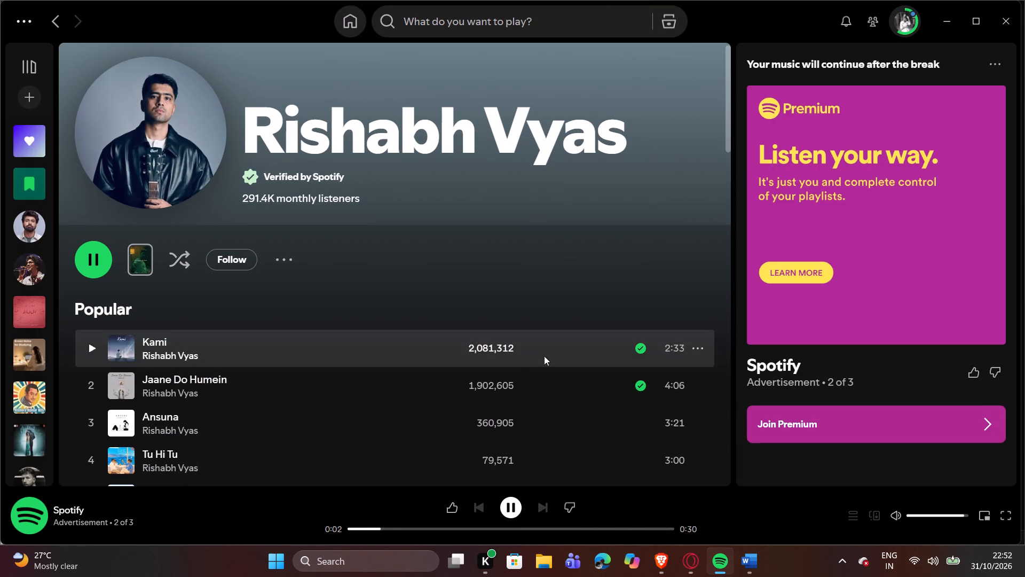
click(697, 383)
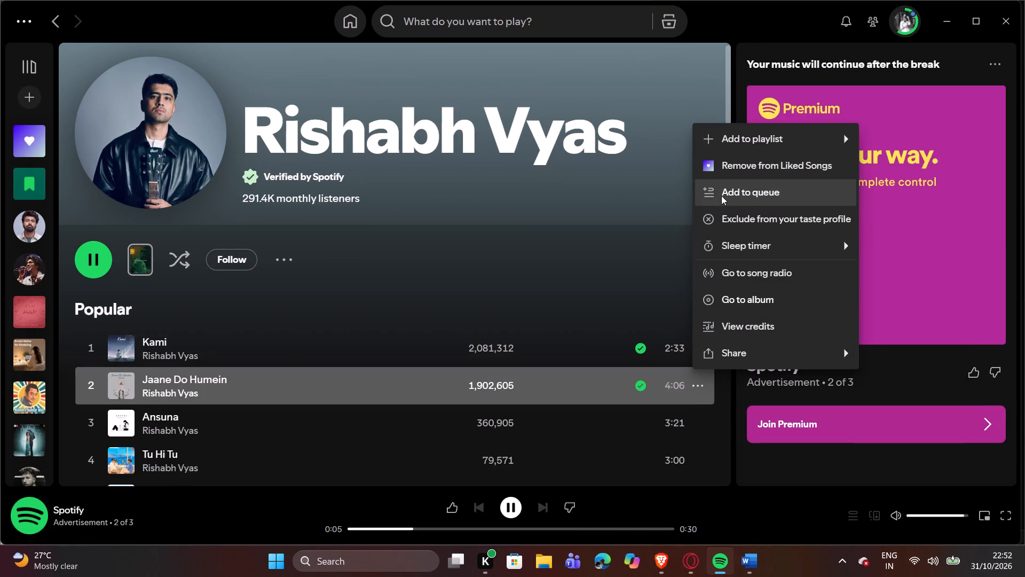
click(724, 201)
click(947, 12)
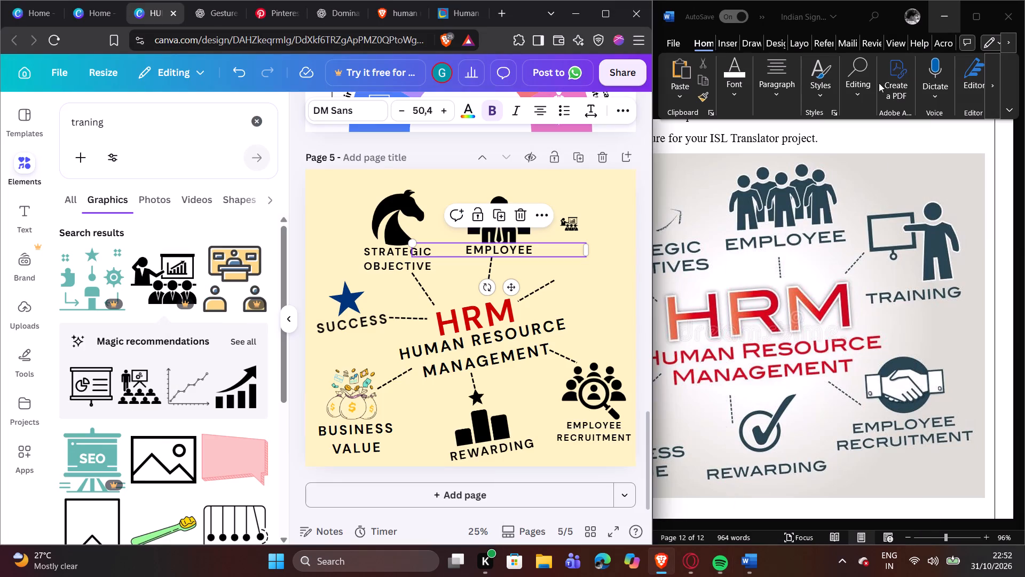
Enlarge the training icon to about the EMPLOYEE icon's size and place it above the empty upper-right connector, near the page edge.
click(574, 220)
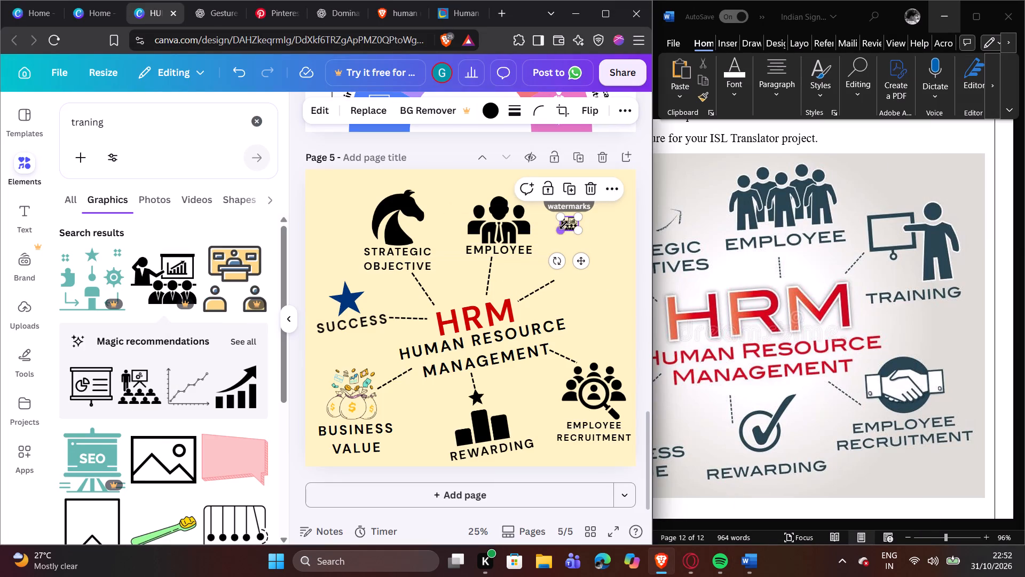
drag(563, 225, 539, 272)
click(594, 260)
drag(539, 236, 543, 236)
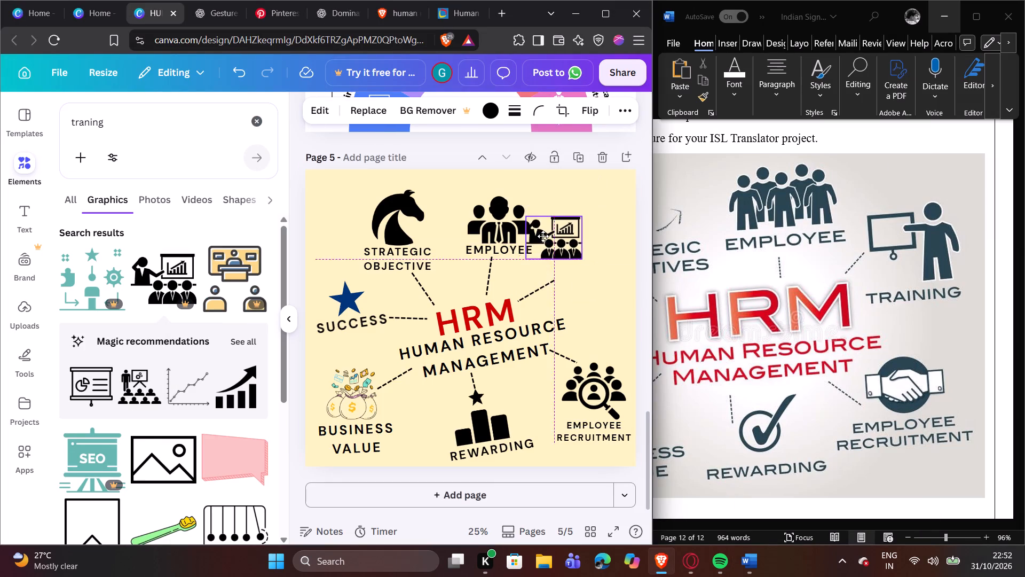
drag(543, 236, 590, 232)
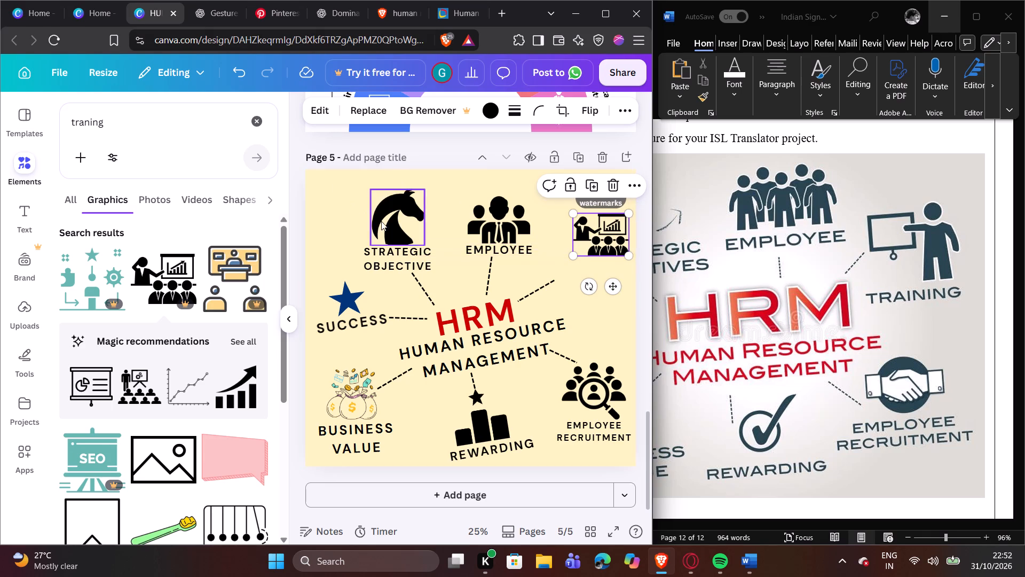
Duplicate the EMPLOYEE label, narrow the copy's text box to fit the word, and place it beneath the training icon.
click(496, 246)
click(501, 216)
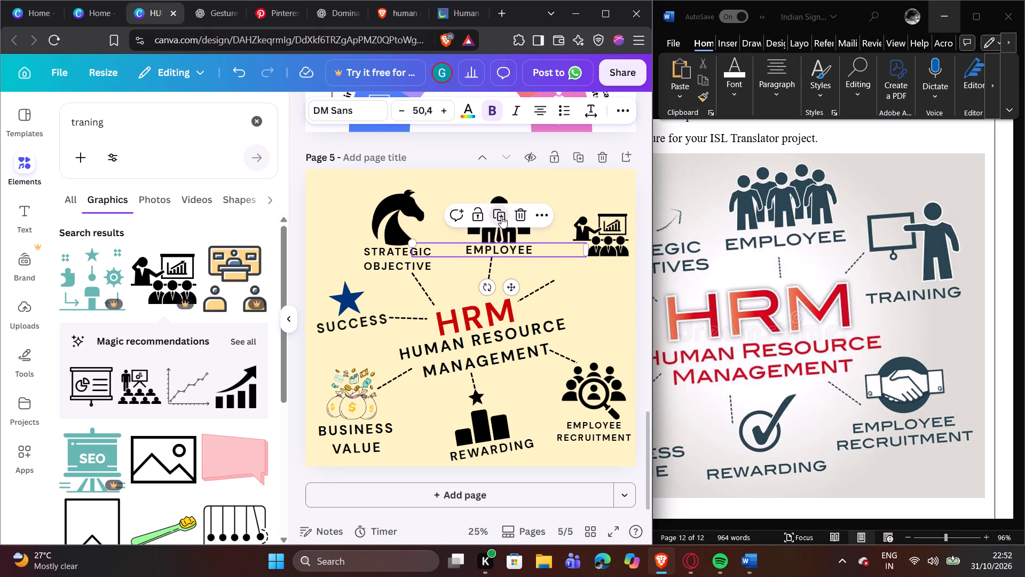
drag(491, 249, 509, 269)
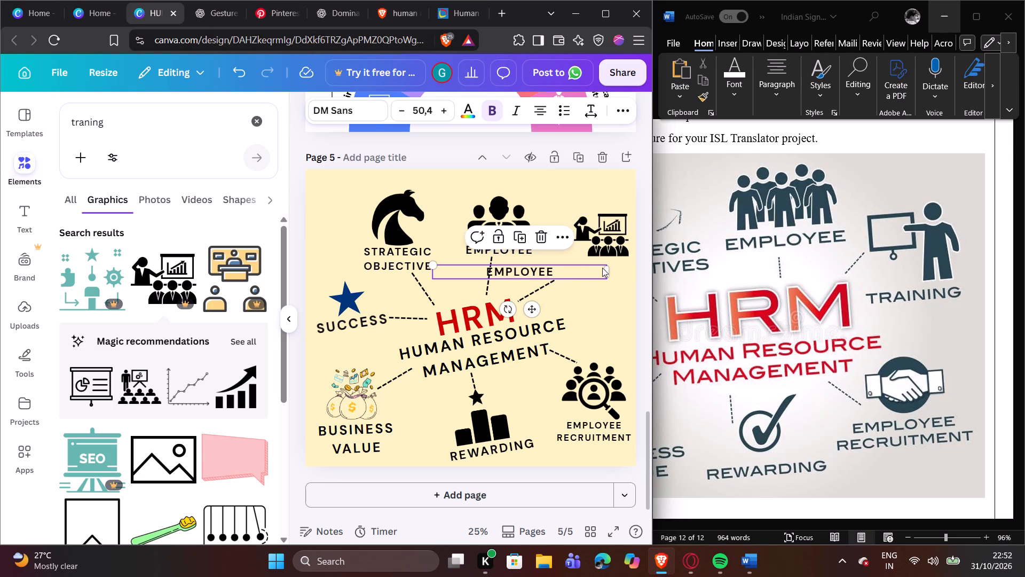
drag(609, 268, 521, 283)
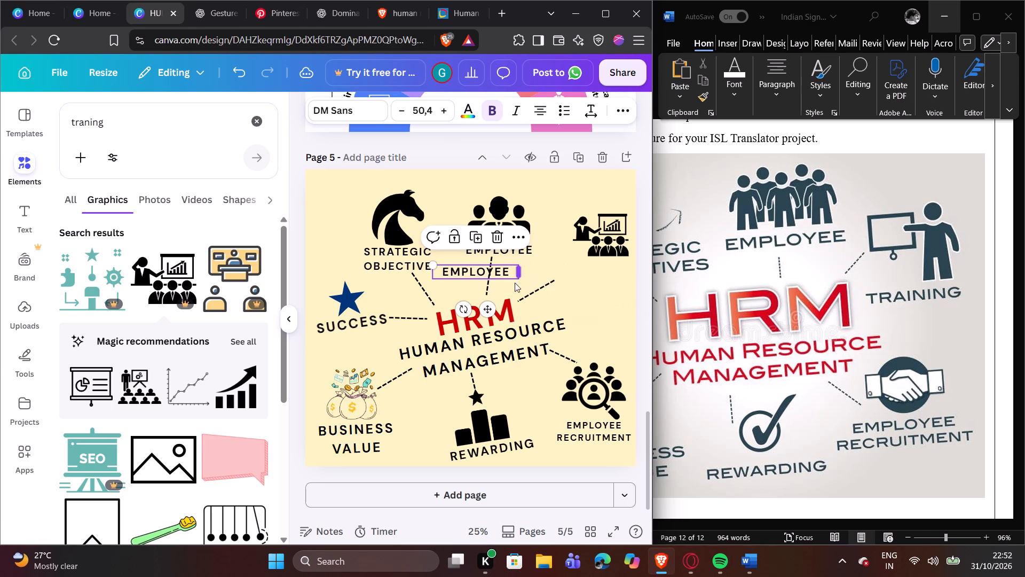
drag(476, 276, 587, 272)
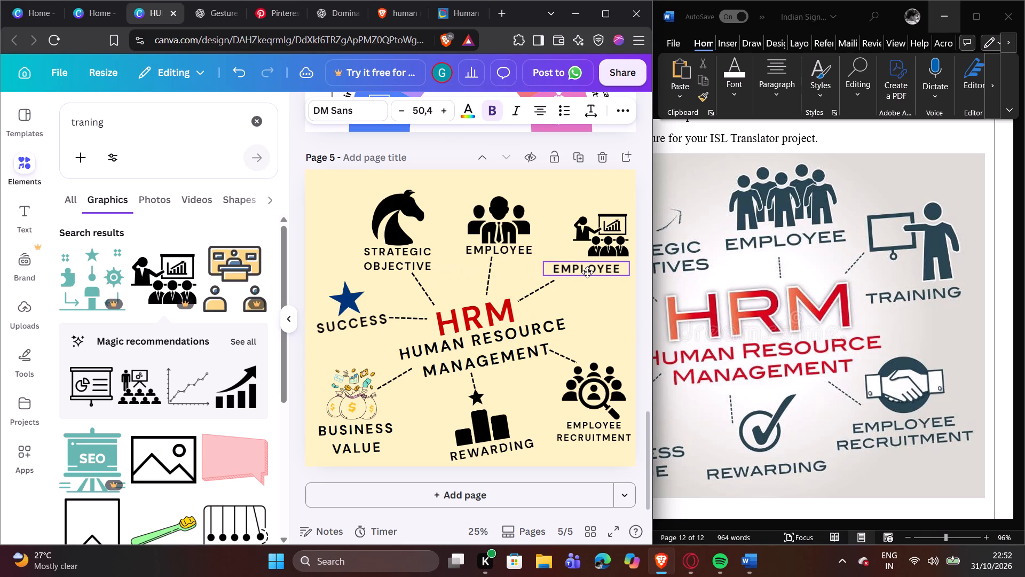
drag(587, 272, 593, 271)
Replace the text of the copied label under the training icon with TRAINING.
click(593, 271)
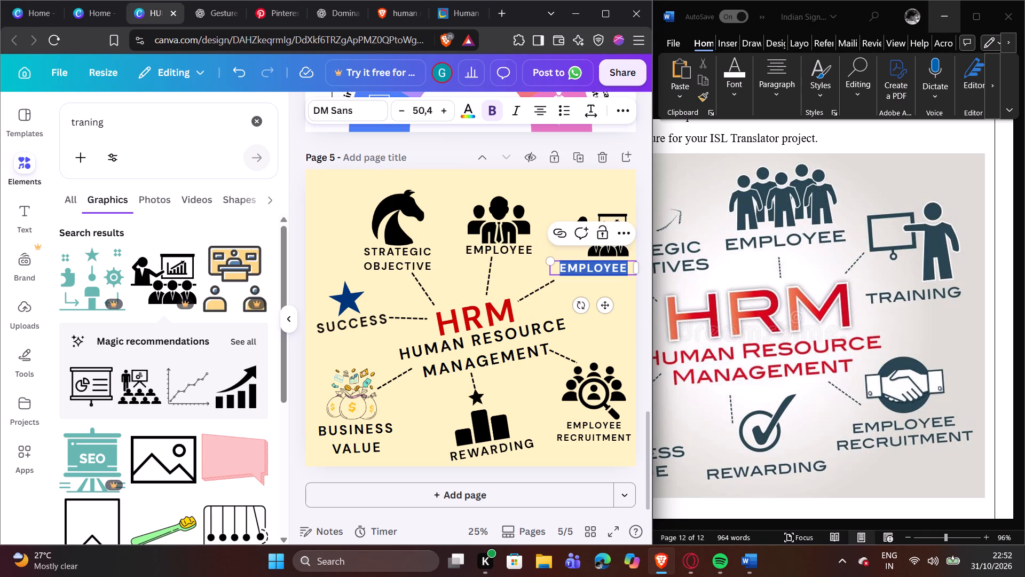
key(t)
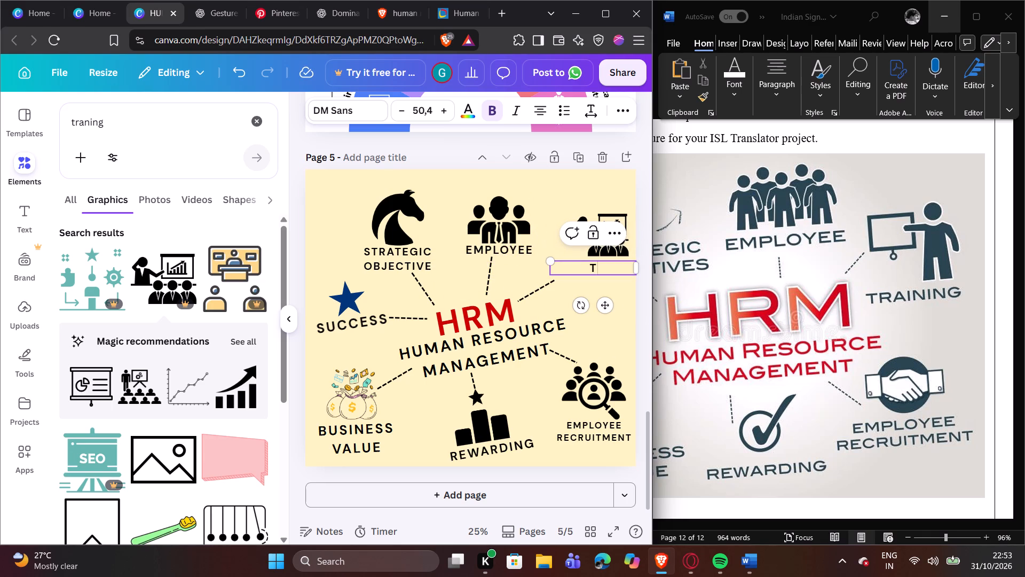
key(r)
key(a)
key(i)
key(n)
text(ING)
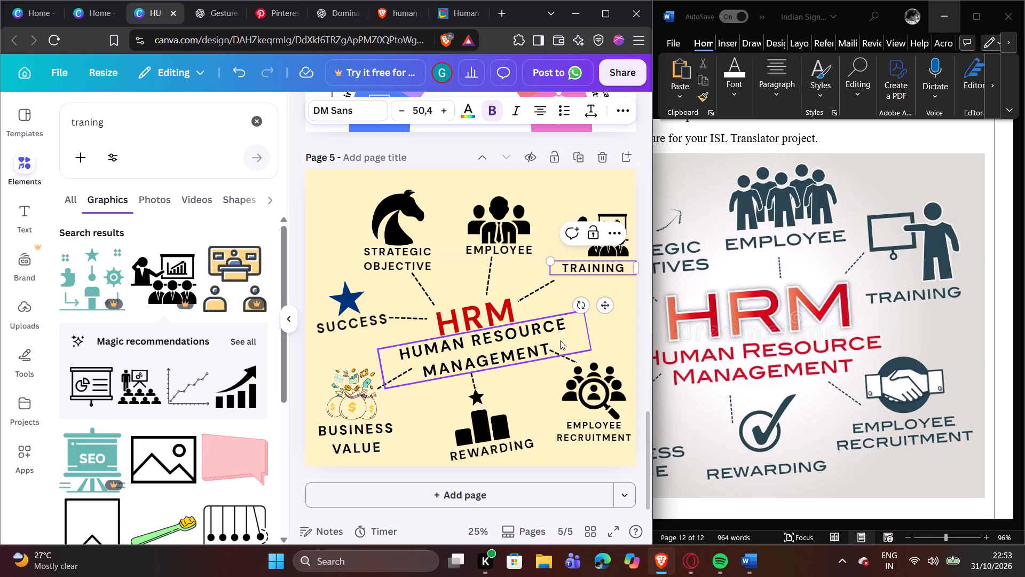
click(617, 326)
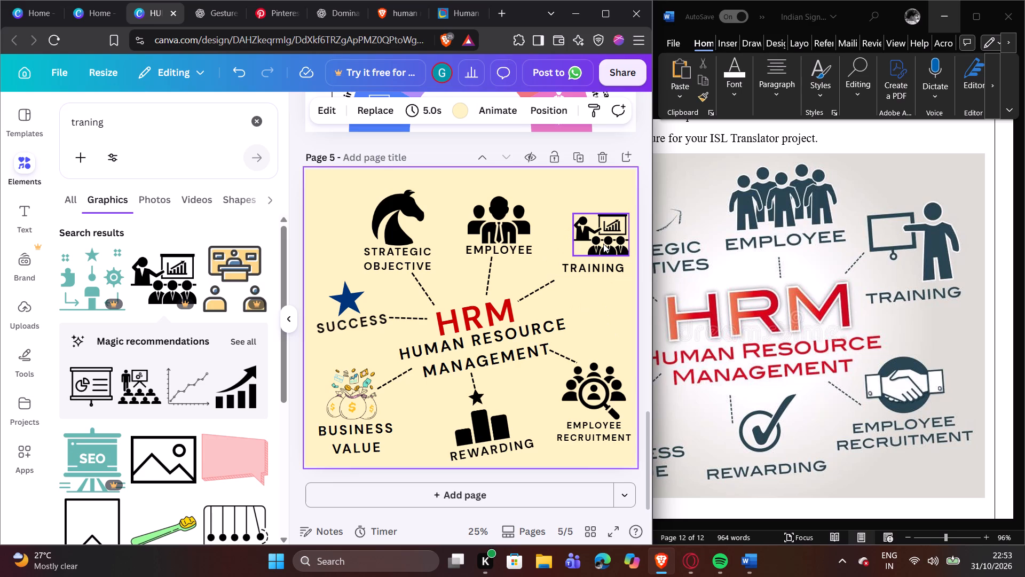
Shift the training icon and its TRAINING label slightly inward from the page edge, keeping the label close beneath the icon.
drag(602, 243, 594, 242)
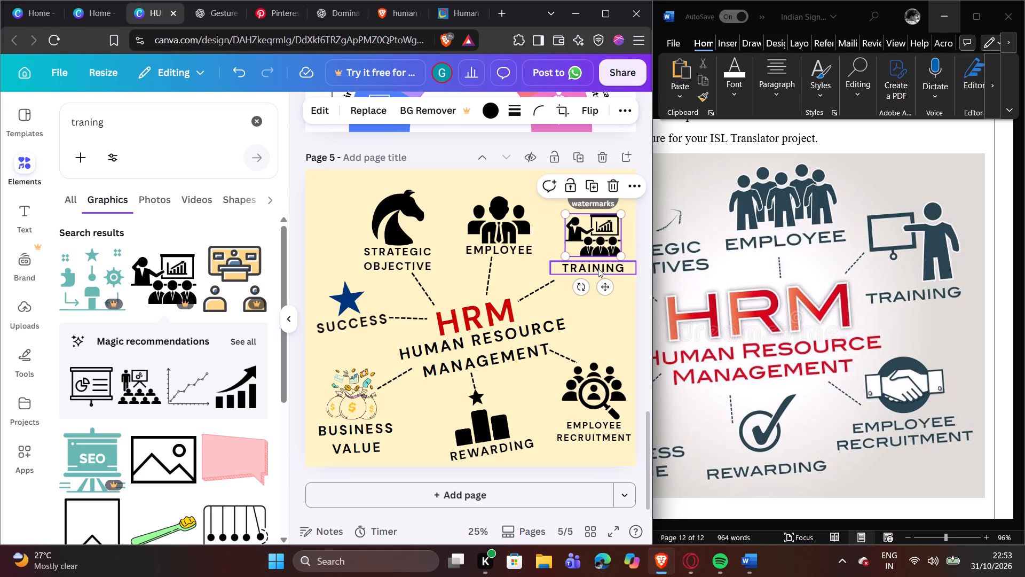
drag(598, 268, 592, 266)
Extend the outer end of the upper-right dashed connector so it reaches just below the TRAINING label.
click(550, 286)
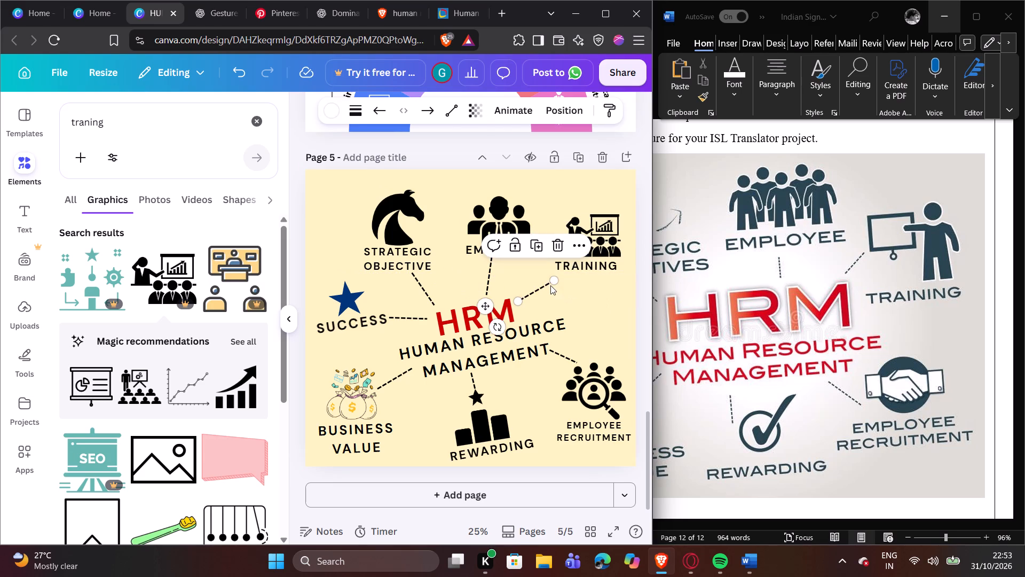
drag(555, 282, 572, 277)
click(609, 309)
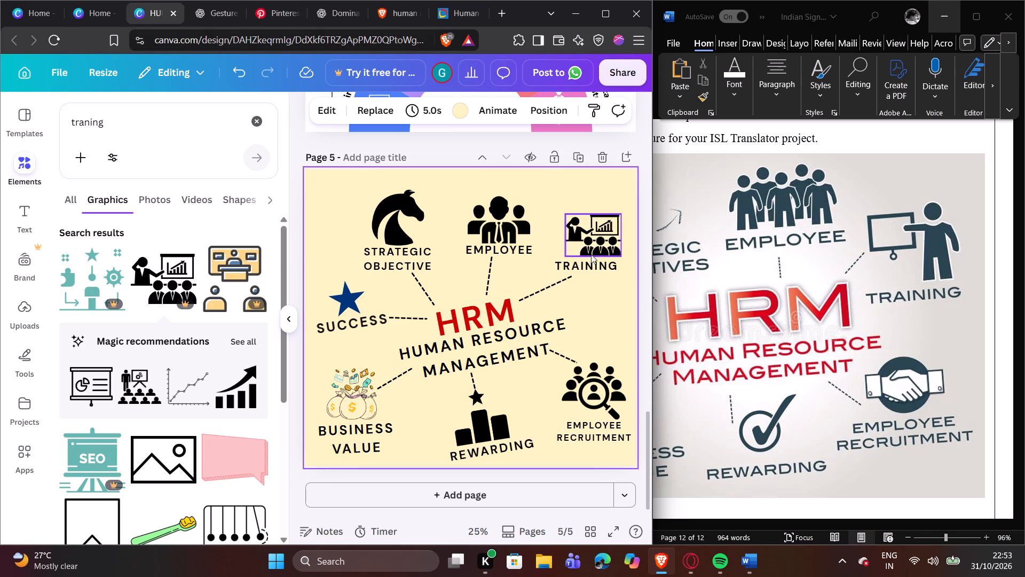
Nudge the TRAINING label slightly toward the page edge to centre it under the training icon.
click(595, 260)
click(604, 288)
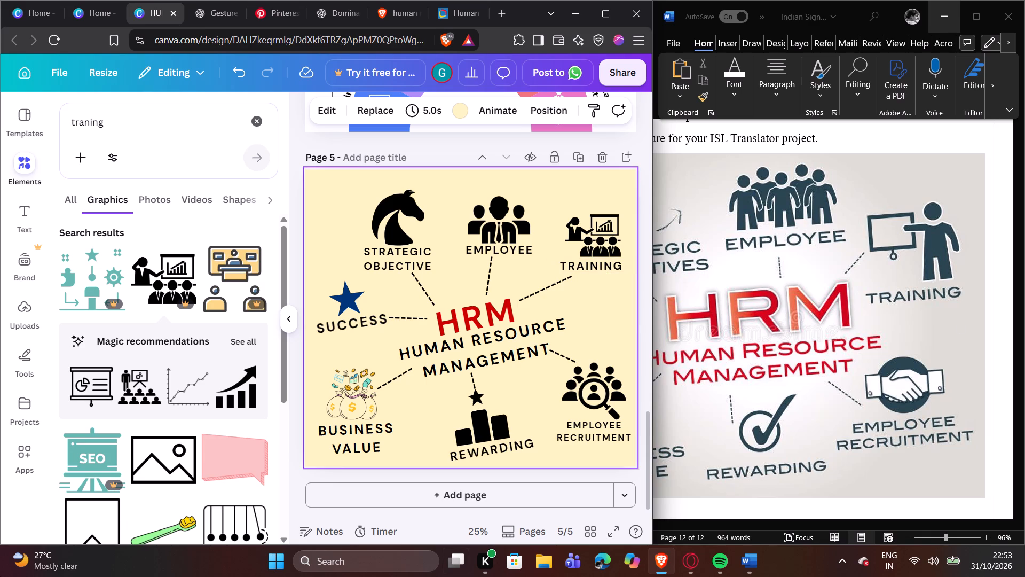
Lower the system volume and pause the song playing in Spotify.
scroll(937, 551, down, 4)
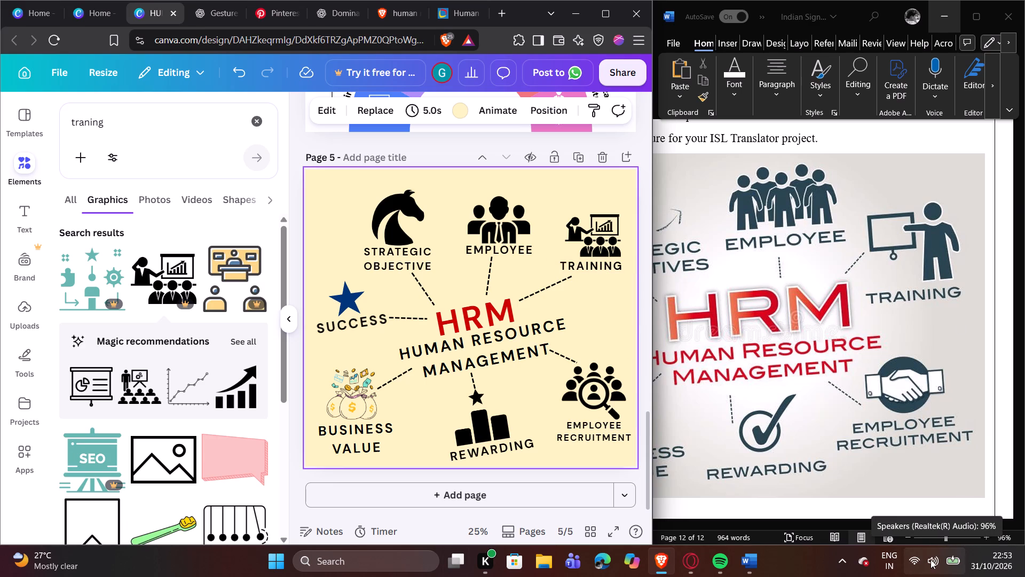
scroll(931, 559, down, 20)
scroll(931, 559, down, 9)
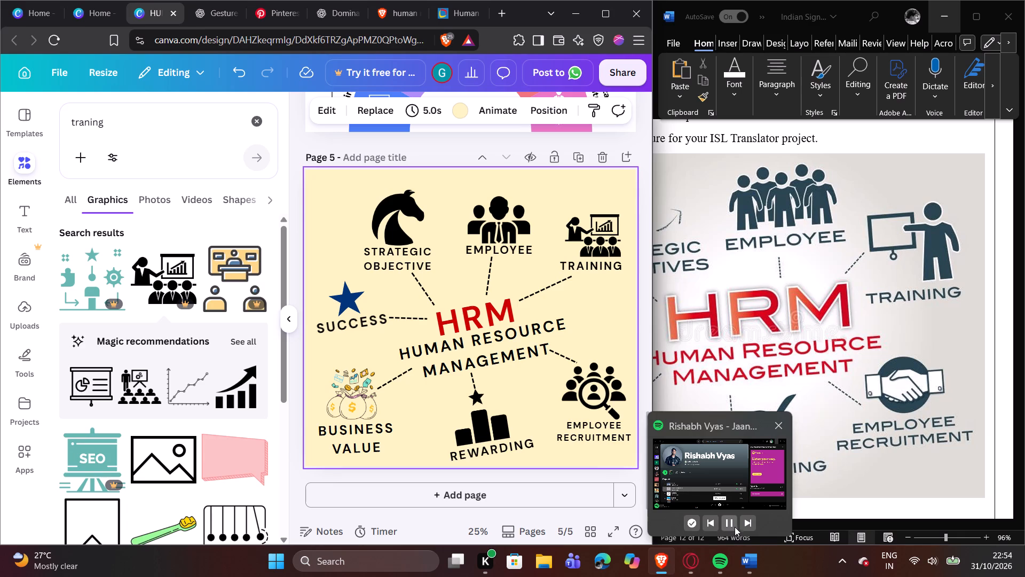
click(733, 525)
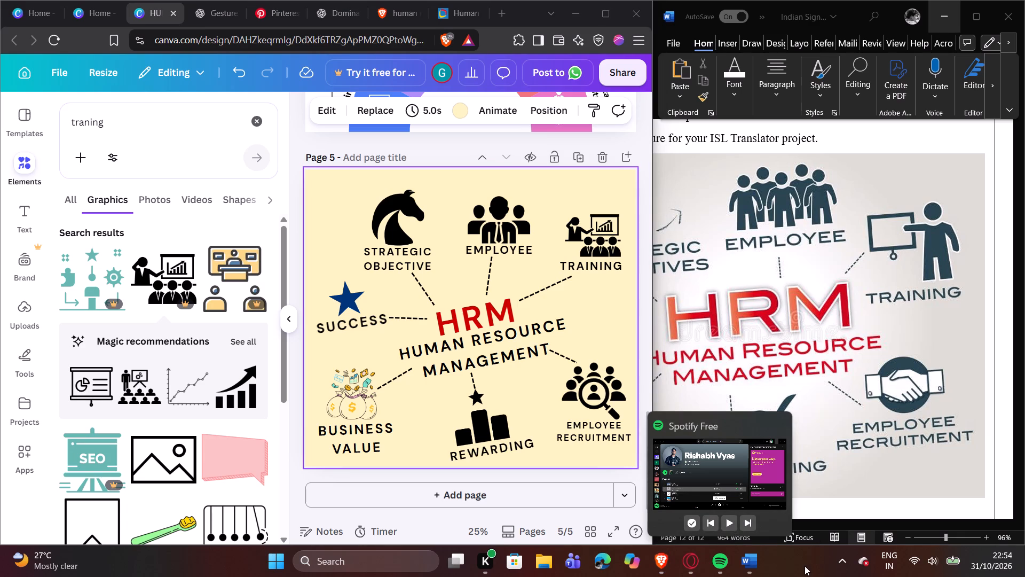
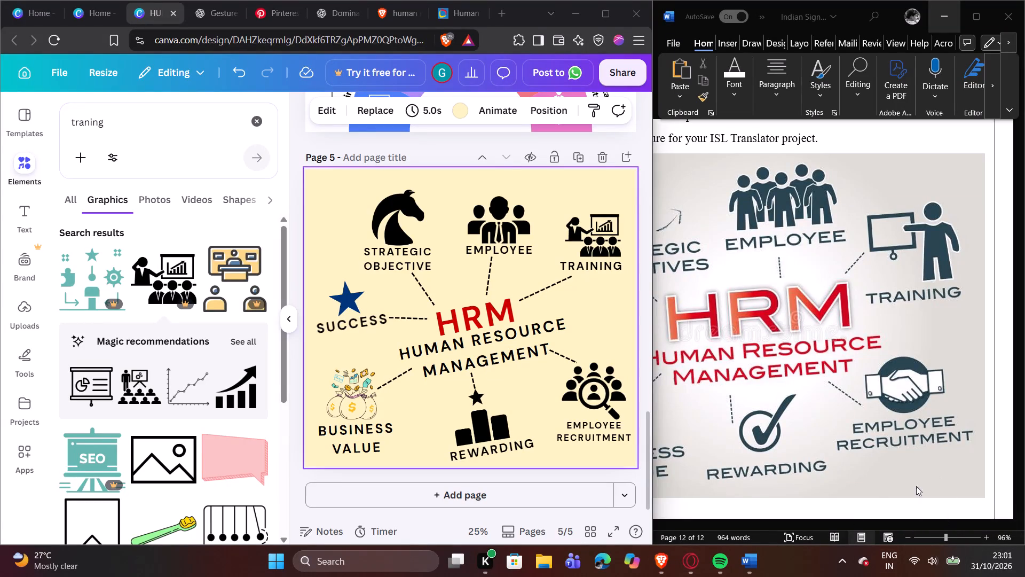
Compare the page 5 HRM diagram with the Word reference image, checking the heading and the rewarding, strategic objective, employee and success icons.
click(527, 7)
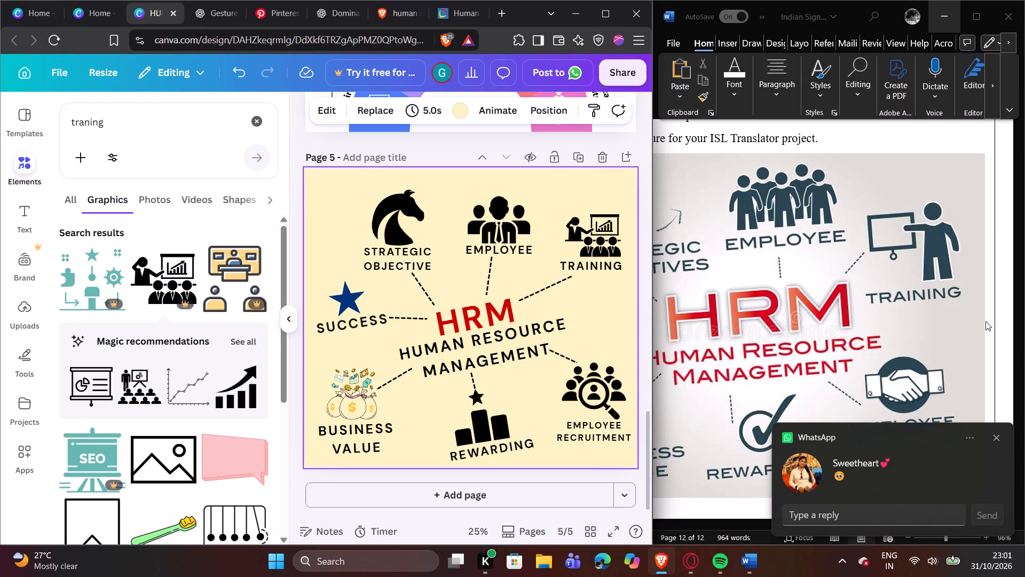
click(585, 186)
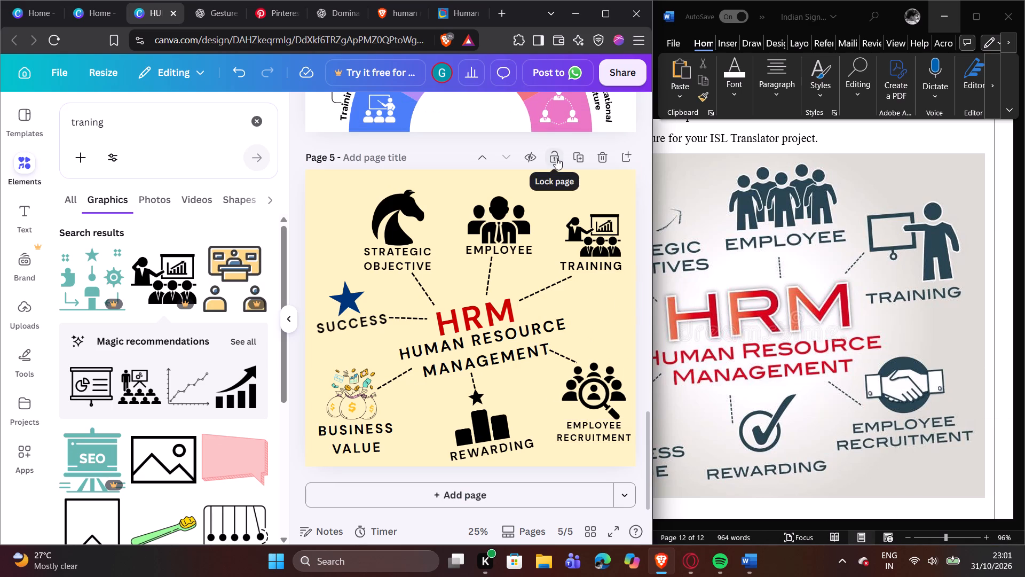
click(573, 189)
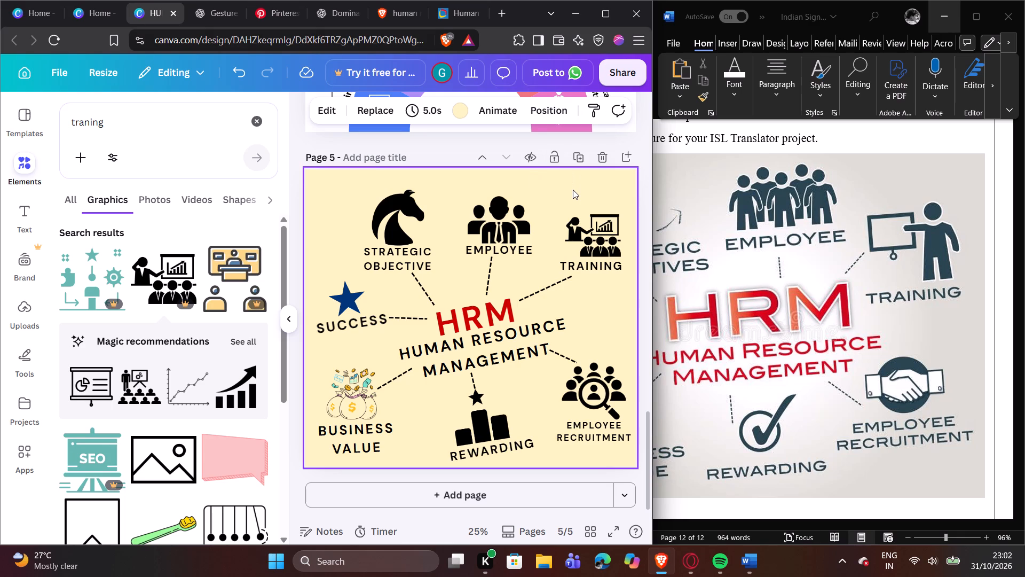
click(747, 209)
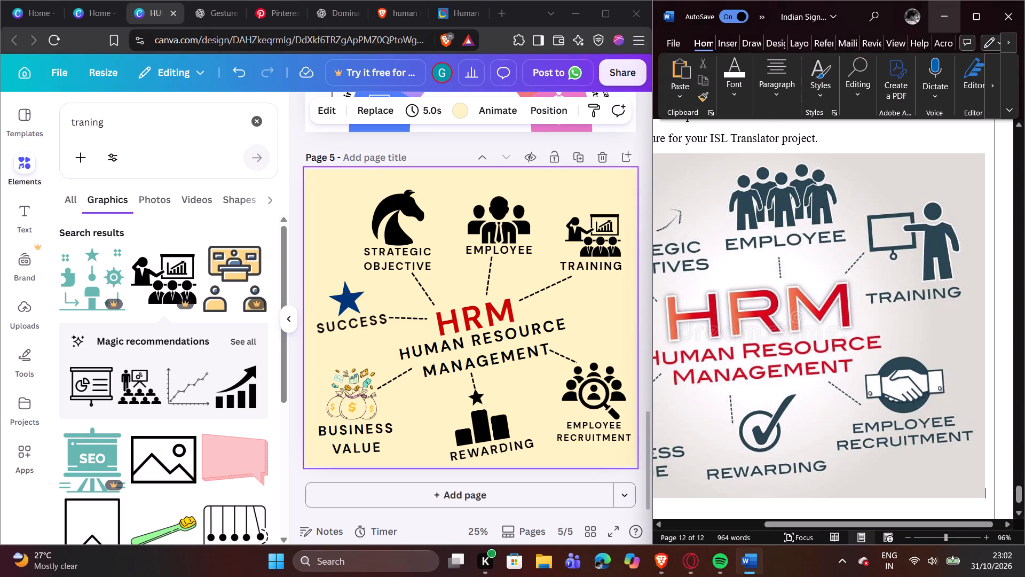
click(716, 233)
click(480, 403)
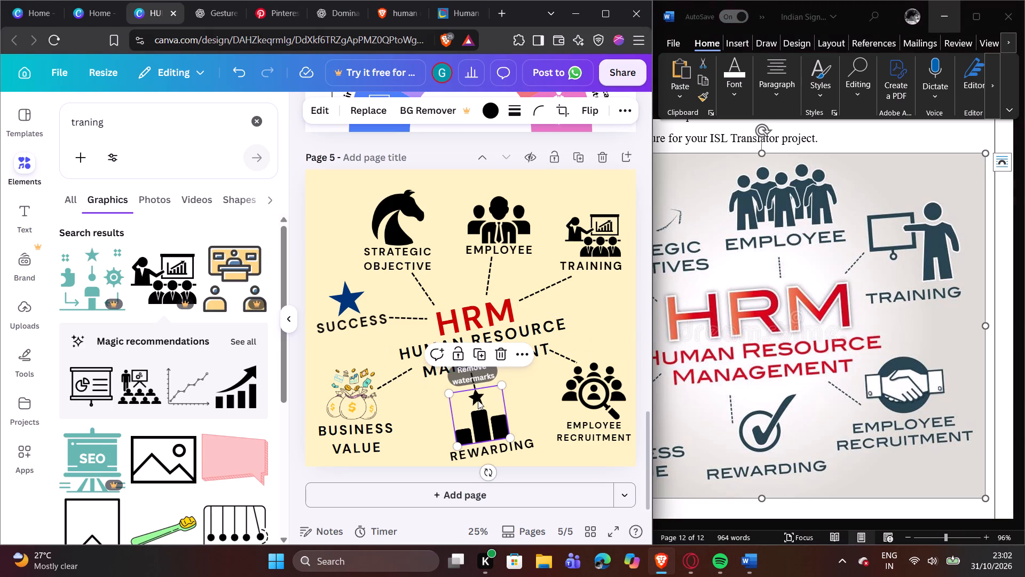
click(461, 322)
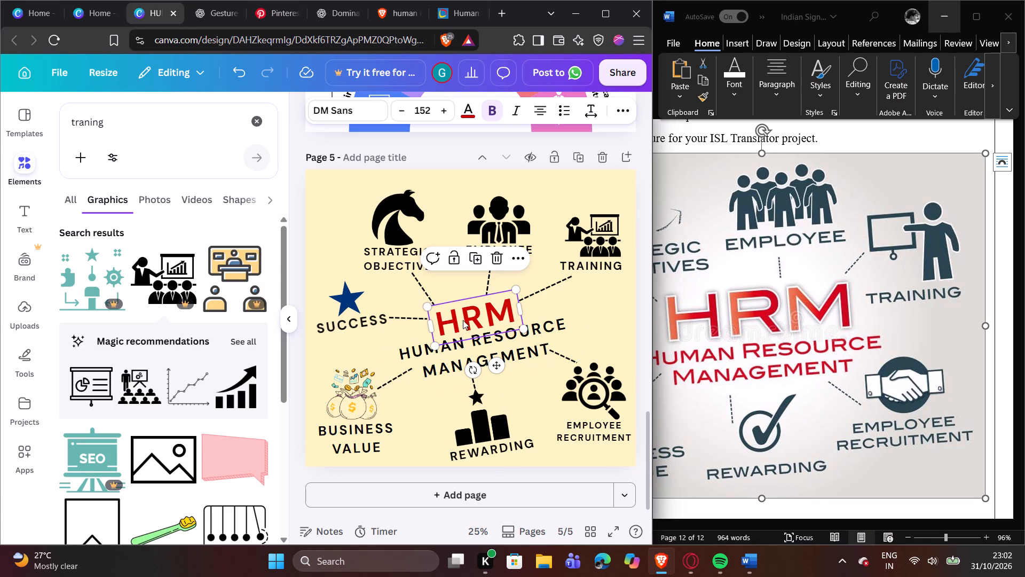
click(392, 233)
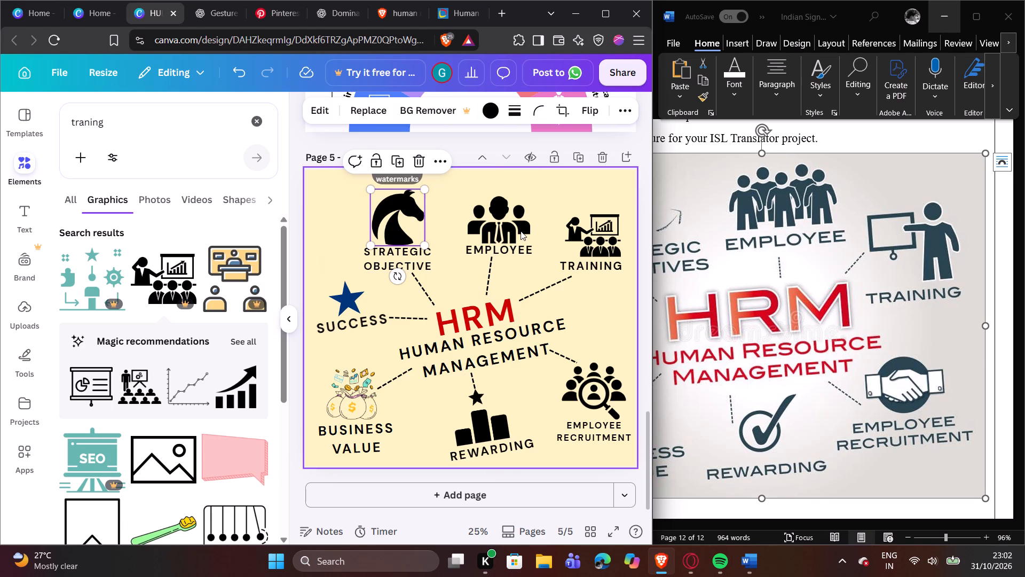
click(521, 230)
click(358, 306)
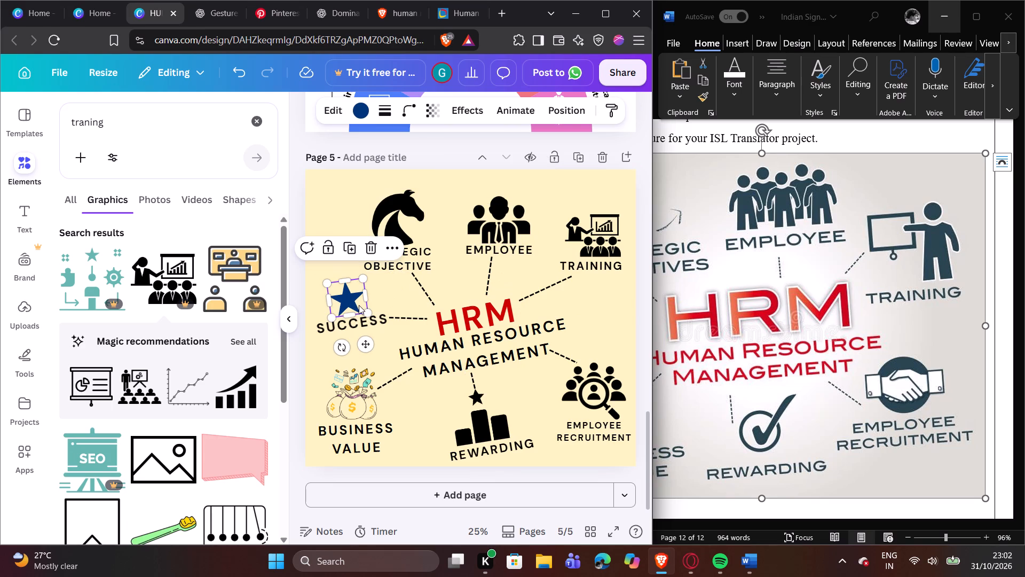
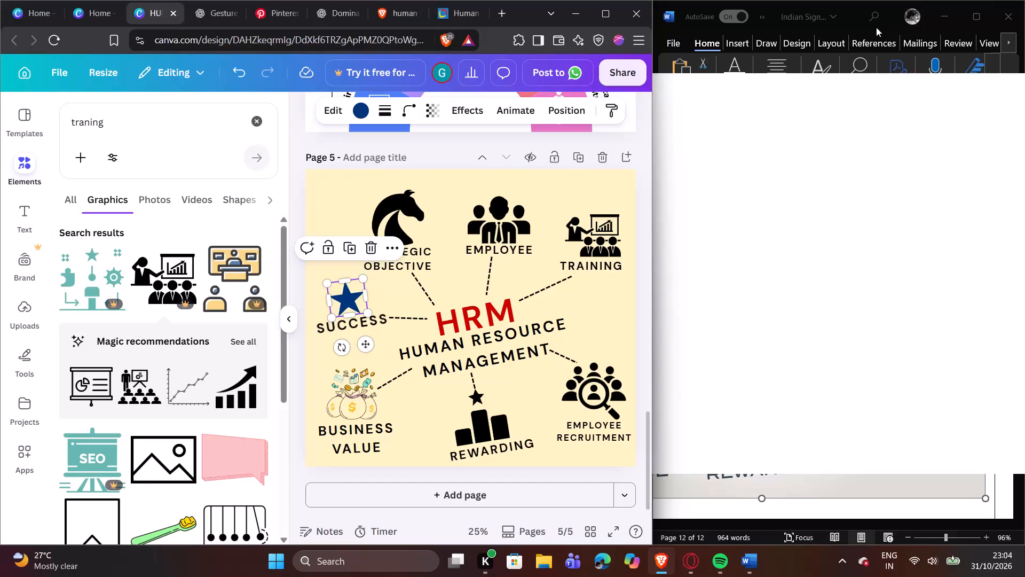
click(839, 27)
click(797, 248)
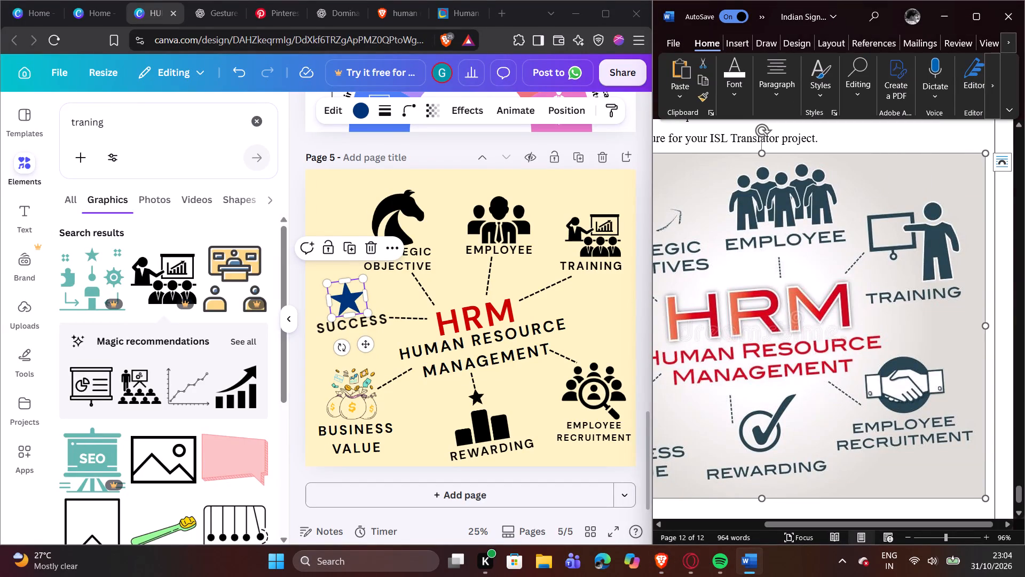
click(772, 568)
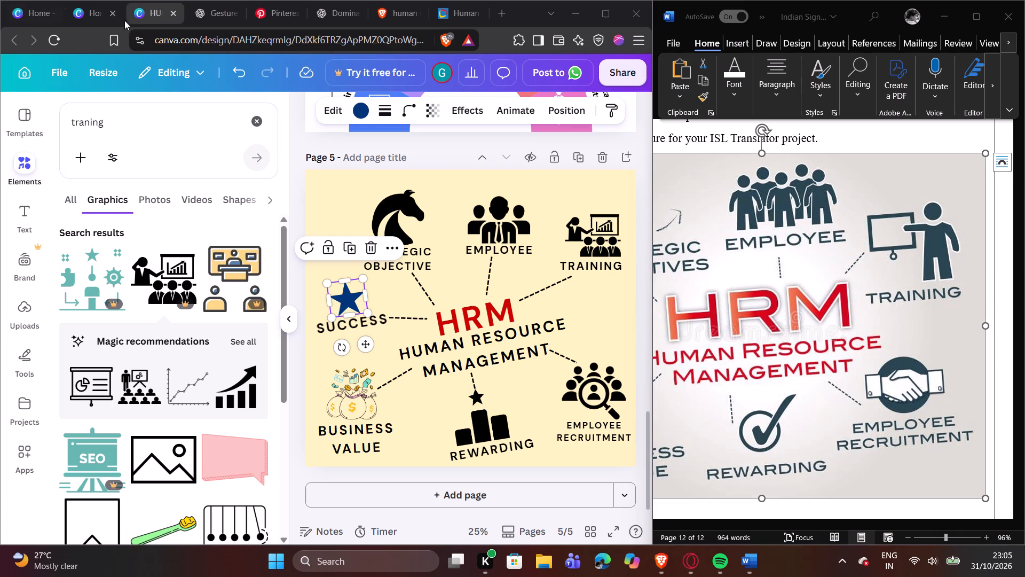
Search the web for SCREEN SAVER in a new browser tab.
click(500, 12)
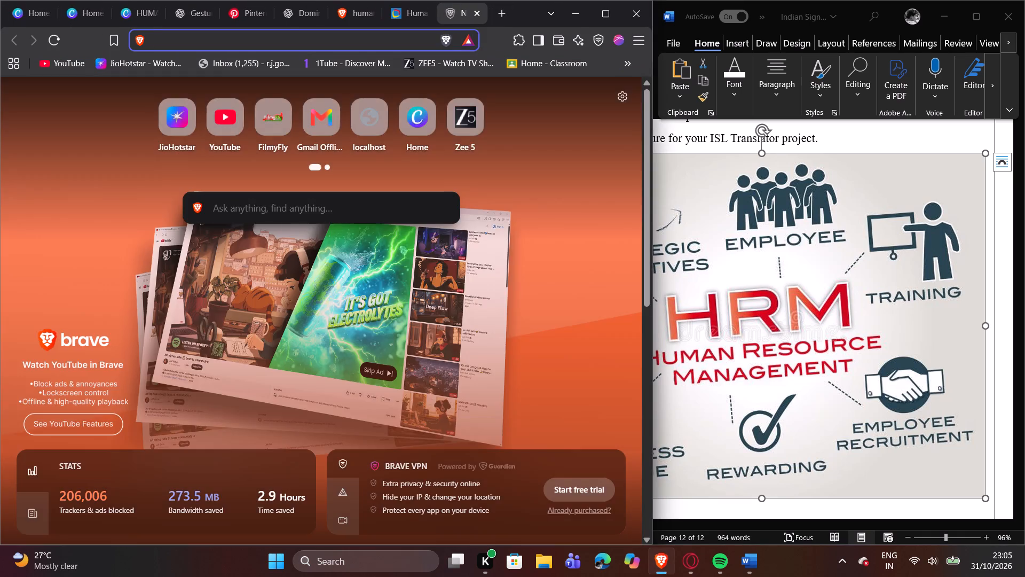
click(315, 204)
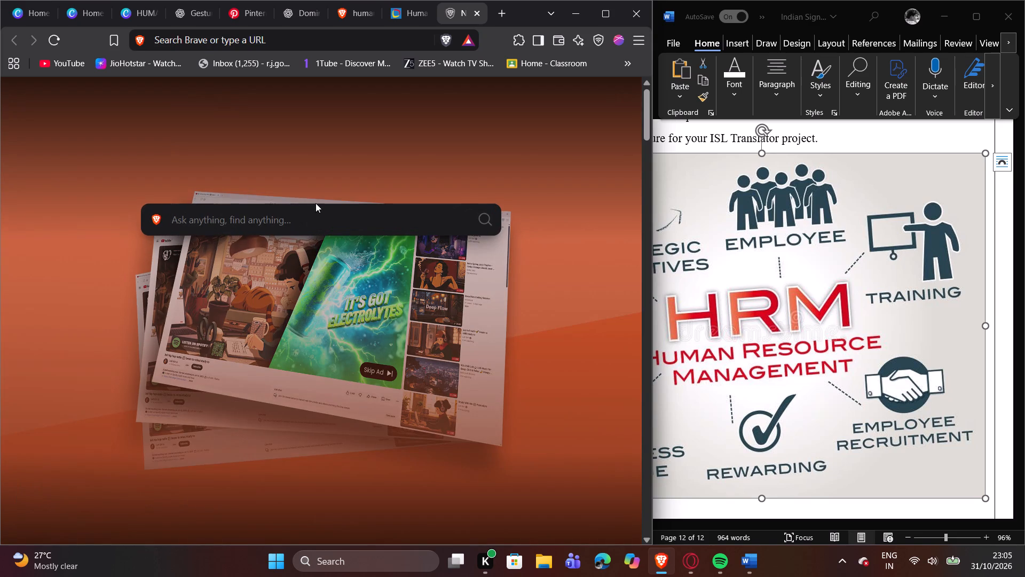
key(s)
key(c)
key(r)
key(e)
key(e)
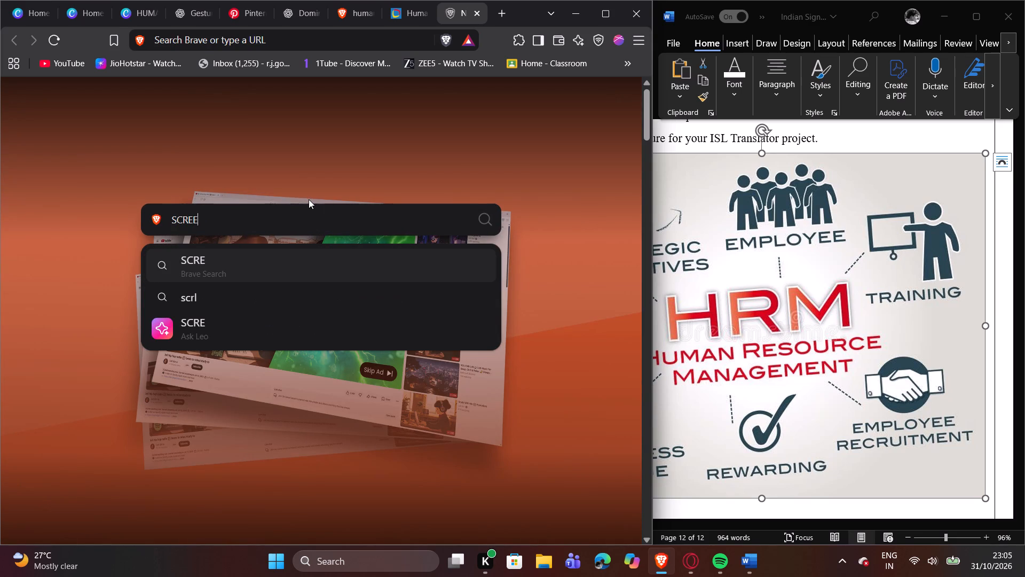
key(n)
key(space)
key(s)
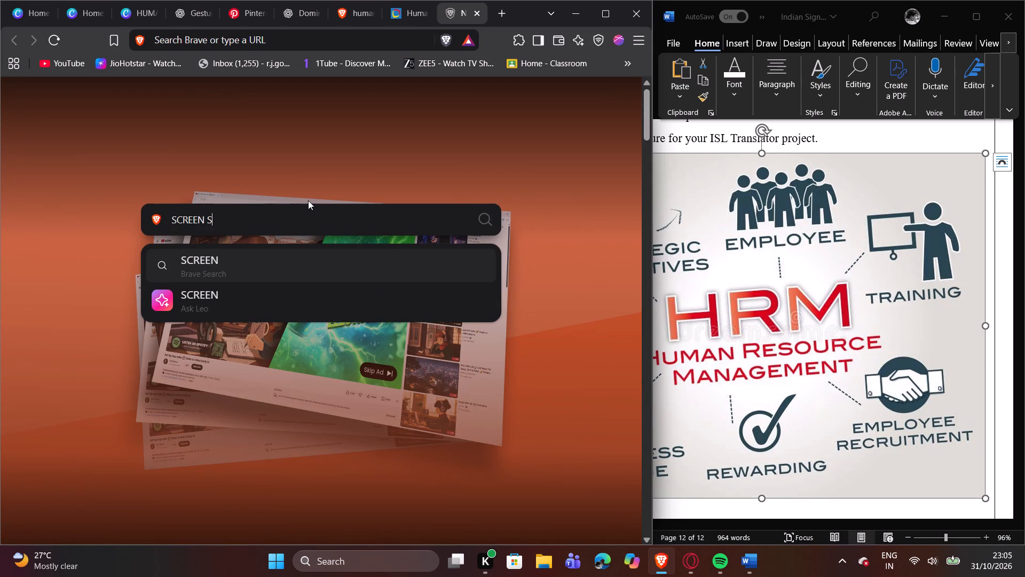
key(a)
key(v)
key(e)
key(r)
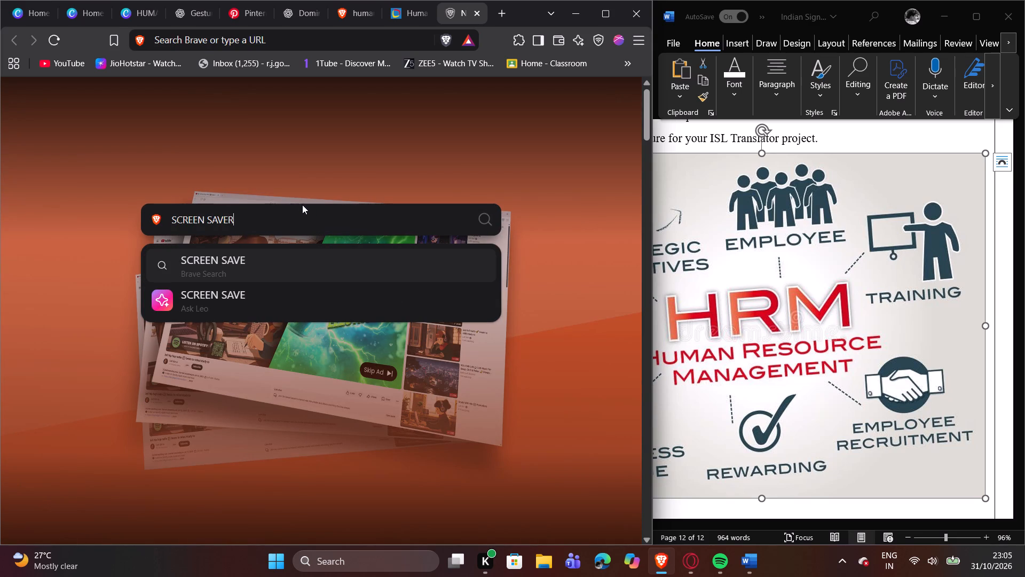
key(Return)
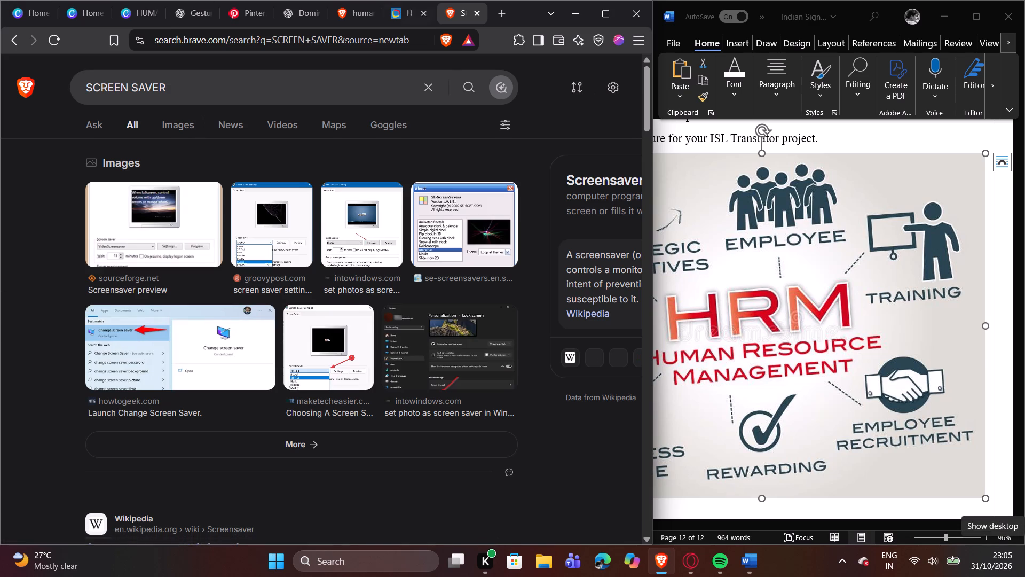
Read the Microsoft Support article on configuring a screen saver in Windows, and close its tab.
scroll(381, 229, down, 5)
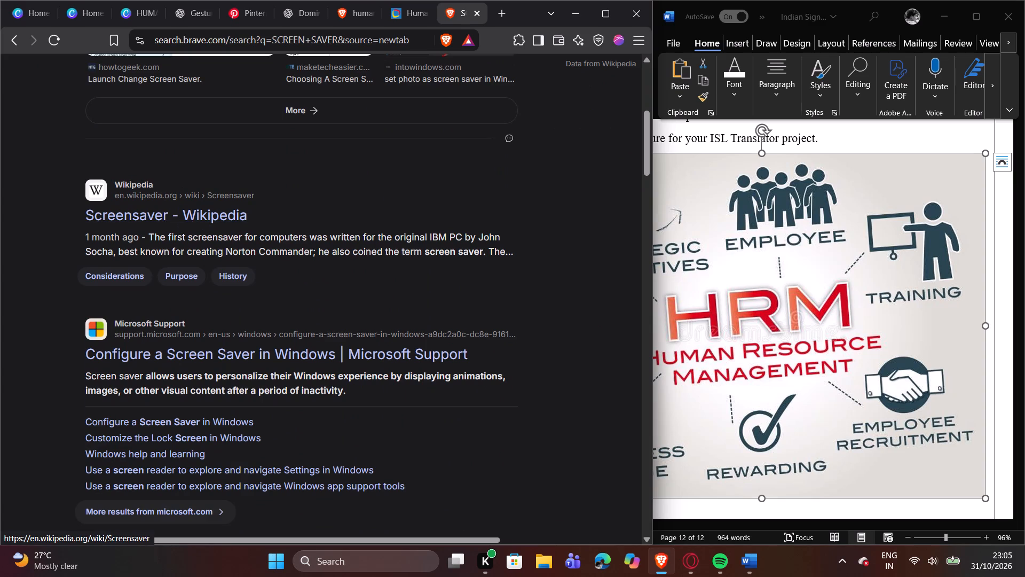
click(222, 346)
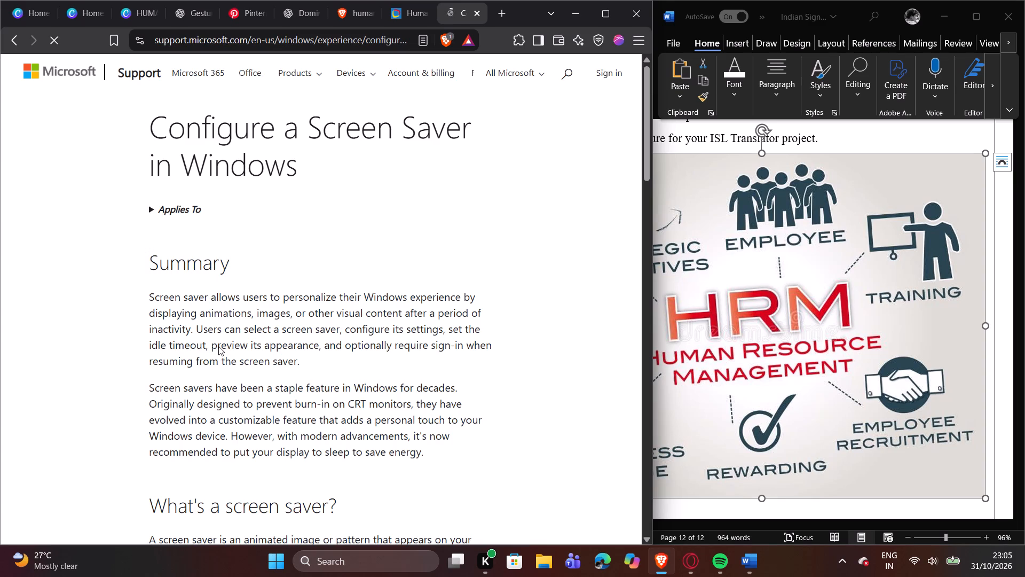
scroll(279, 264, down, 5)
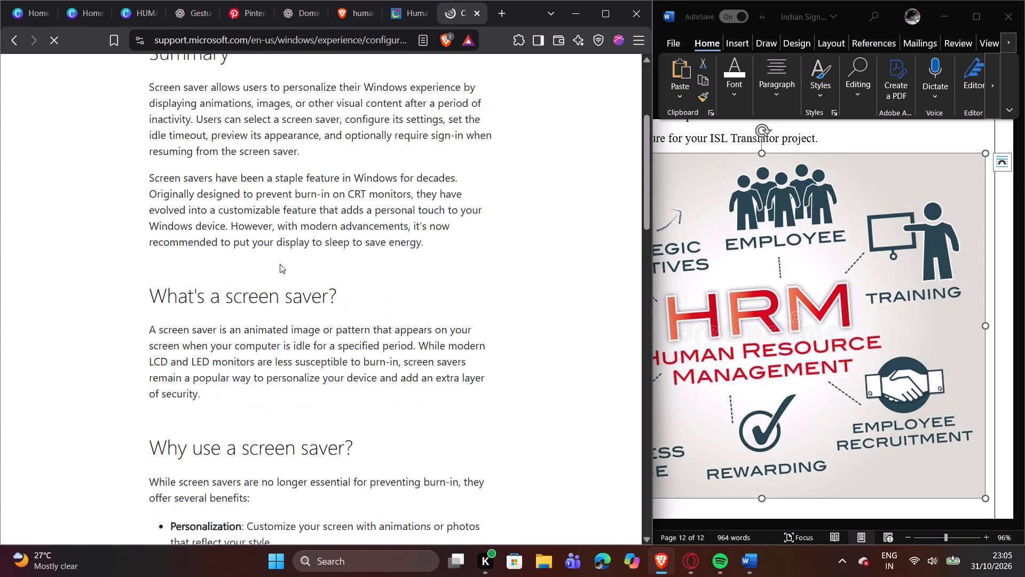
click(478, 15)
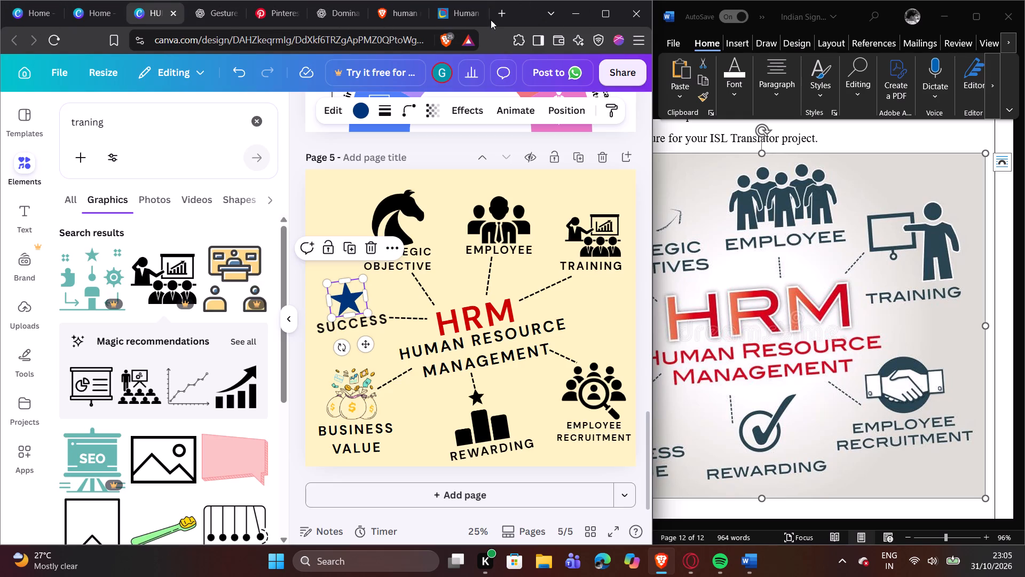
Search the web for SCREEN SAVER again in a new browser tab.
click(511, 11)
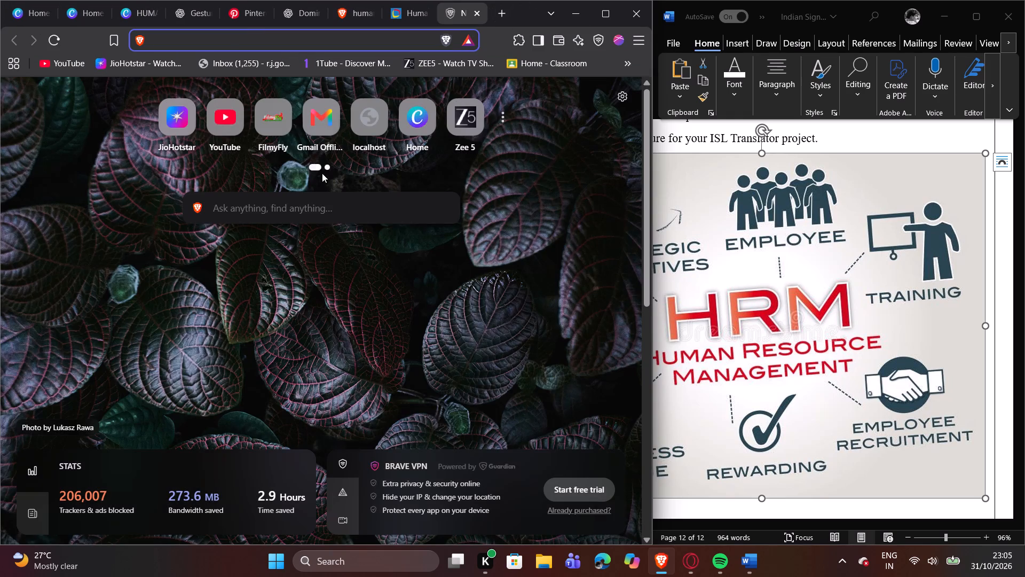
click(323, 194)
key(s)
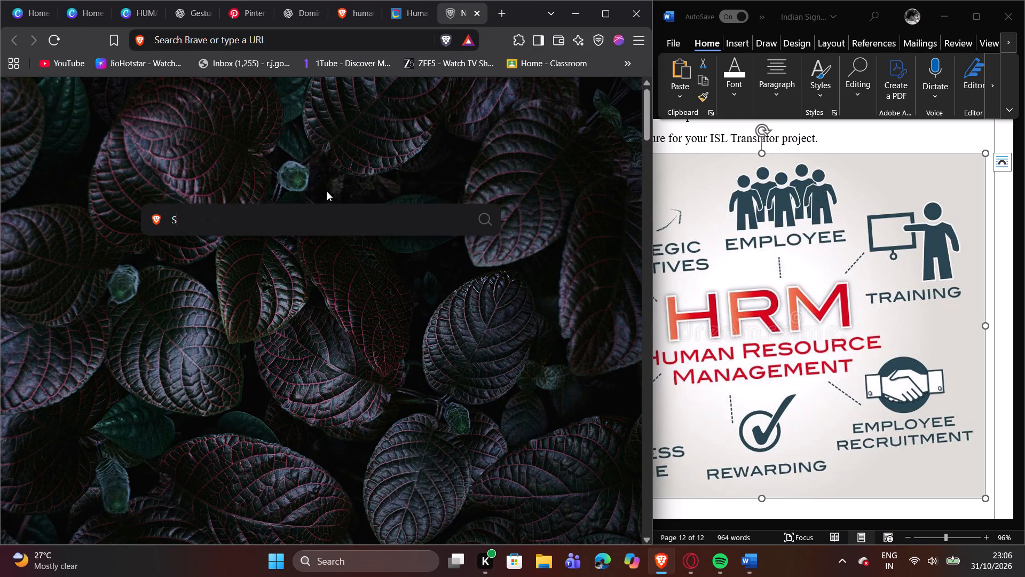
text(CREEN)
key(space)
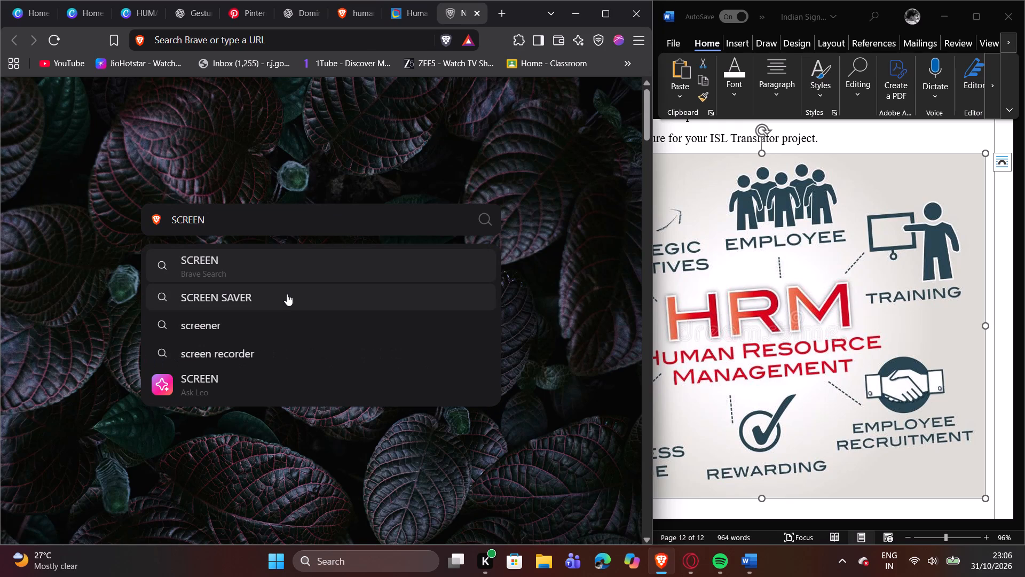
click(286, 294)
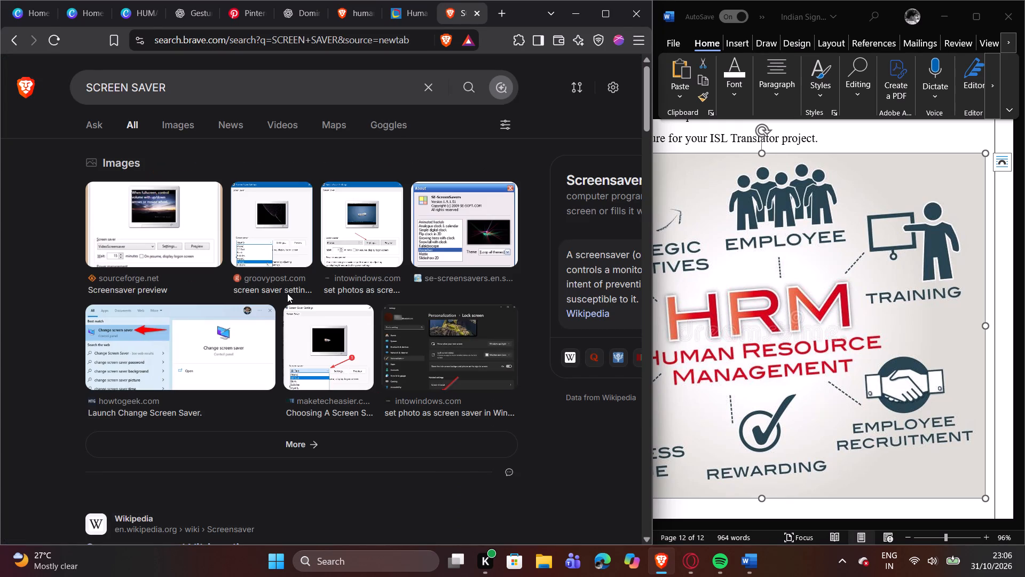
Browse the screen saver search results and open the Screensaver extension's Chrome Web Store page.
scroll(287, 293, down, 7)
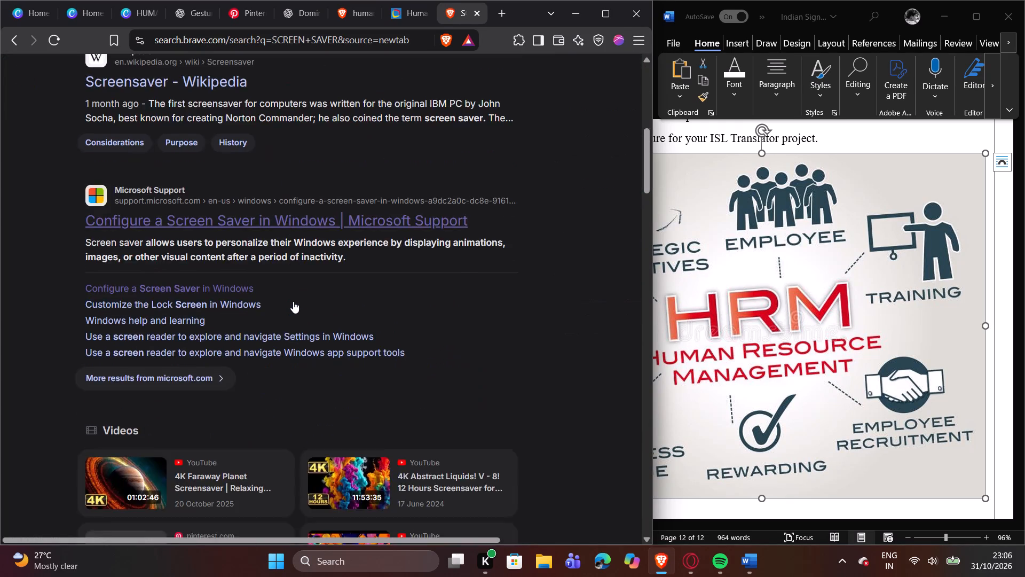
scroll(293, 301, down, 7)
scroll(296, 306, up, 1)
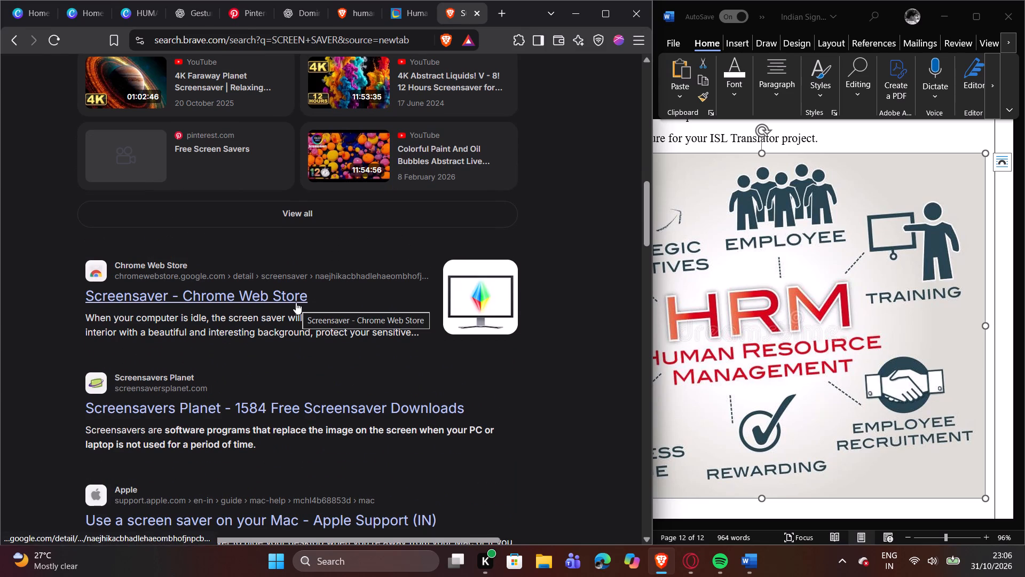
click(296, 302)
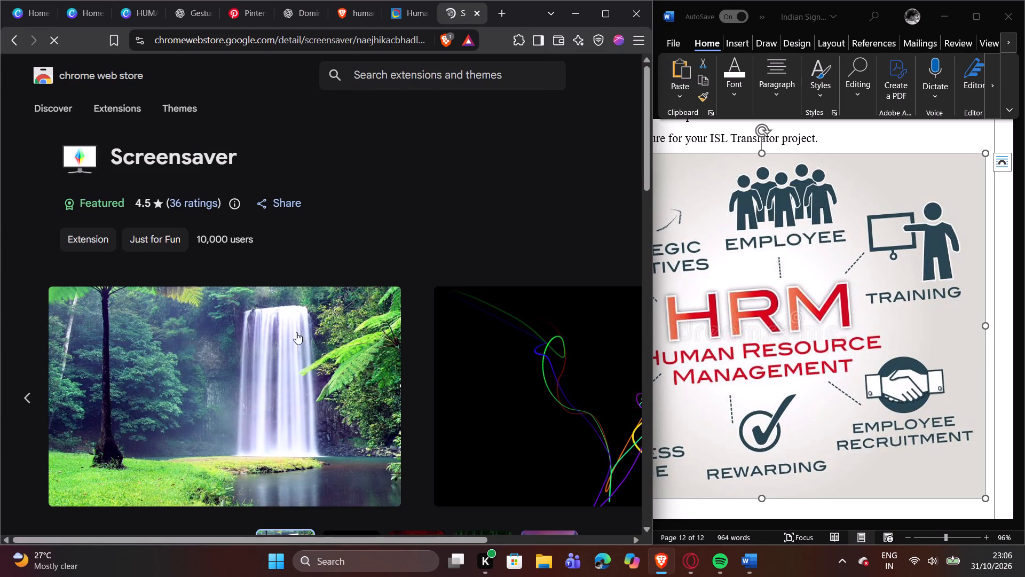
Look through the Screensaver extension's preview images on its Chrome Web Store page.
scroll(378, 399, down, 3)
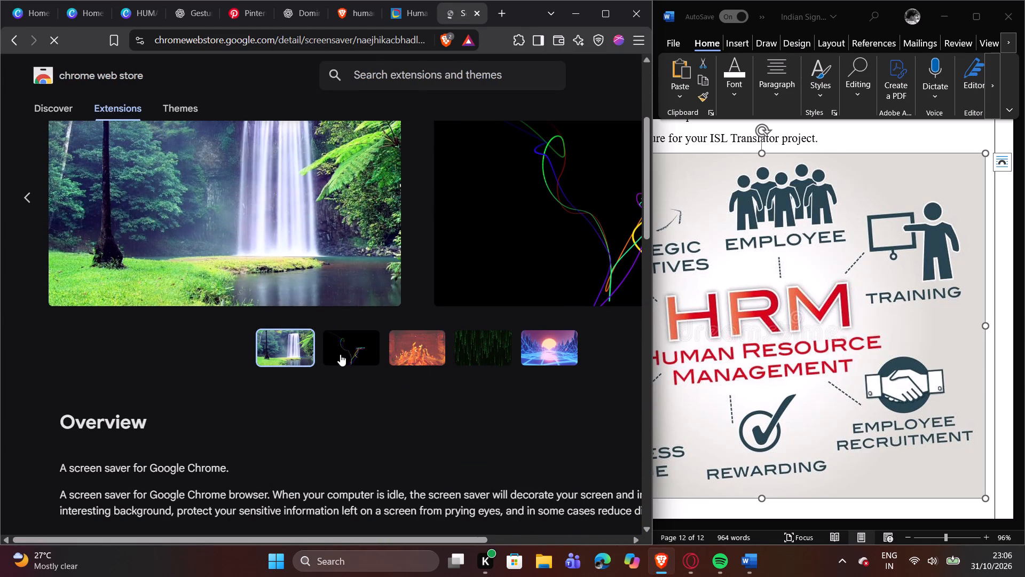
click(338, 354)
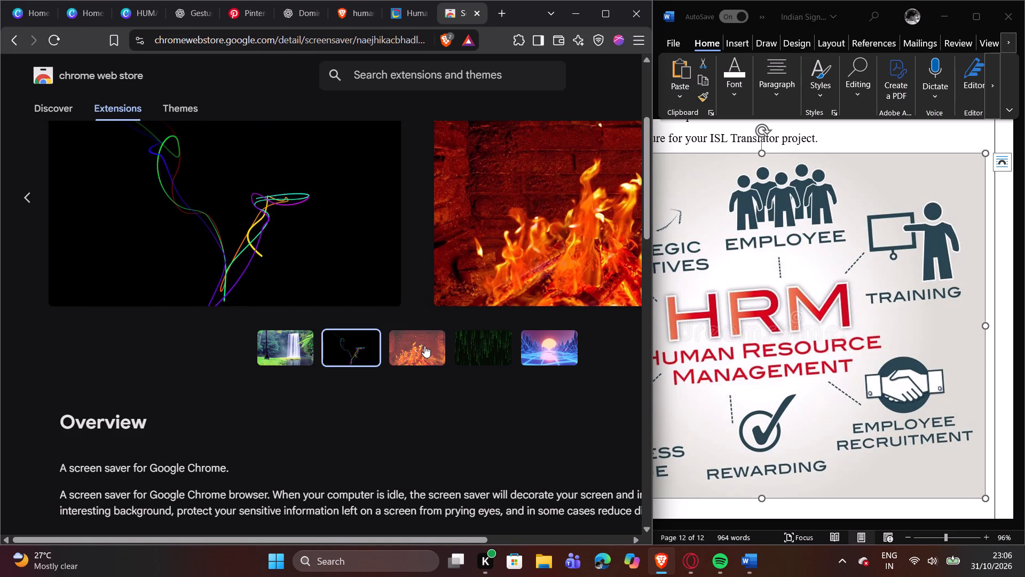
click(424, 346)
click(499, 339)
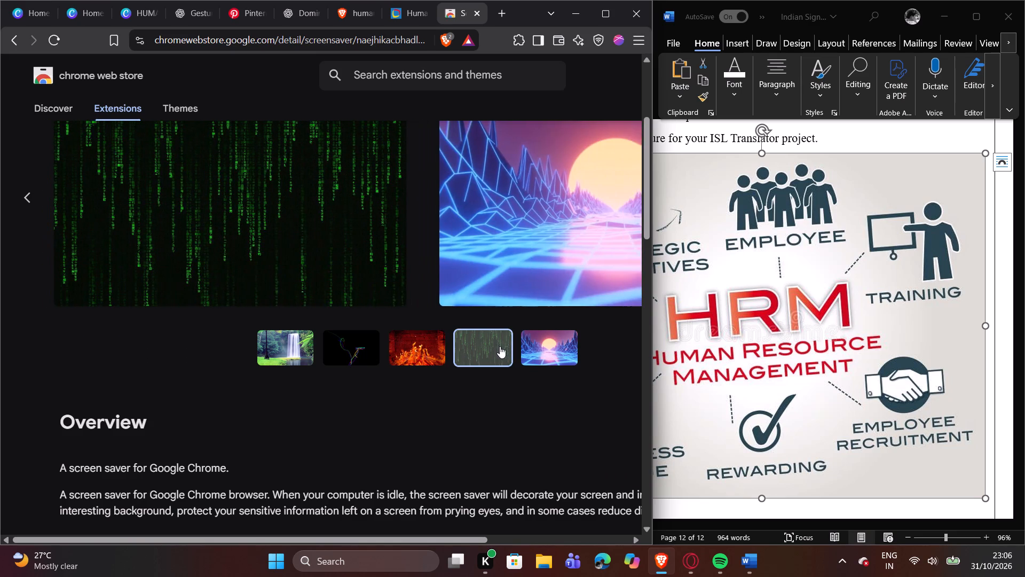
click(524, 354)
scroll(346, 400, up, 3)
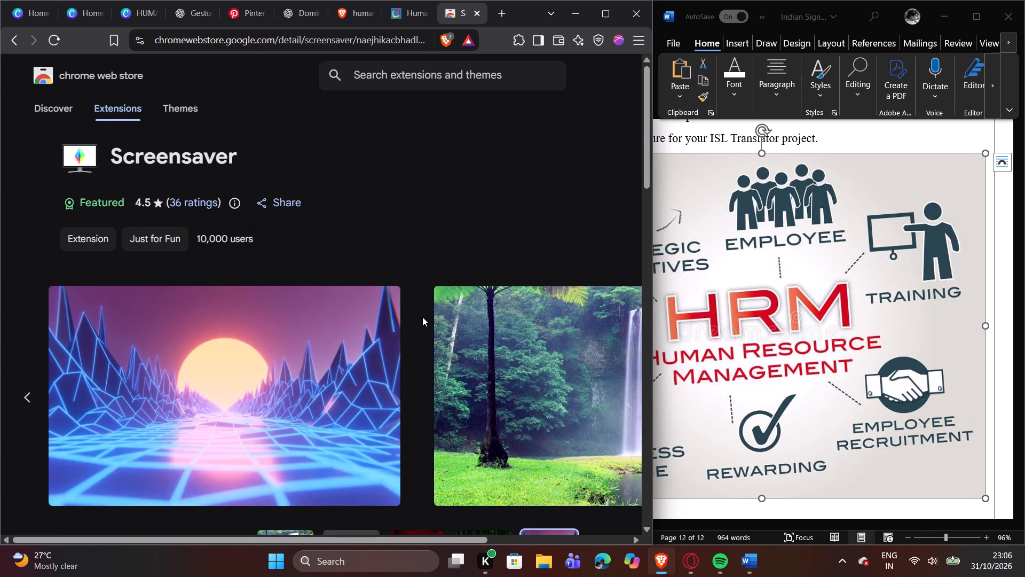
scroll(422, 316, up, 6)
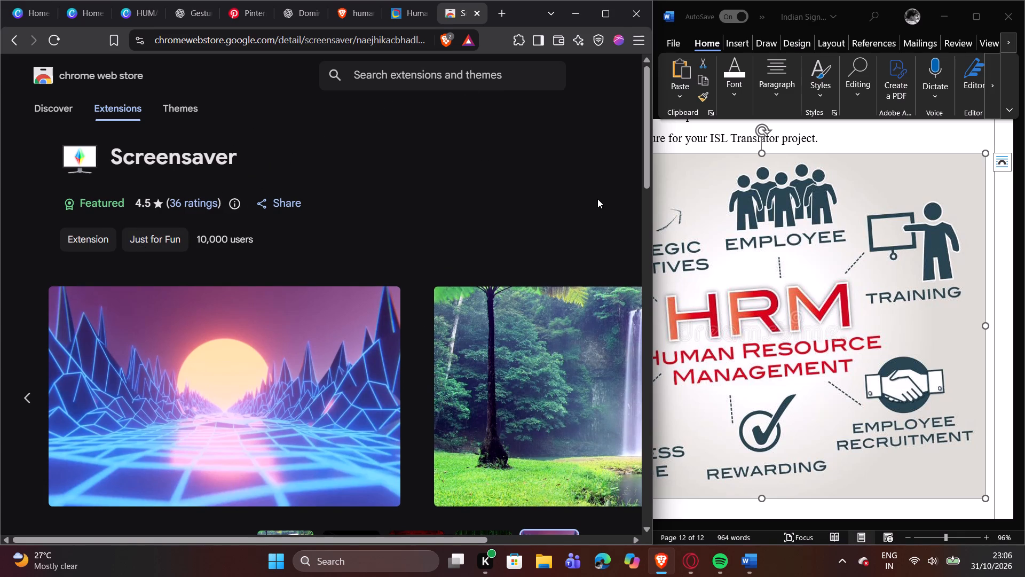
Maximize the browser window, check the Screensaver extension's details and ratings, and close its tab.
click(617, 19)
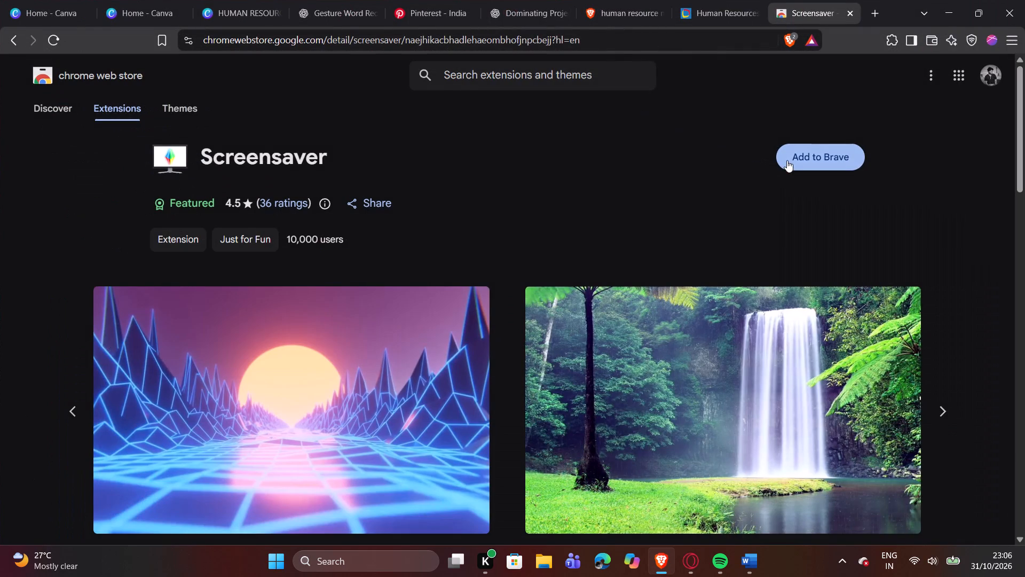
scroll(700, 228, down, 13)
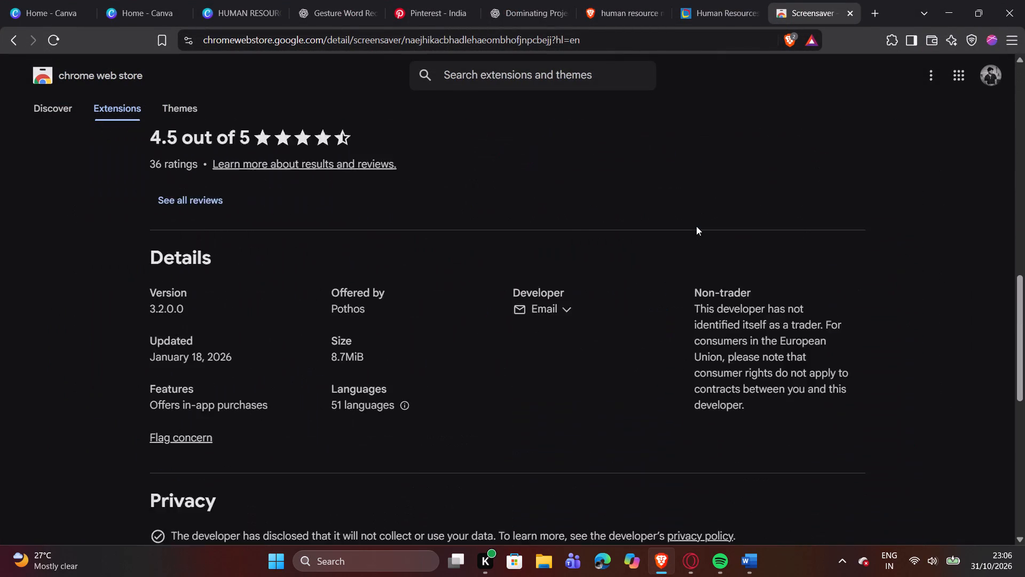
scroll(696, 226, up, 18)
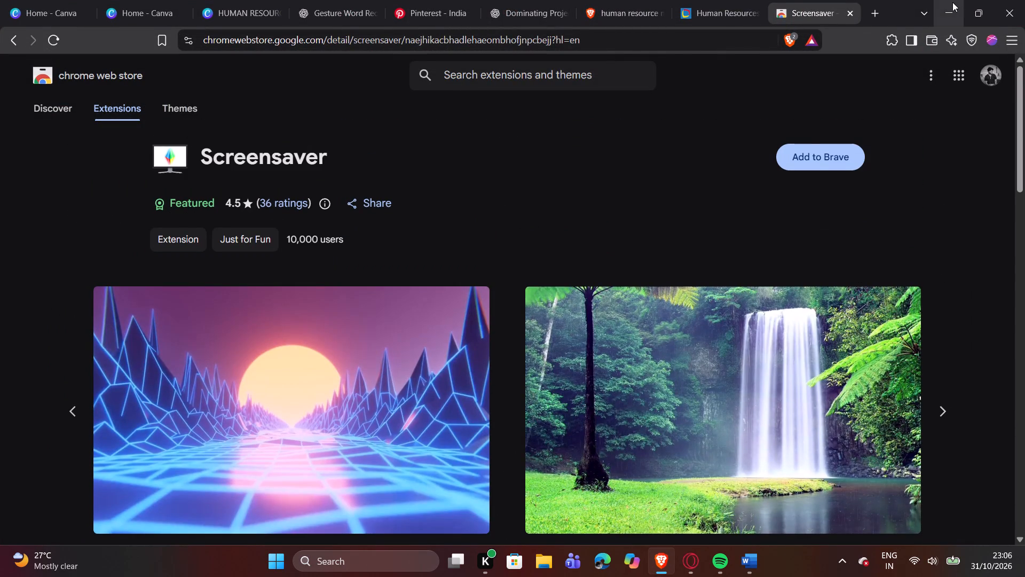
click(847, 17)
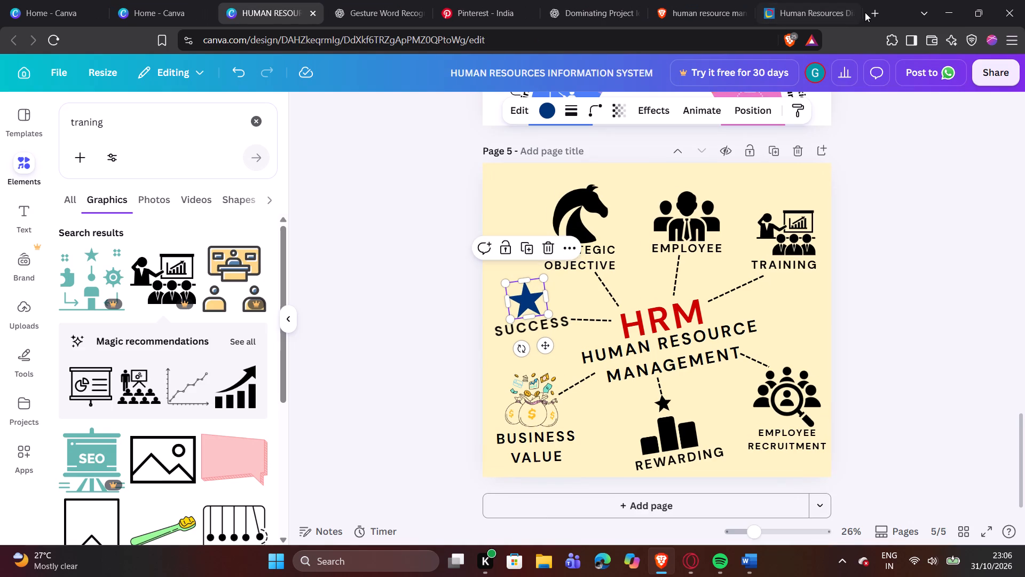
Search the web for SCREEN SAVER once more in a new browser tab.
click(871, 12)
click(500, 209)
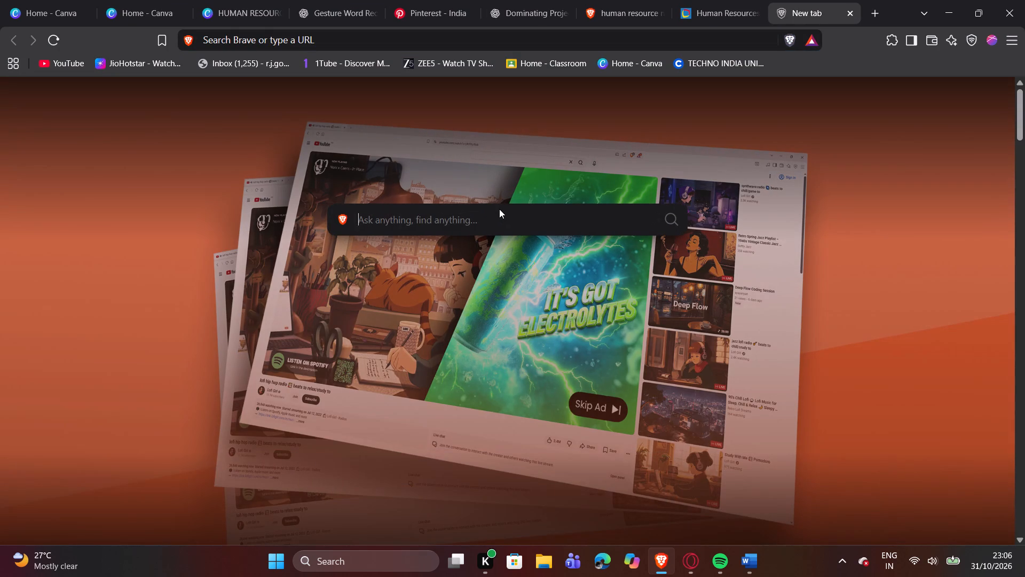
key(s)
text(CR)
text(EE)
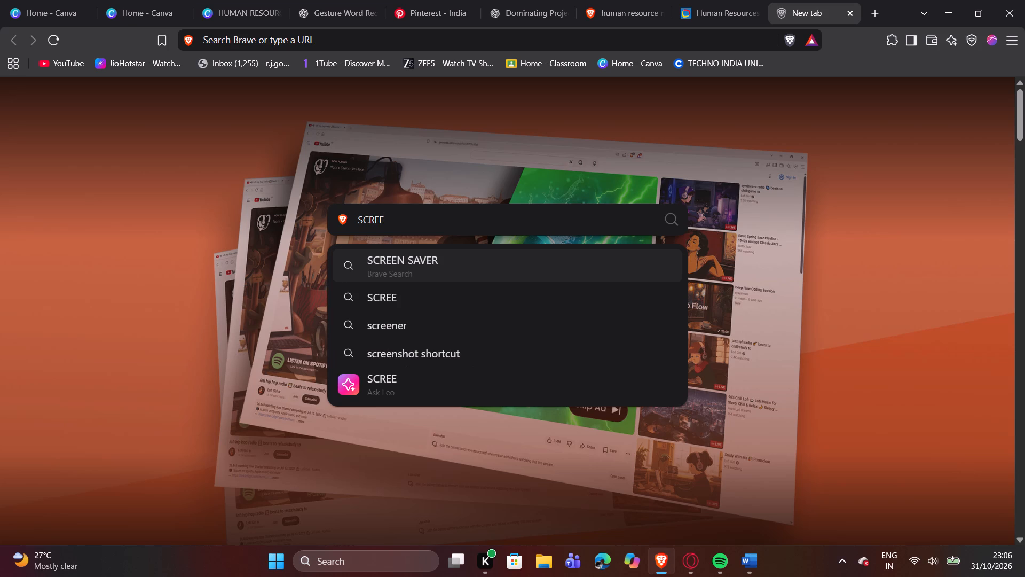
text(N)
key(space)
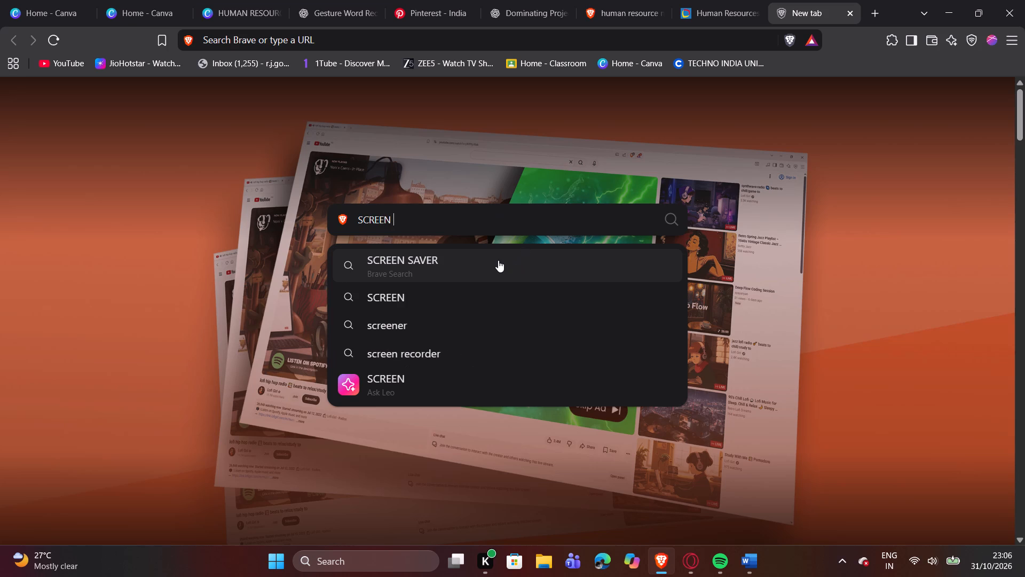
double_click(498, 260)
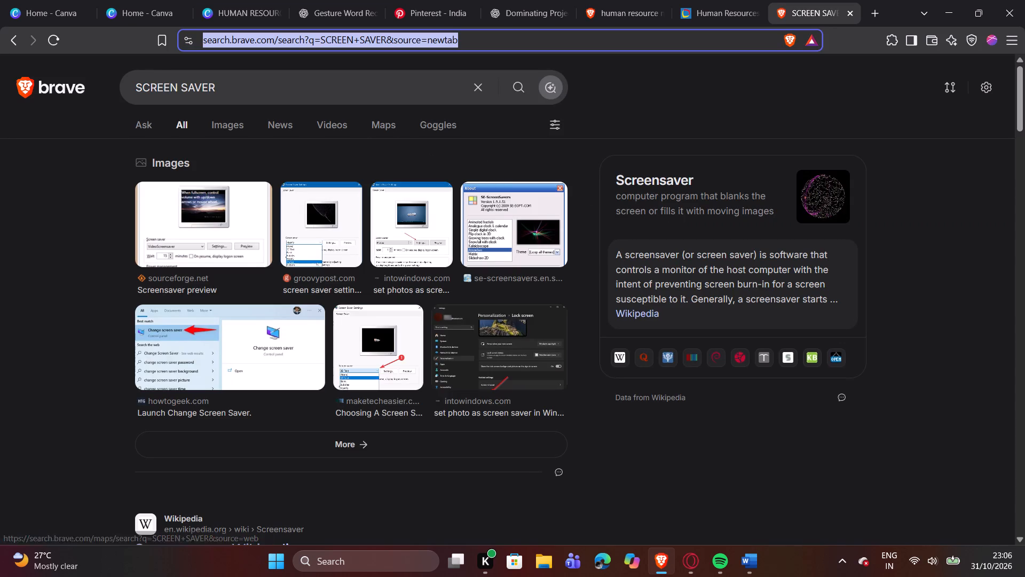
Extend the existing query and search the web for SCREEN SAVER FOR SLEEP.
click(353, 87)
key(space)
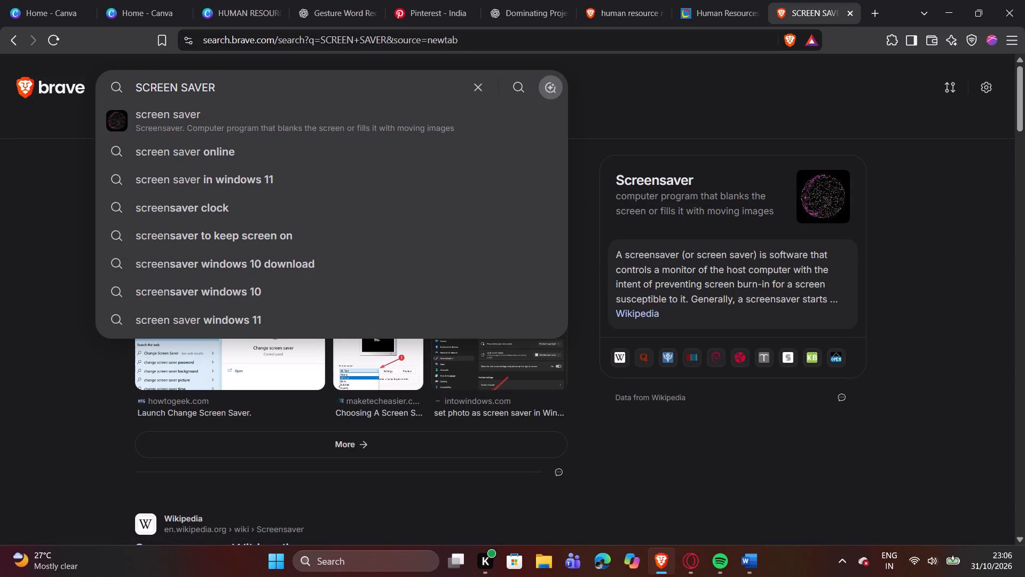
text(FO)
text(R L)
key(o)
key(c)
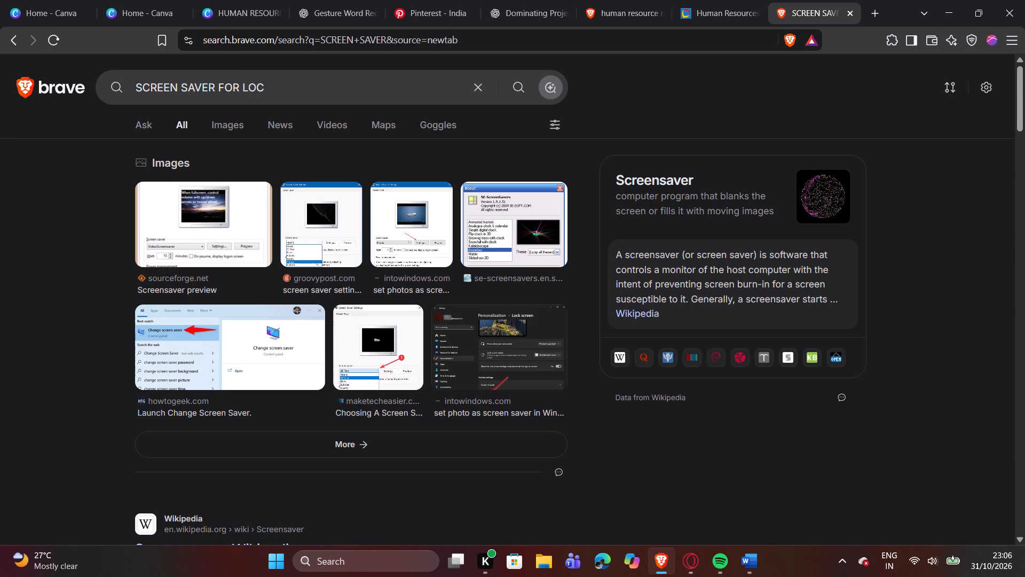
key(BackSpace)
key(BackSpace)
key(BackSpace)
text(SL)
text(EE)
key(p)
key(Return)
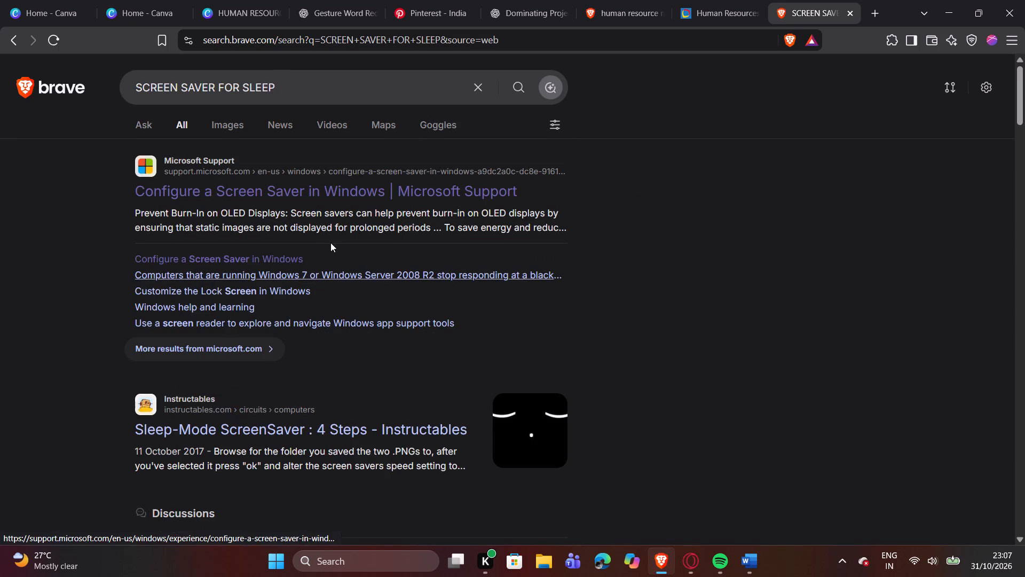
Open the Sleep-Mode ScreenSaver article on Instructables, look through its instructions, and return to the search results.
scroll(378, 303, down, 3)
click(221, 230)
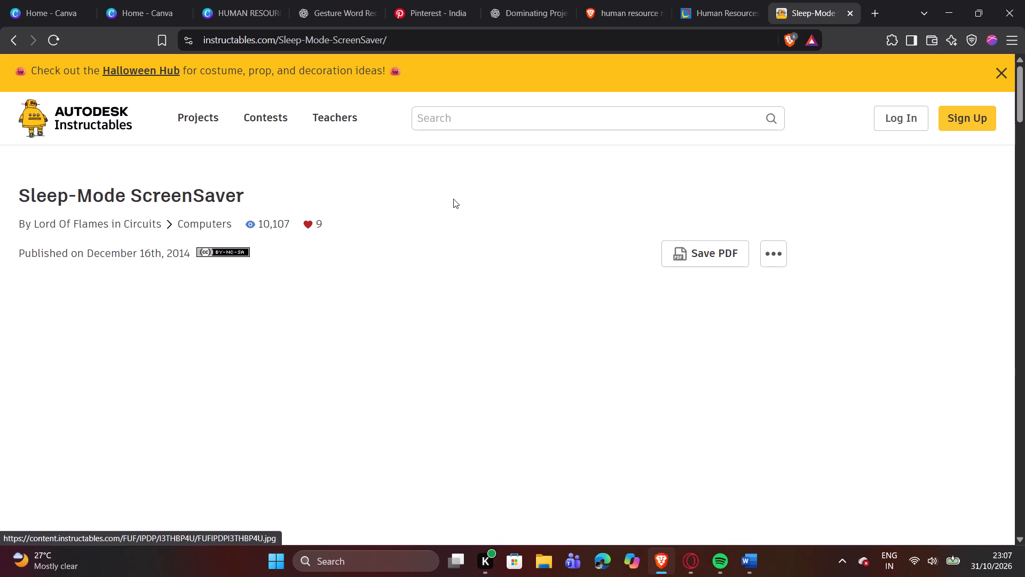
scroll(447, 205, down, 3)
scroll(804, 293, down, 4)
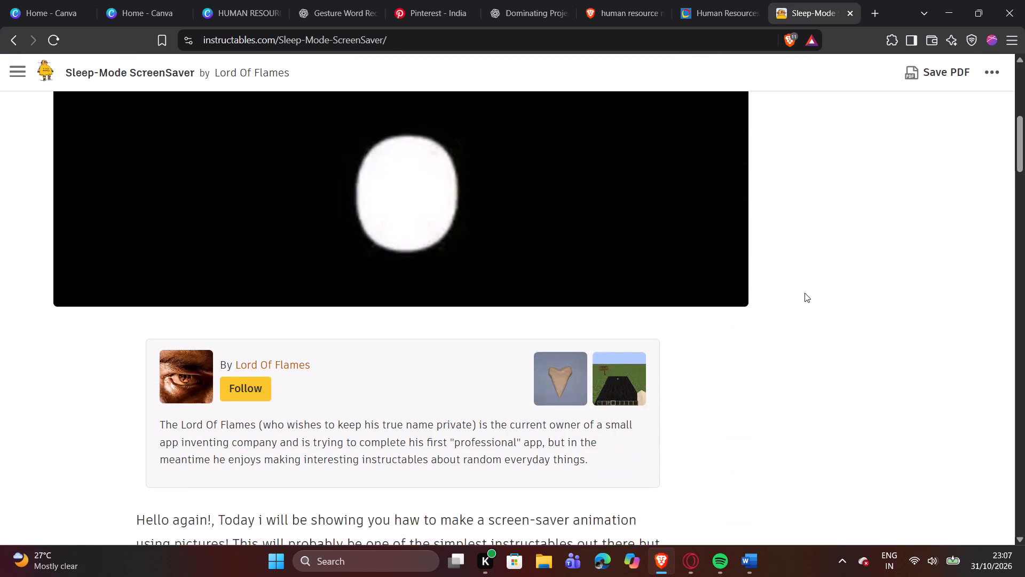
scroll(801, 291, down, 6)
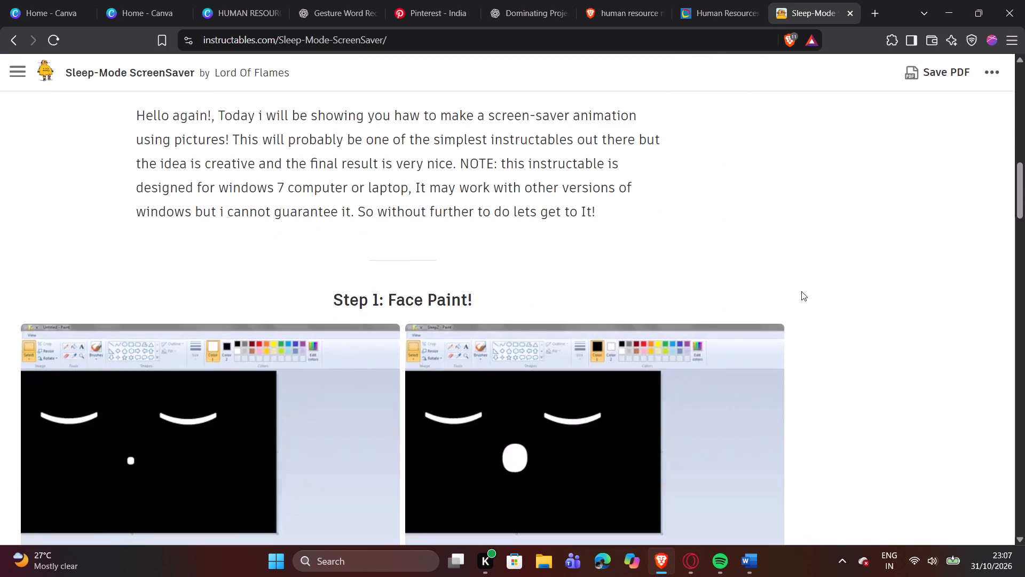
scroll(800, 291, down, 10)
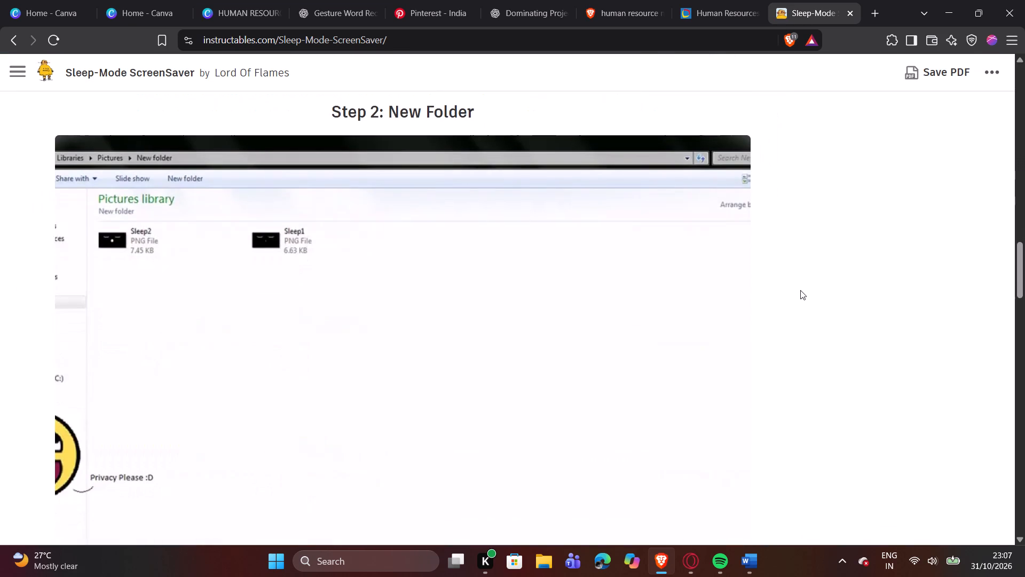
scroll(800, 290, down, 5)
scroll(800, 290, up, 5)
click(14, 39)
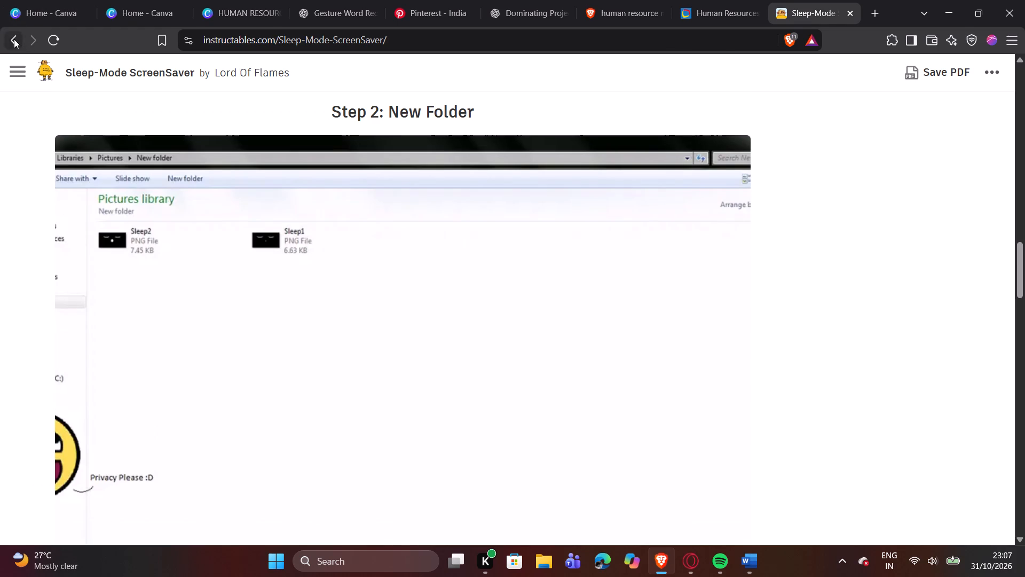
Look further through the sleep screen saver results and open Pixabay's Relaxing Screensaver Videos page.
scroll(304, 239, down, 11)
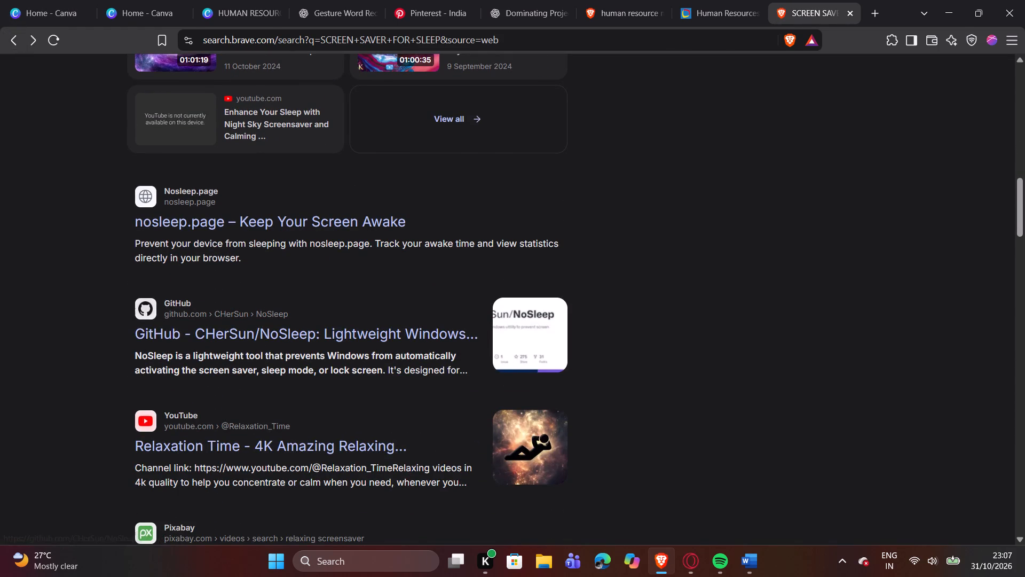
scroll(190, 434, down, 5)
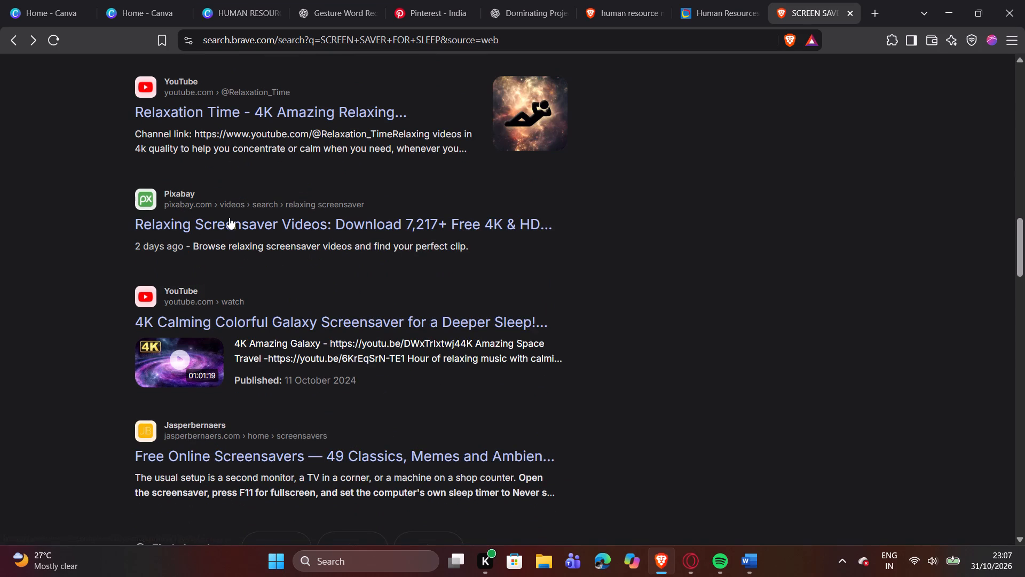
click(231, 217)
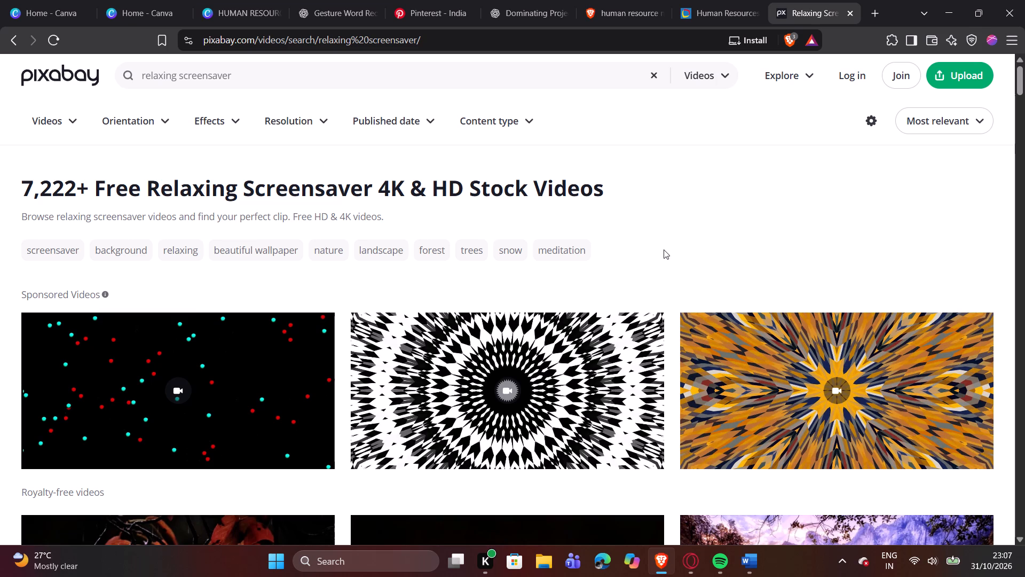
Browse Pixabay's relaxing screensaver videos, play the dark fantasy tree house video, and return to the video list.
scroll(664, 249, down, 7)
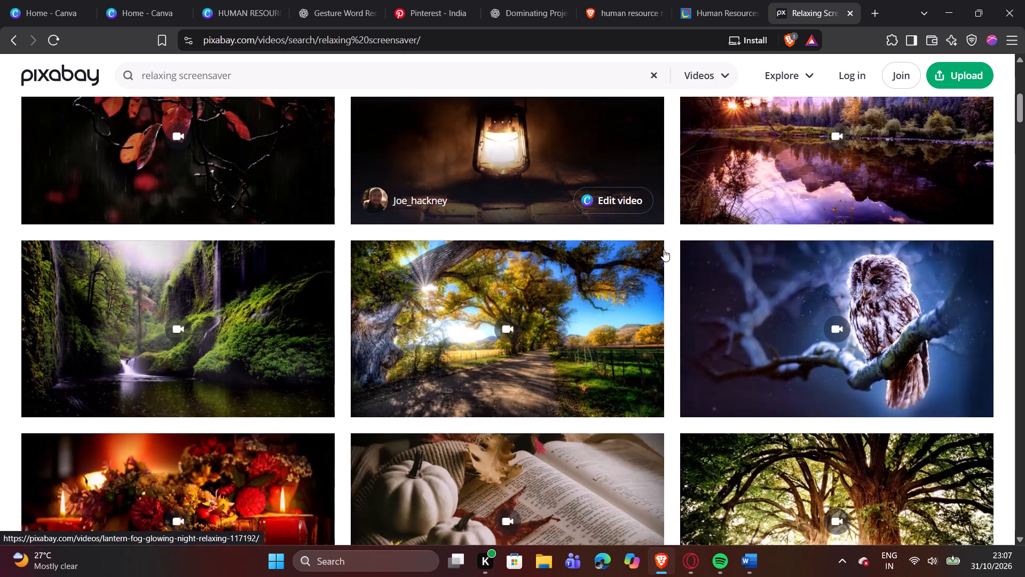
scroll(577, 400, down, 4)
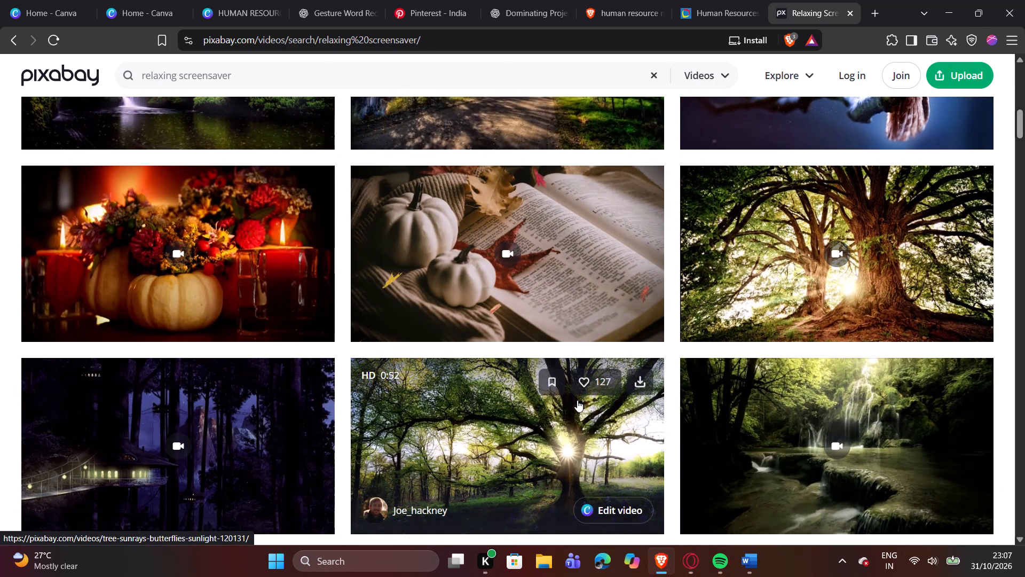
scroll(577, 400, down, 1)
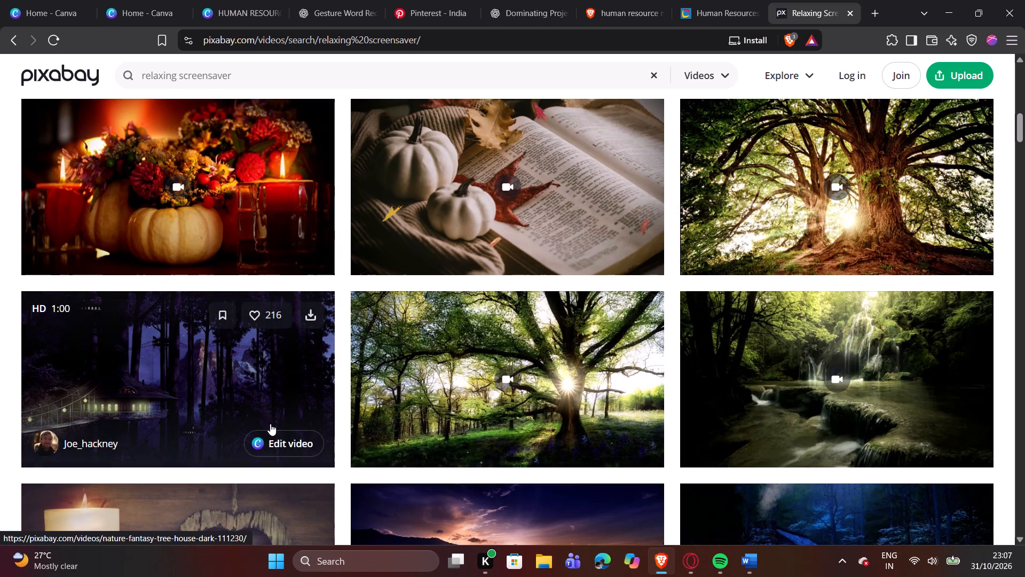
click(171, 380)
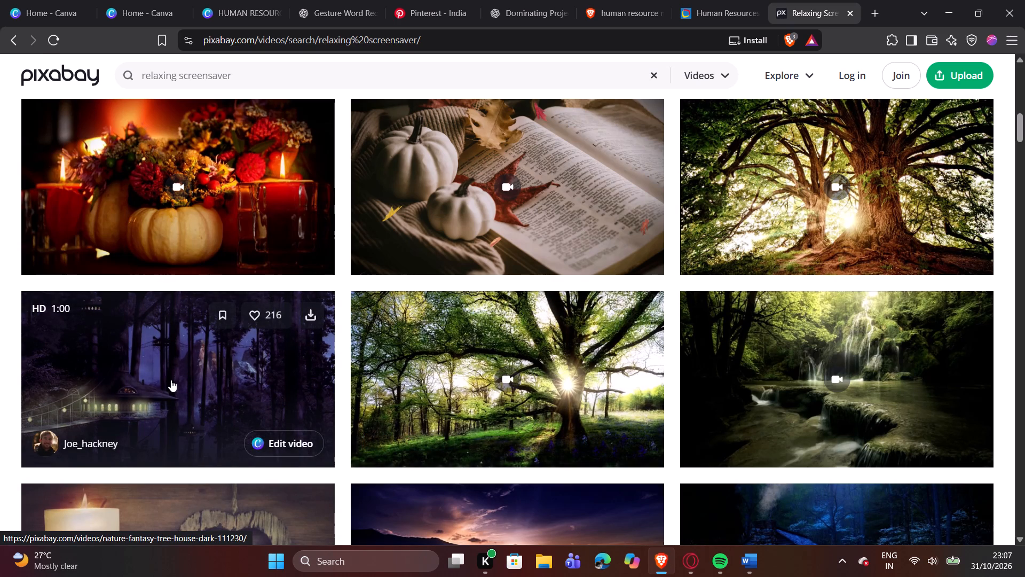
scroll(186, 376, down, 2)
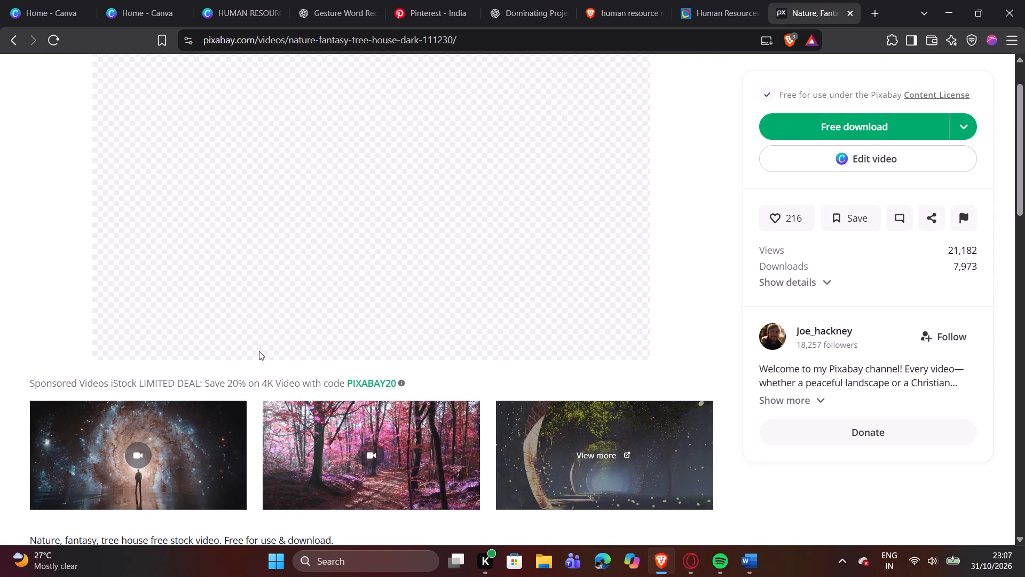
scroll(358, 325, up, 4)
click(378, 269)
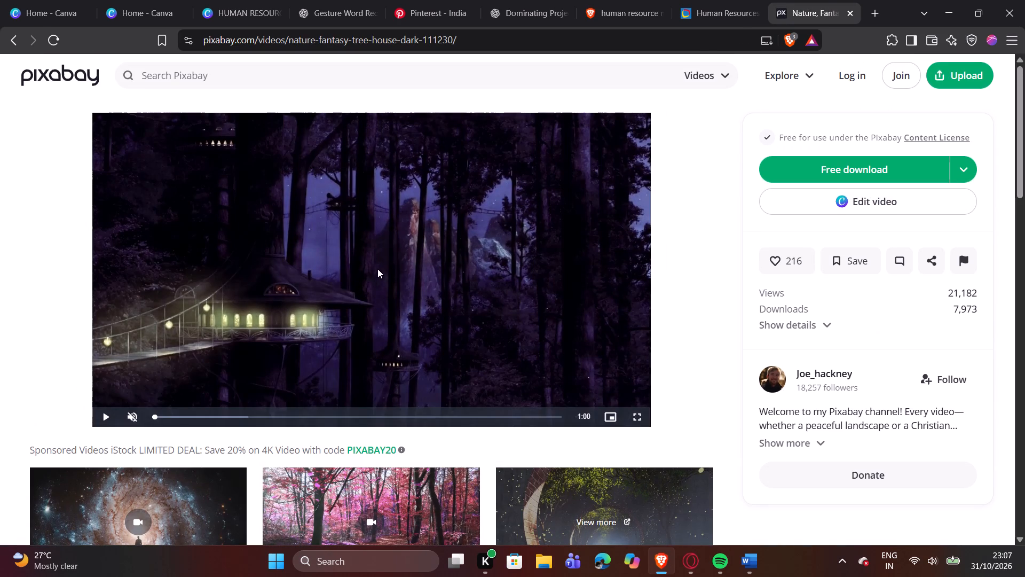
click(108, 416)
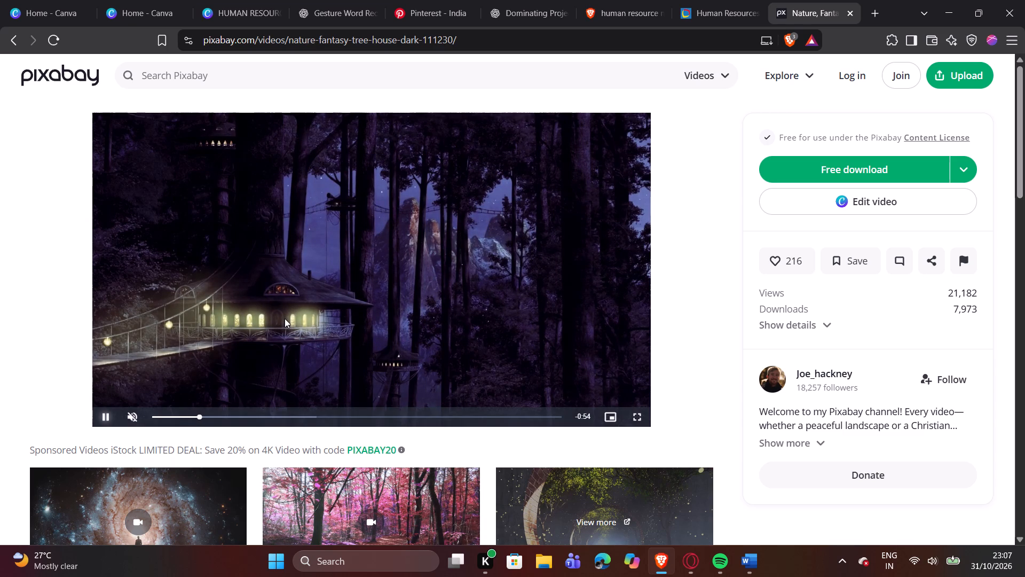
click(14, 32)
Open the sponsored black-and-white kaleidoscope video from the start of the Pixabay list.
scroll(497, 264, up, 3)
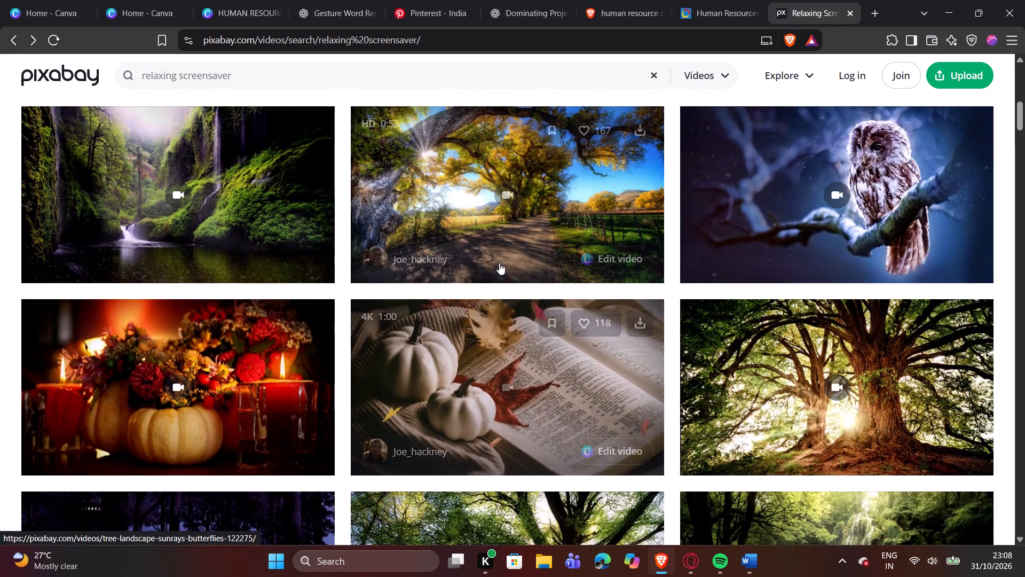
scroll(499, 263, up, 6)
scroll(566, 280, up, 4)
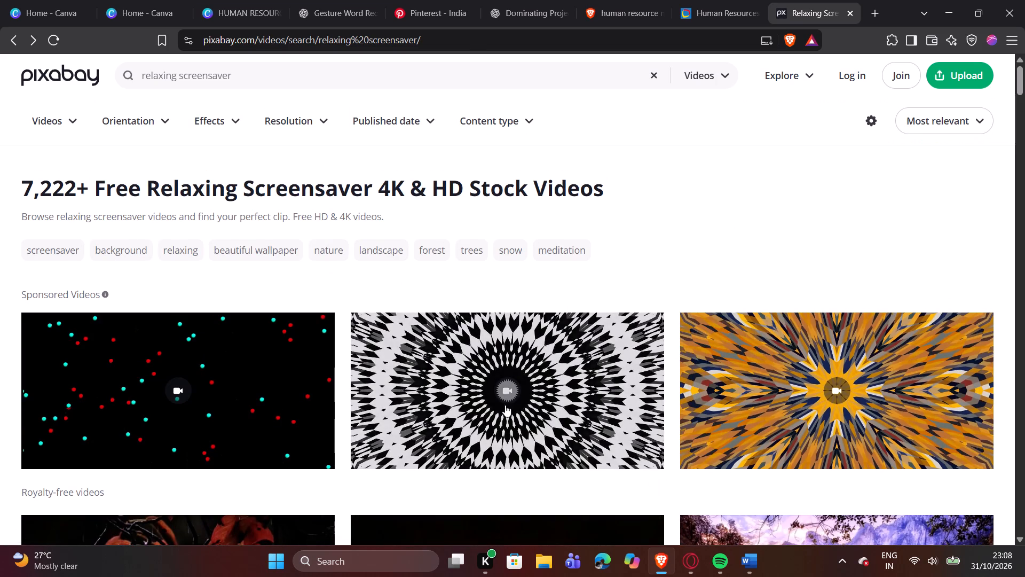
click(508, 384)
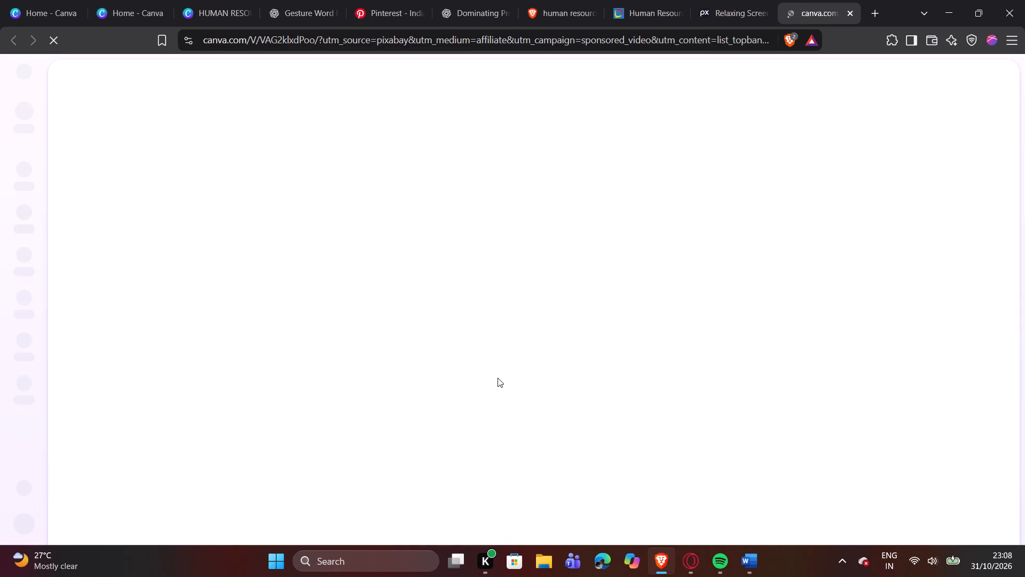
Set the display brightness to a low level in the Windows quick settings.
click(957, 562)
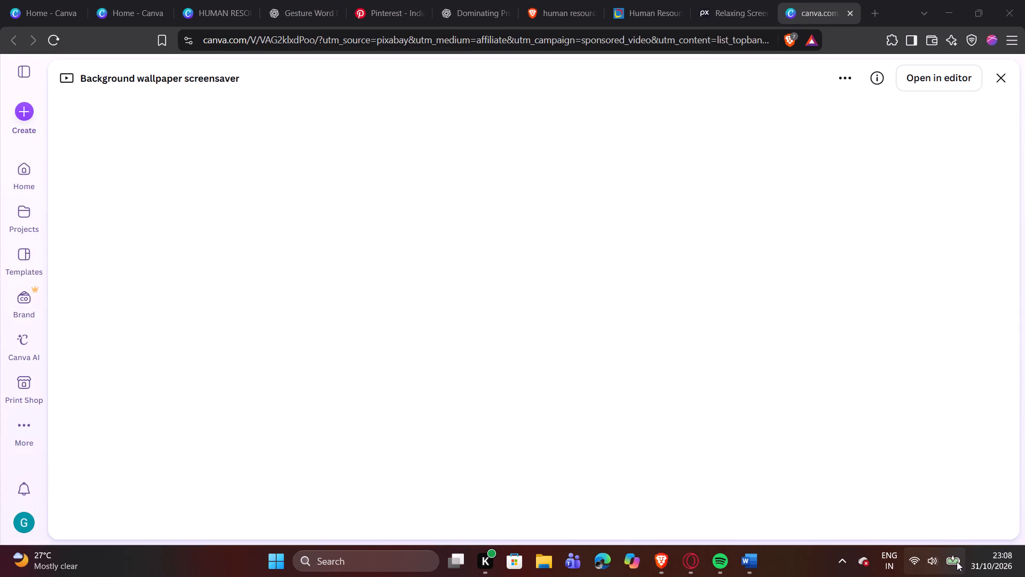
click(840, 449)
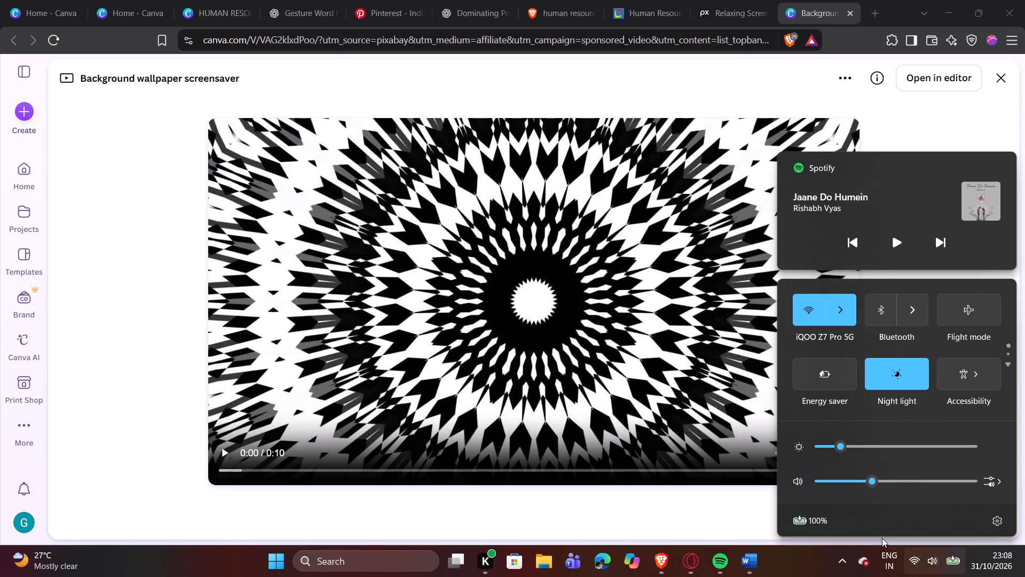
click(945, 572)
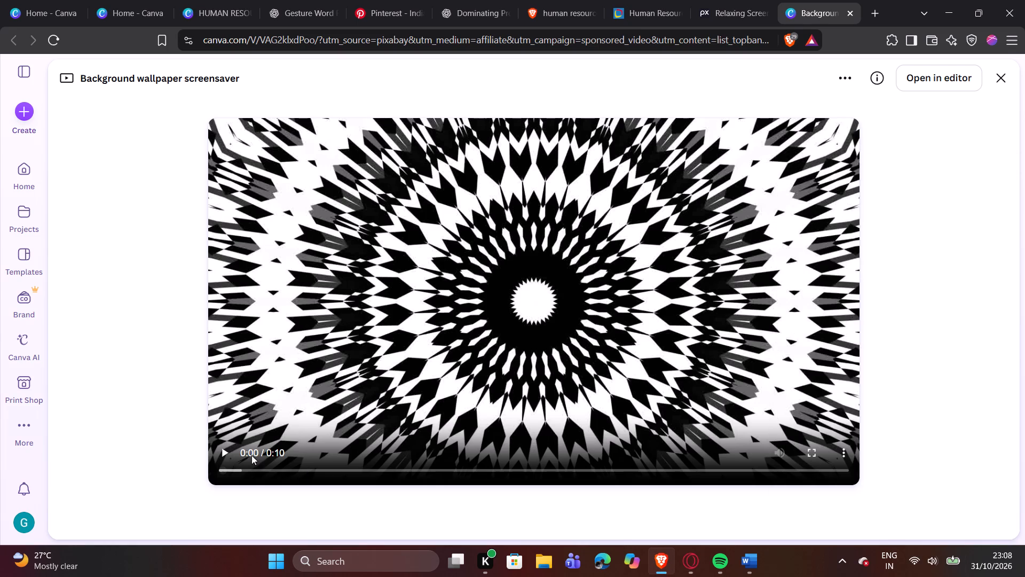
Play the Background wallpaper screensaver video on its Canva page and close its tab.
click(231, 450)
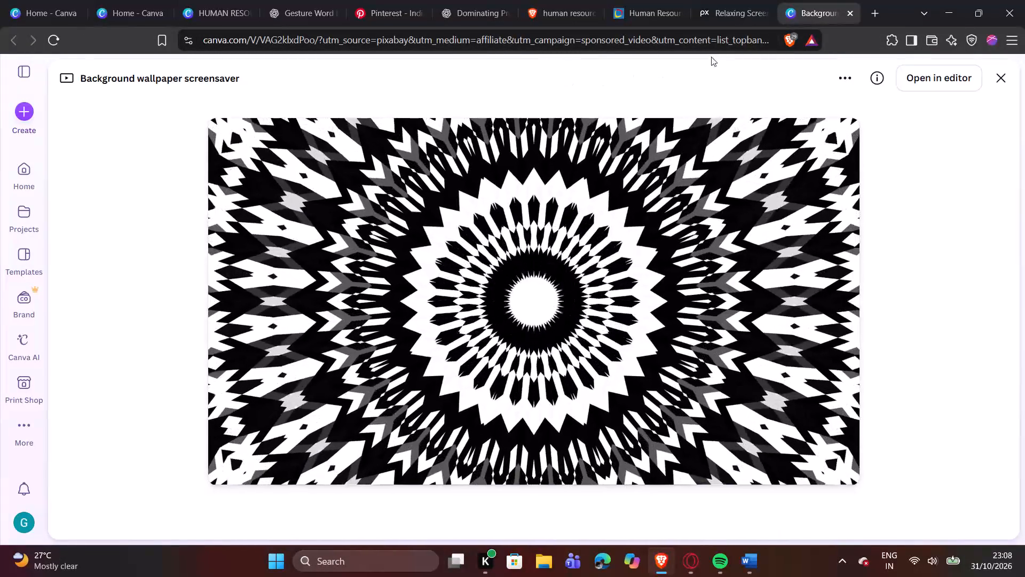
click(854, 11)
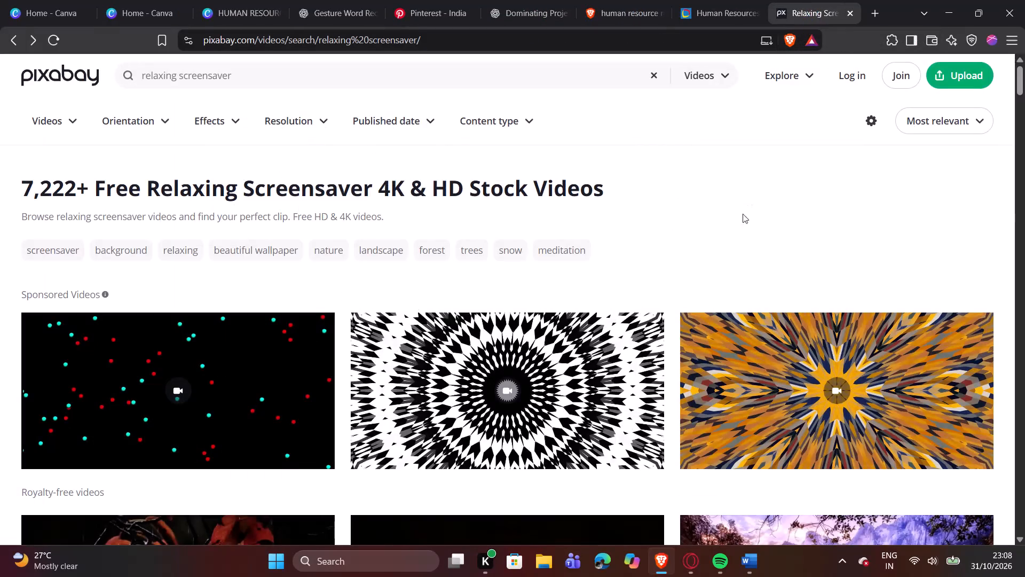
Browse further down Pixabay's relaxing screensaver video list and close its tab.
scroll(738, 230, down, 6)
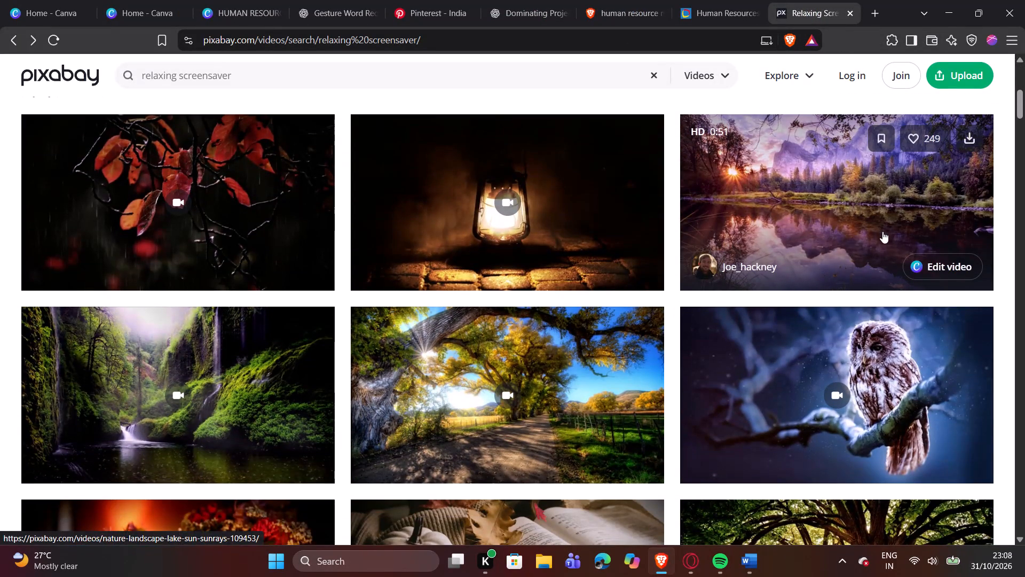
scroll(882, 231, down, 3)
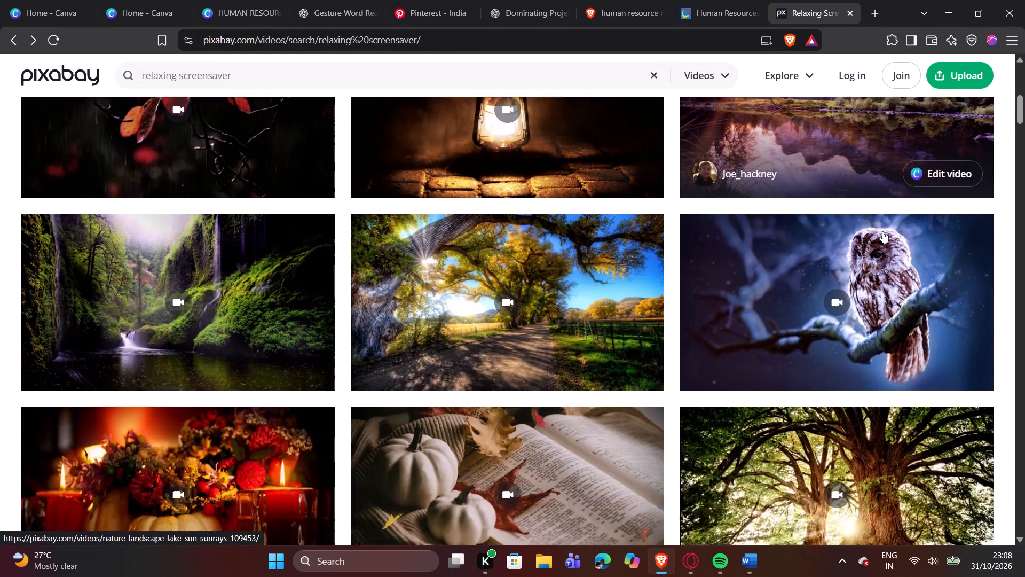
scroll(882, 231, down, 14)
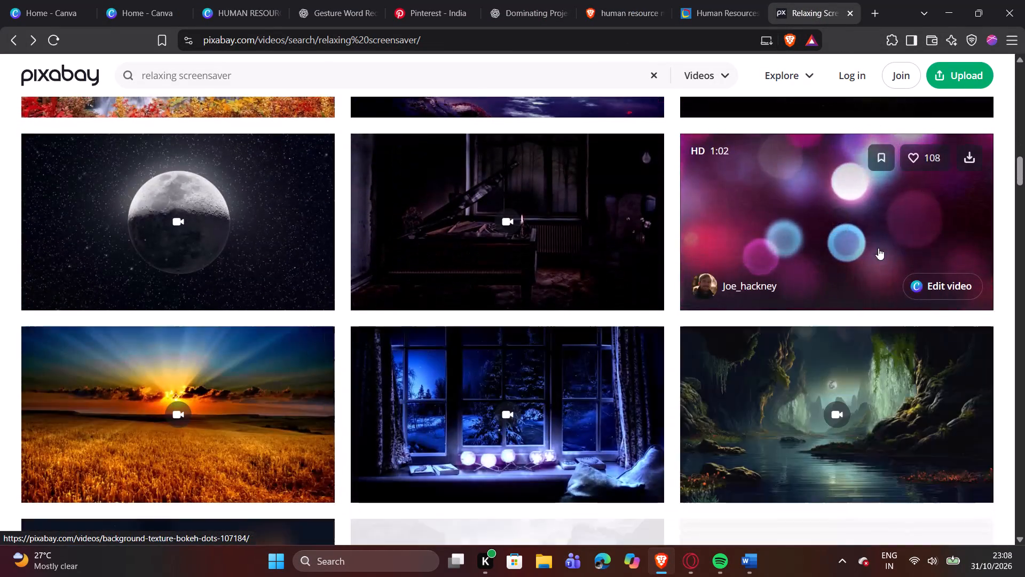
scroll(878, 248, down, 8)
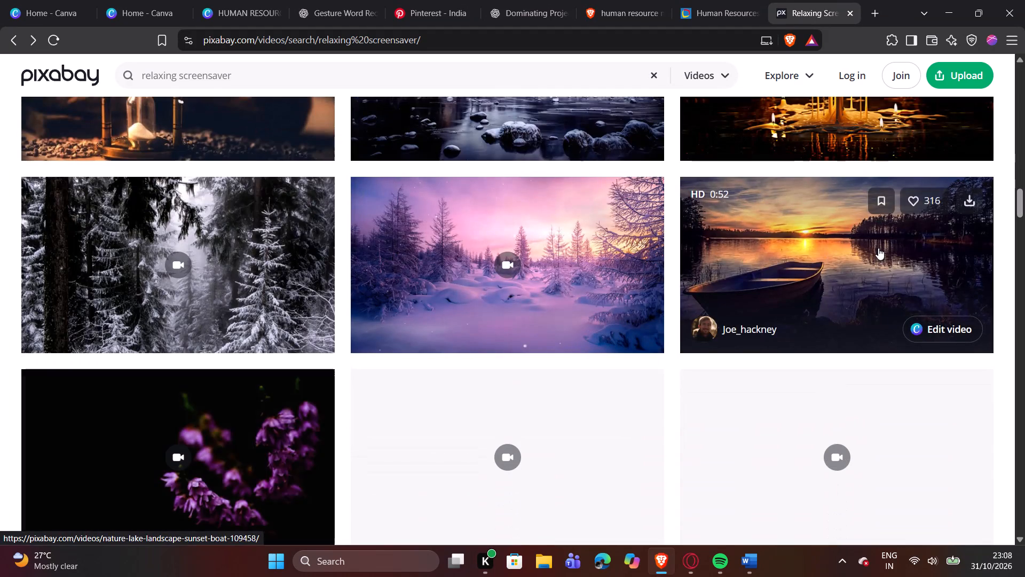
scroll(878, 248, down, 7)
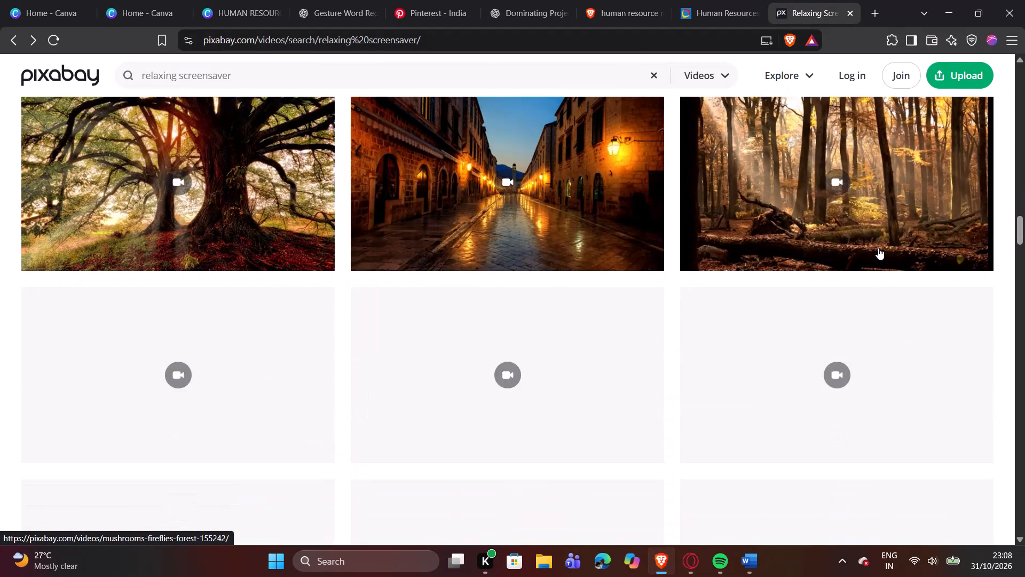
scroll(878, 248, down, 2)
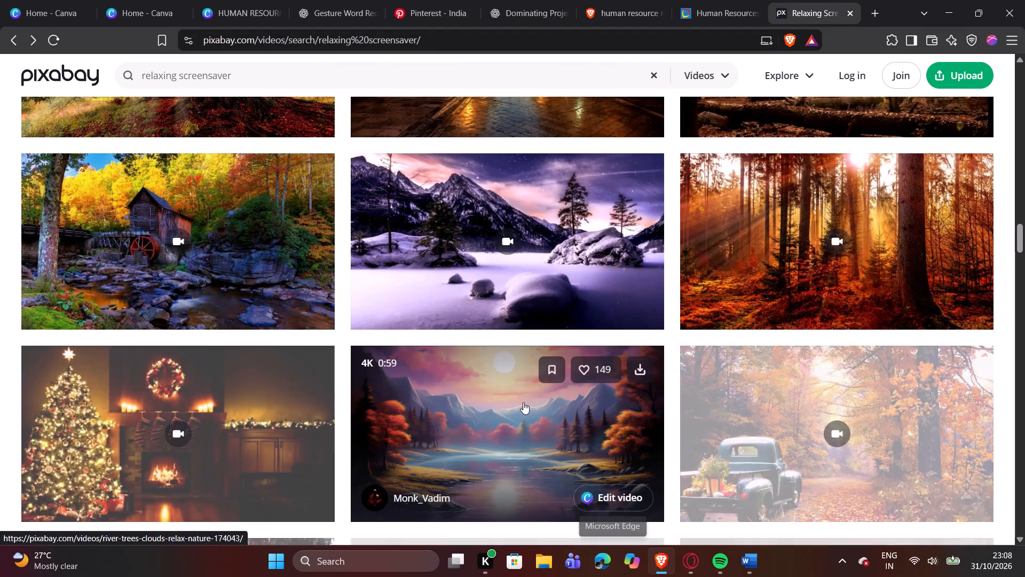
scroll(525, 399, down, 3)
scroll(539, 386, up, 5)
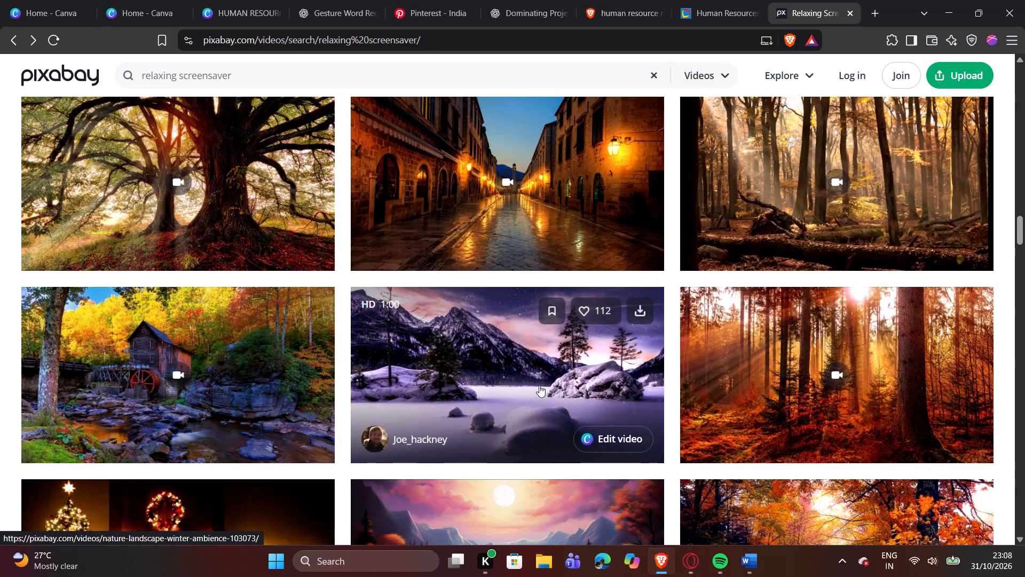
click(850, 17)
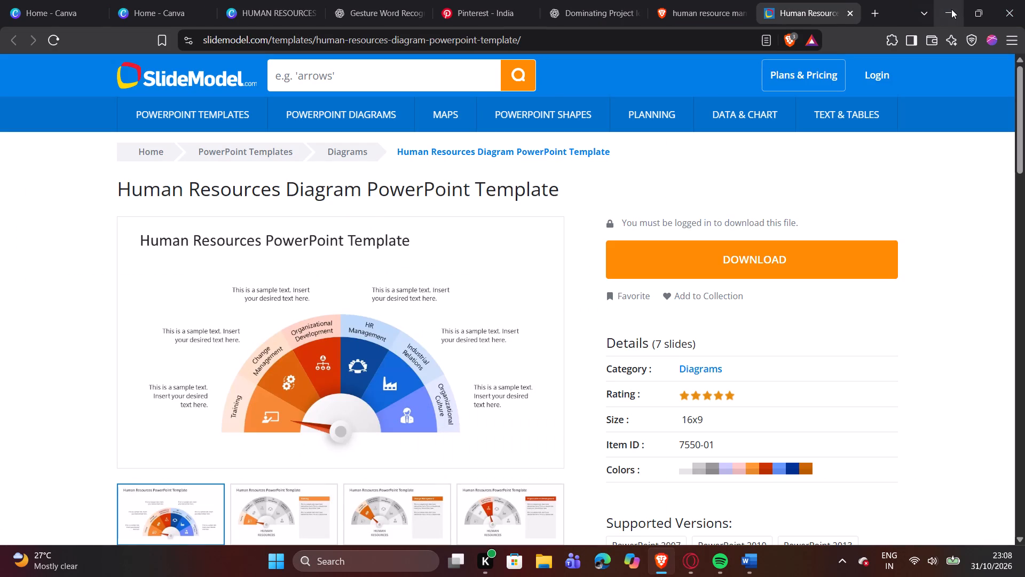
Return to the HUMAN RESOURCES INFORMATION SYSTEM design and select the blue star above SUCCESS on page 5.
click(951, 9)
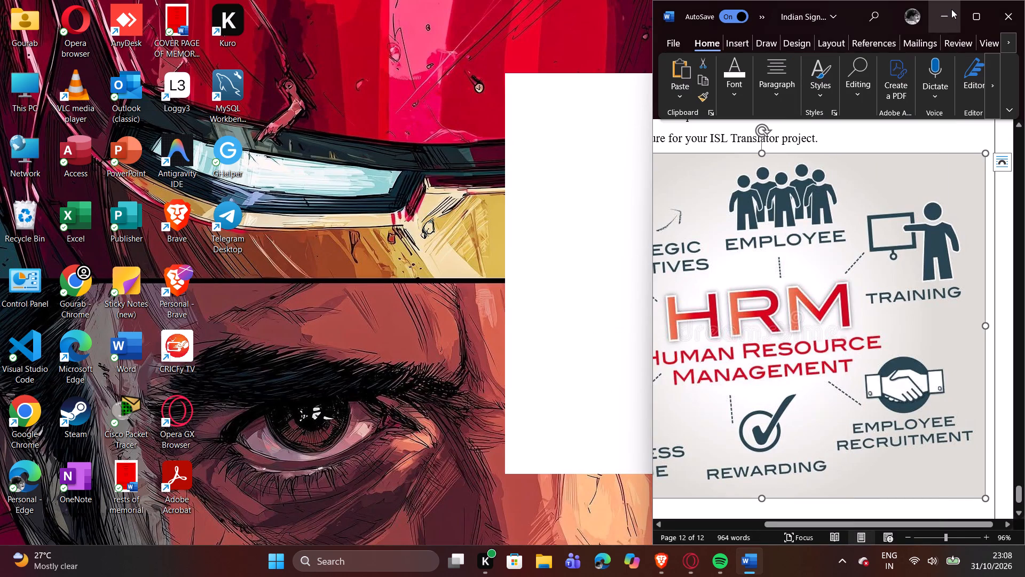
click(658, 536)
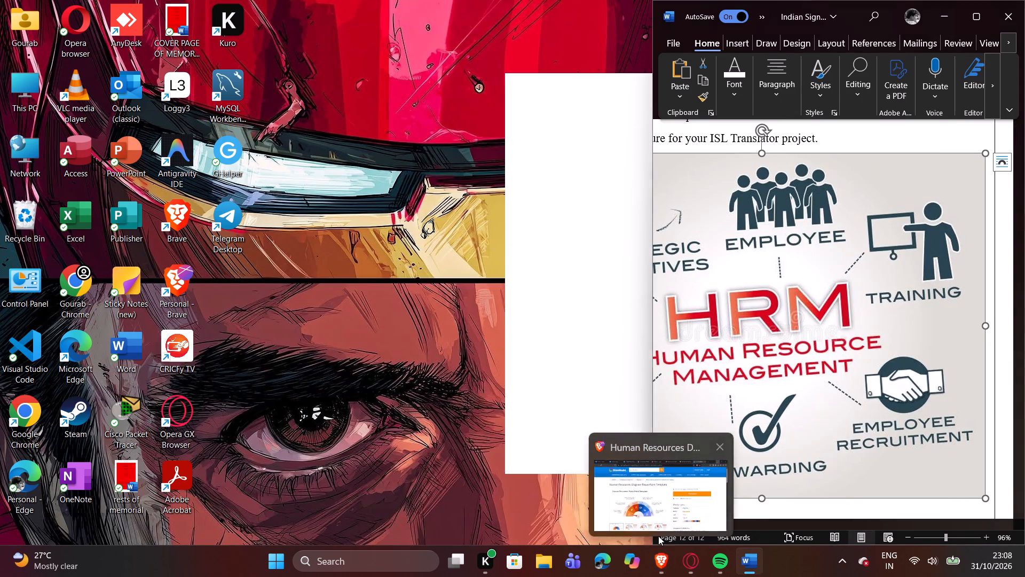
click(251, 25)
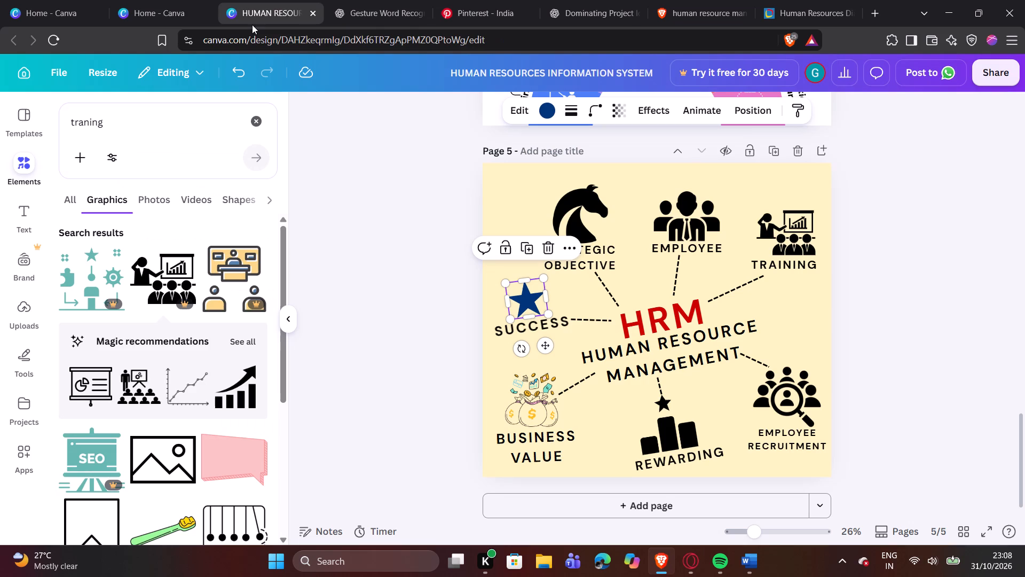
click(592, 309)
click(576, 292)
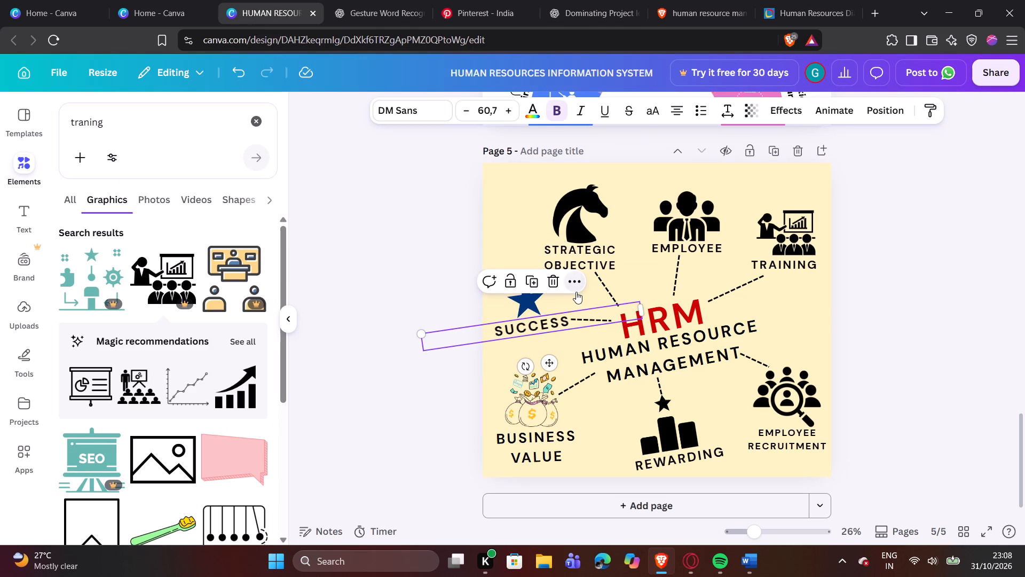
click(418, 252)
click(533, 296)
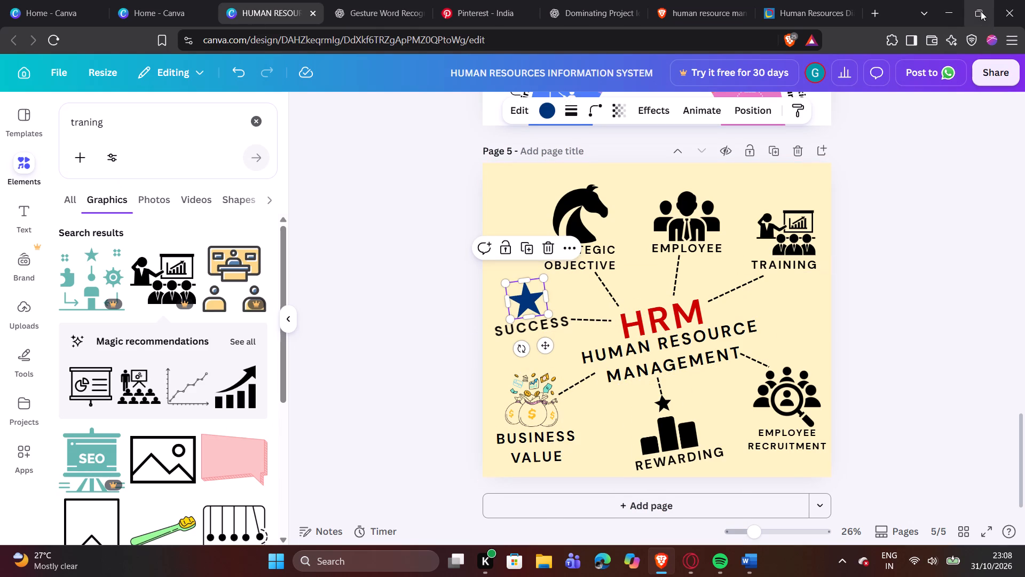
Place the browser beside the Word reference, widen it to about two thirds of the screen, and bring page 5 into view.
click(933, 48)
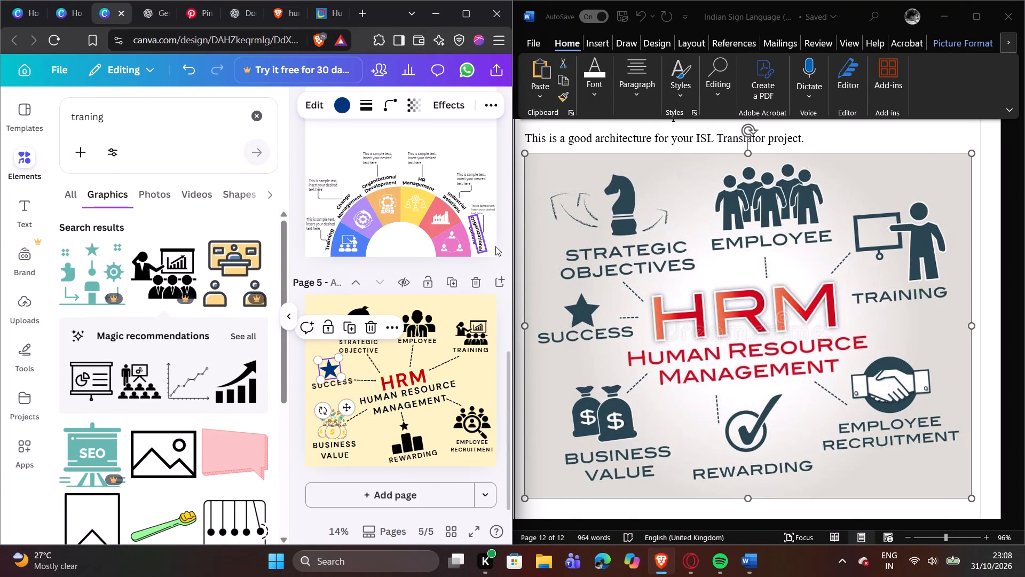
drag(516, 250, 699, 280)
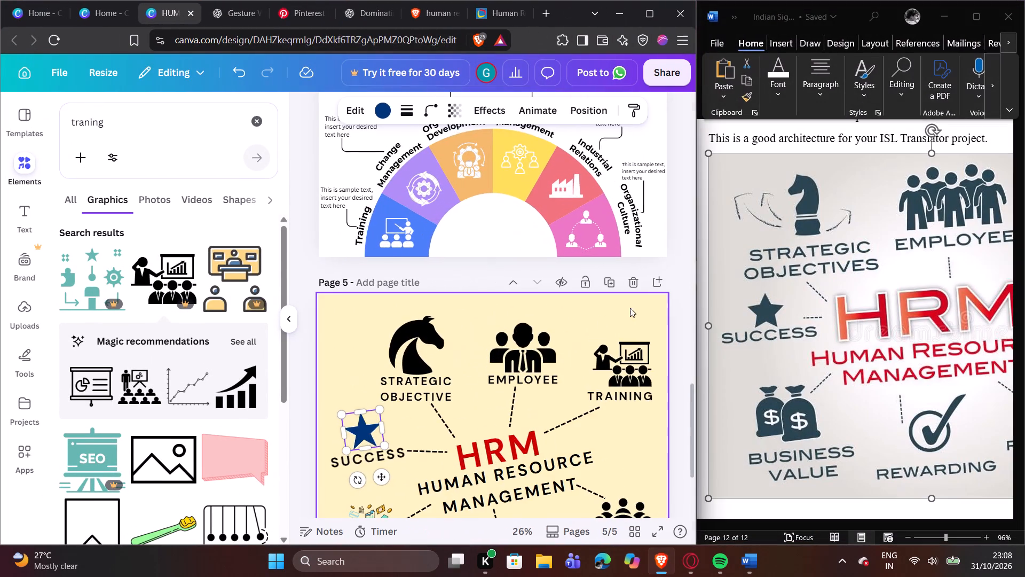
scroll(579, 319, down, 2)
Compare the HRM title, star and employee icon on page 5 with the Word reference picture.
click(522, 315)
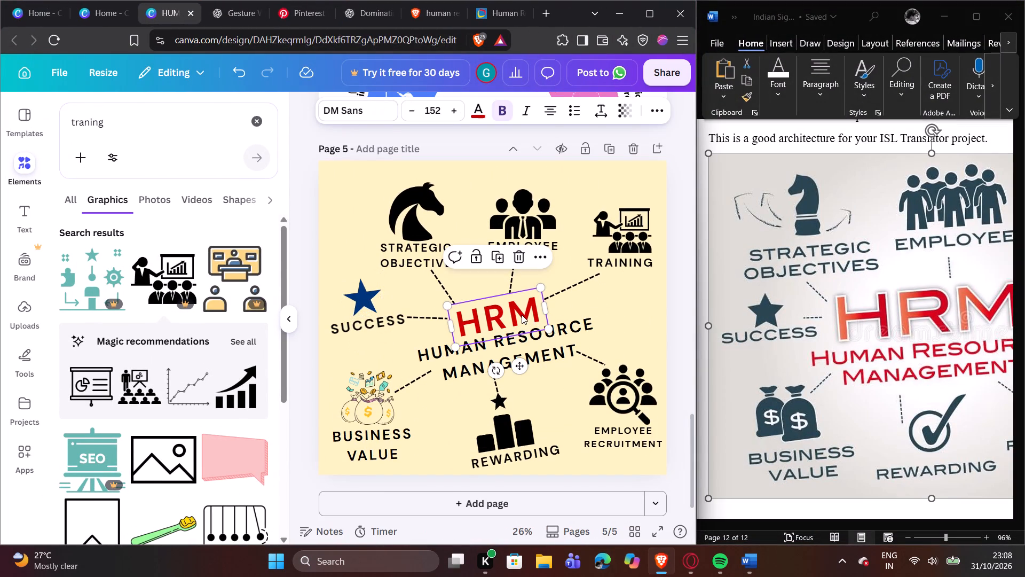
click(771, 300)
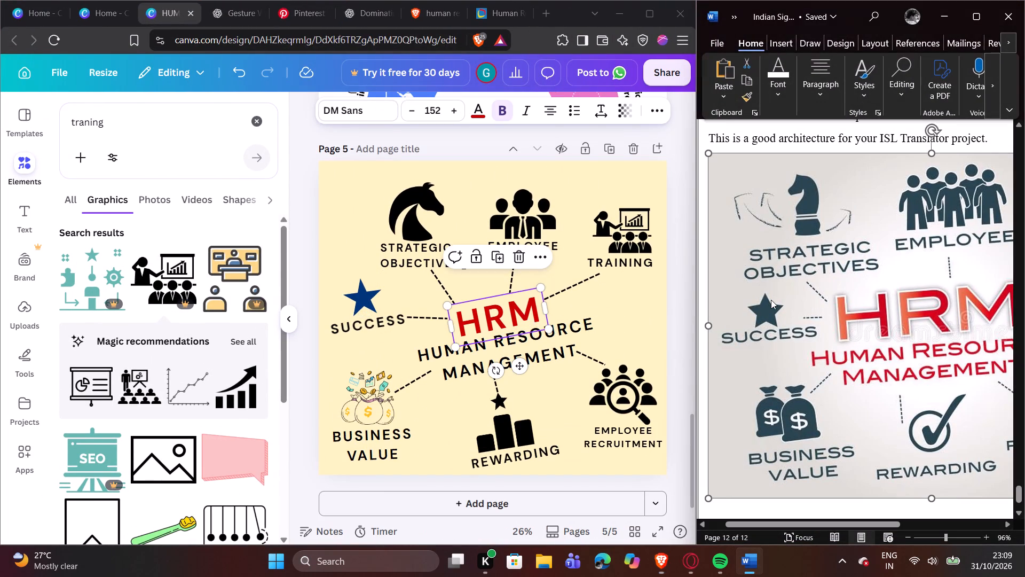
click(771, 299)
click(531, 213)
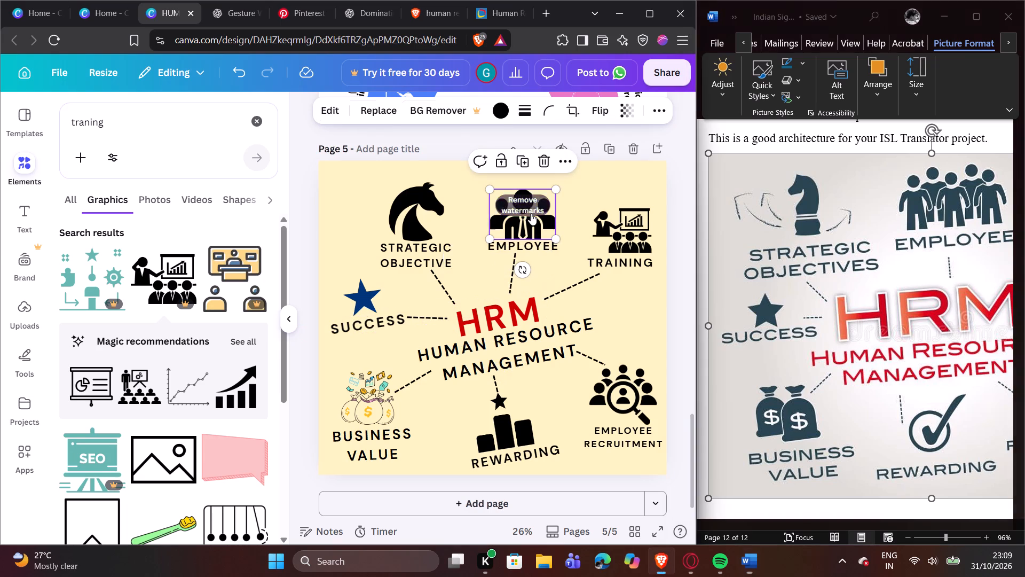
click(508, 316)
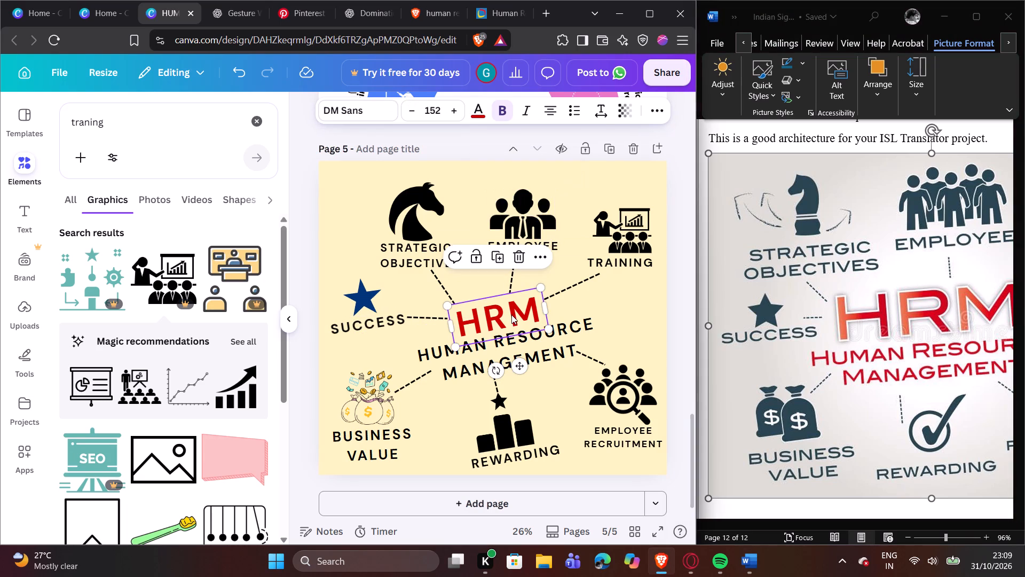
click(572, 308)
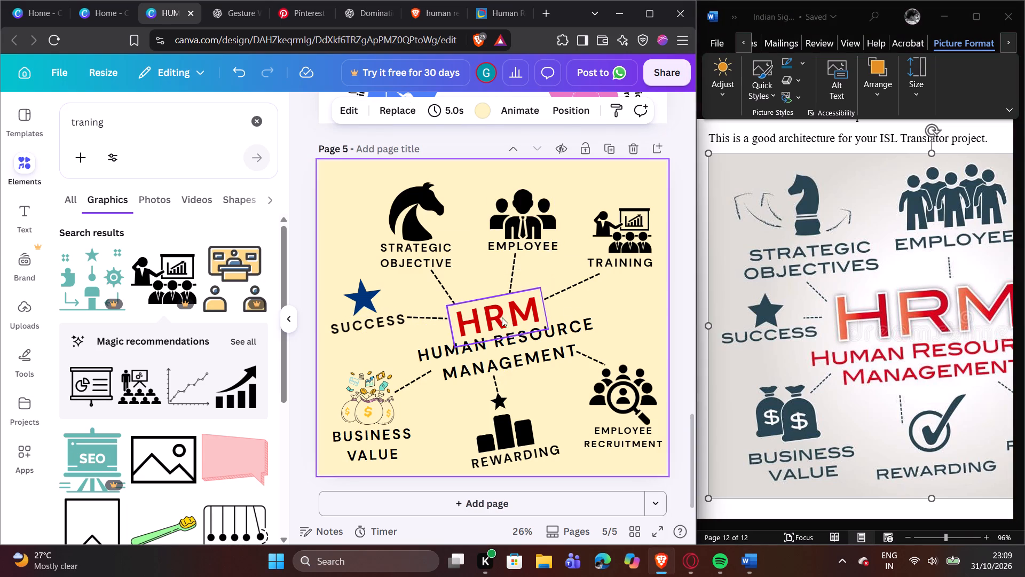
Select the tilted red HRM heading at the centre of page 5.
click(499, 317)
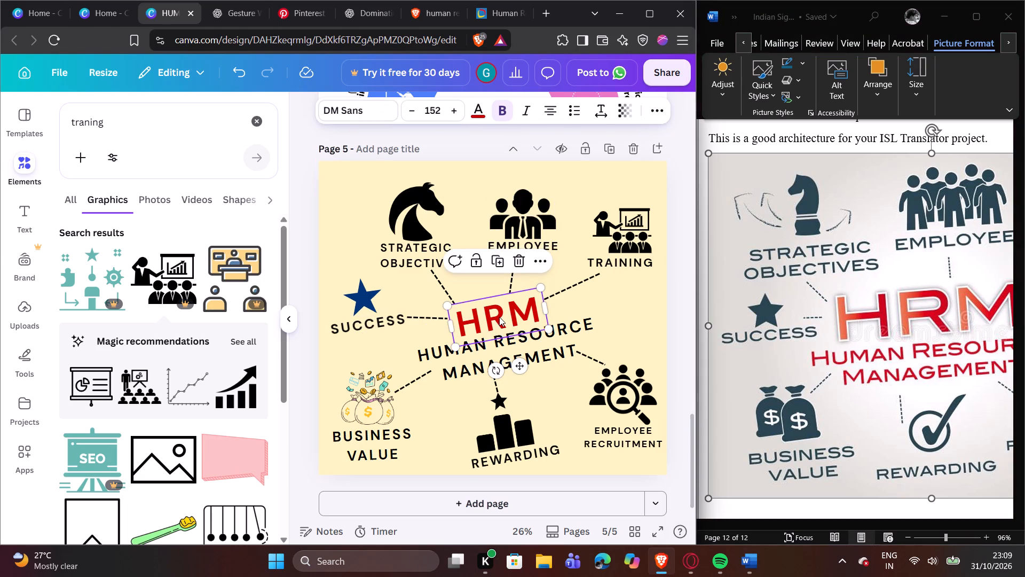